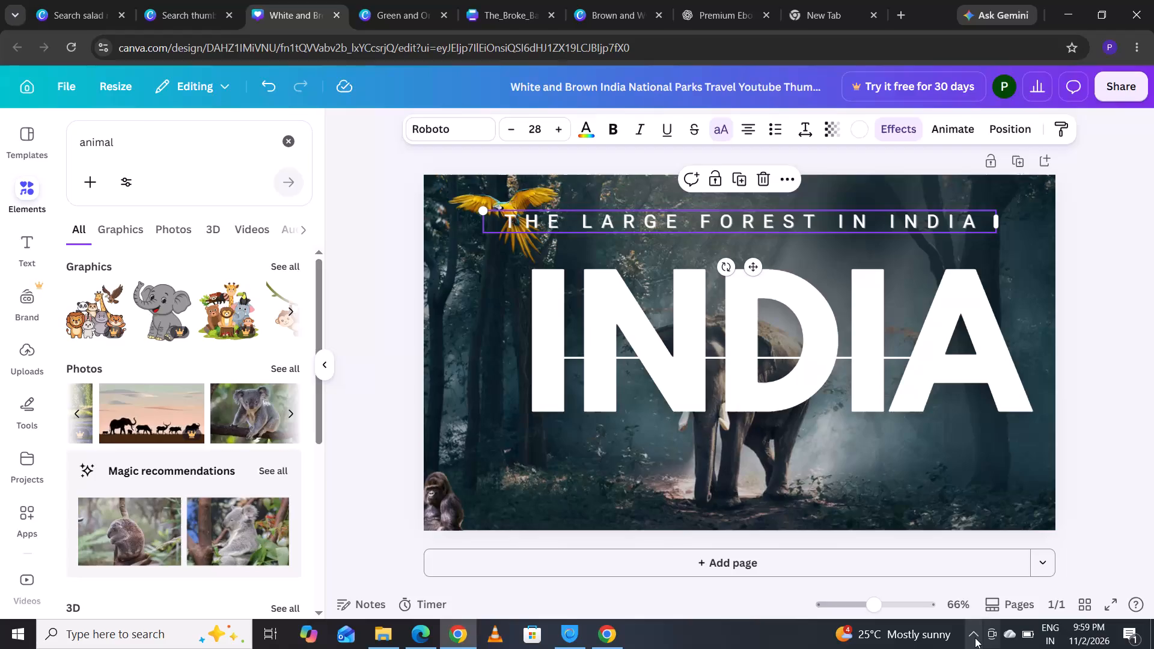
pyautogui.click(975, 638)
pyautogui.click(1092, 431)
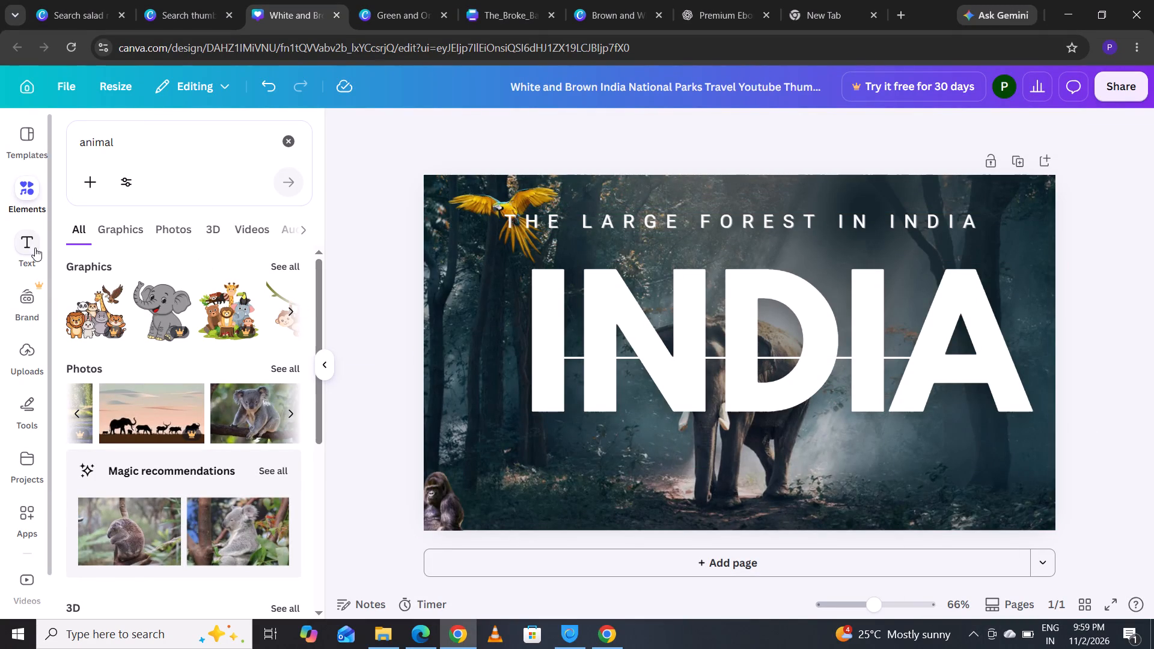
# Look through the open designs: the India thumbnail, the salad book cover, the recipe document and the Broke Bachelor's Kitchen cover.
pyautogui.click(370, 1)
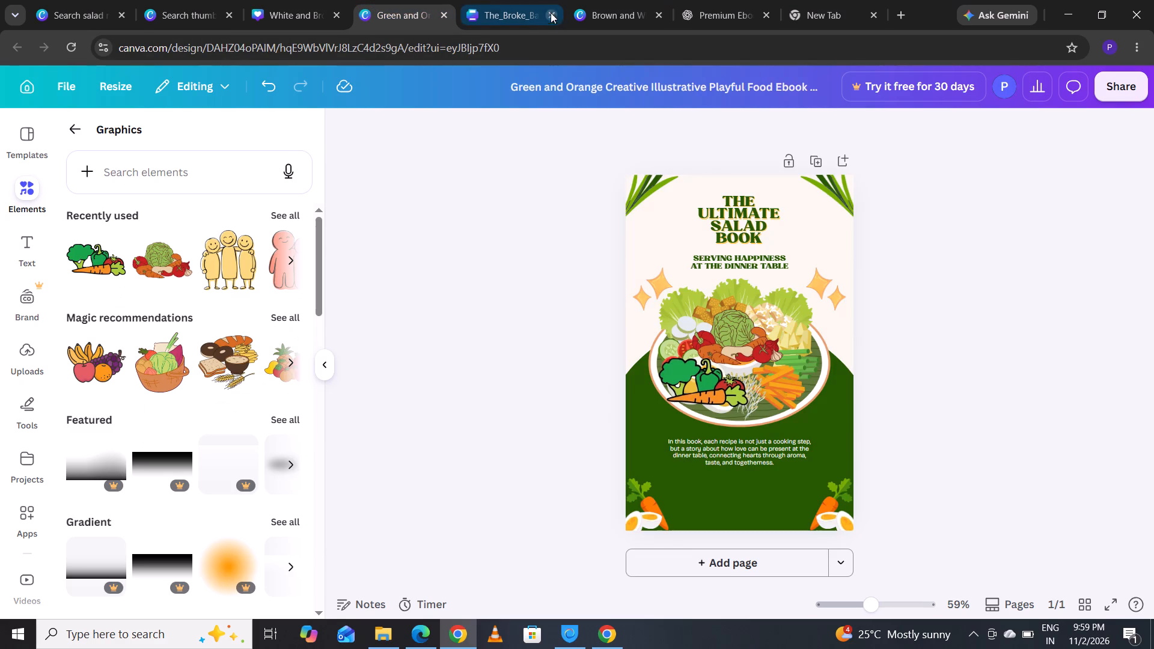
pyautogui.click(279, 15)
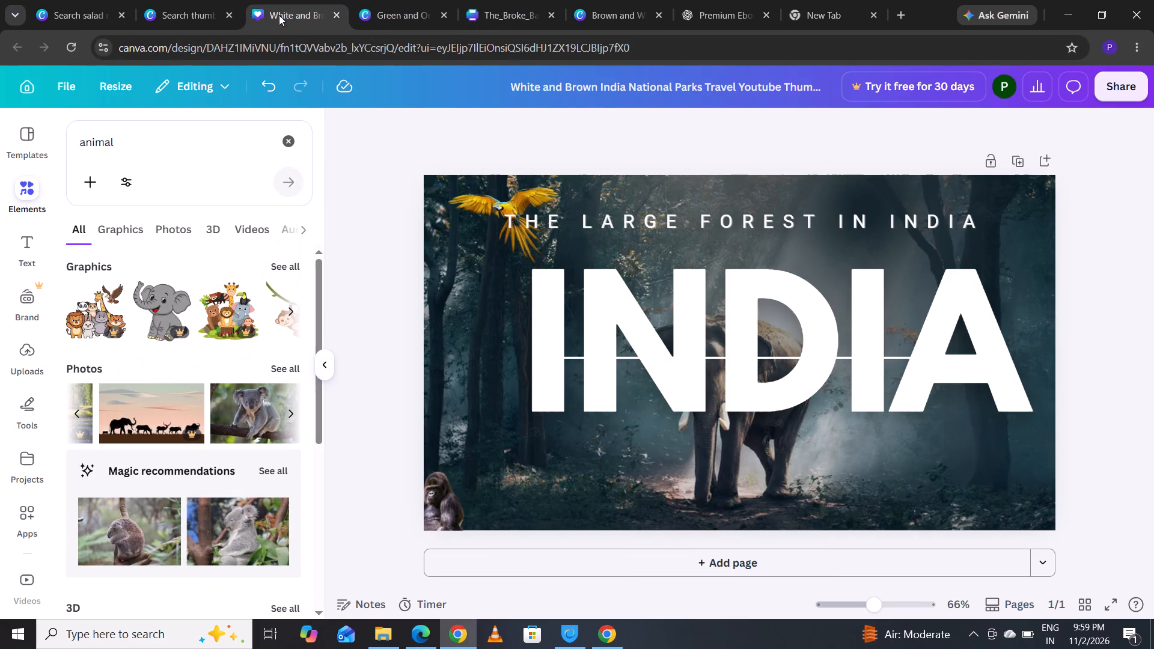
pyautogui.click(379, 5)
pyautogui.click(489, 17)
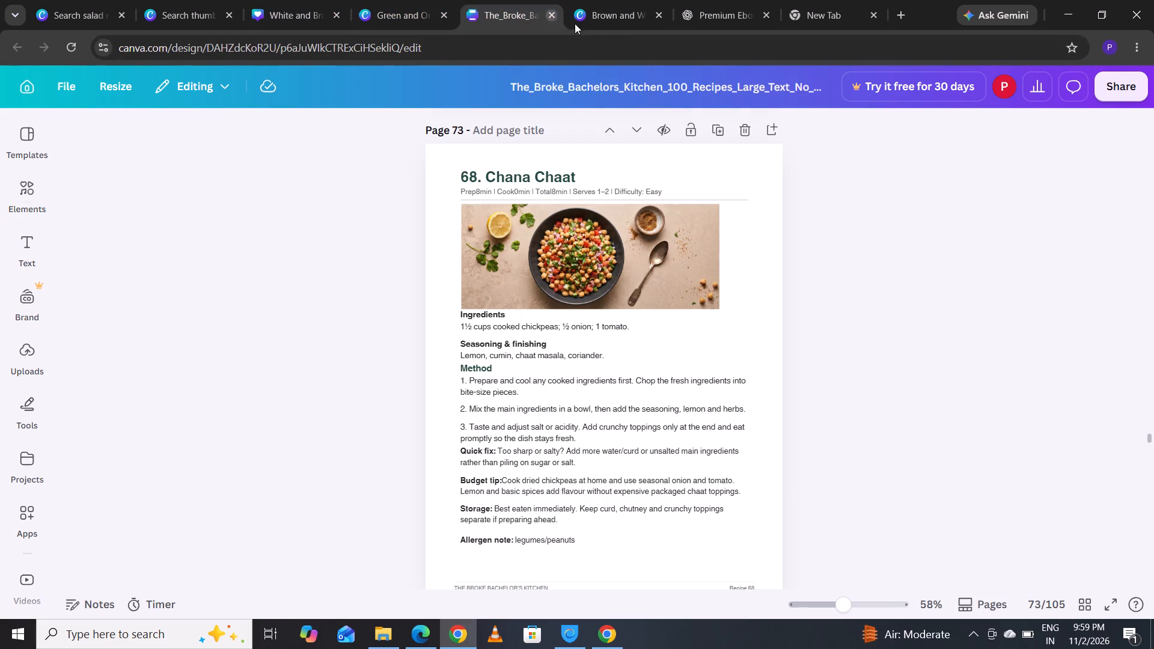
pyautogui.click(600, 23)
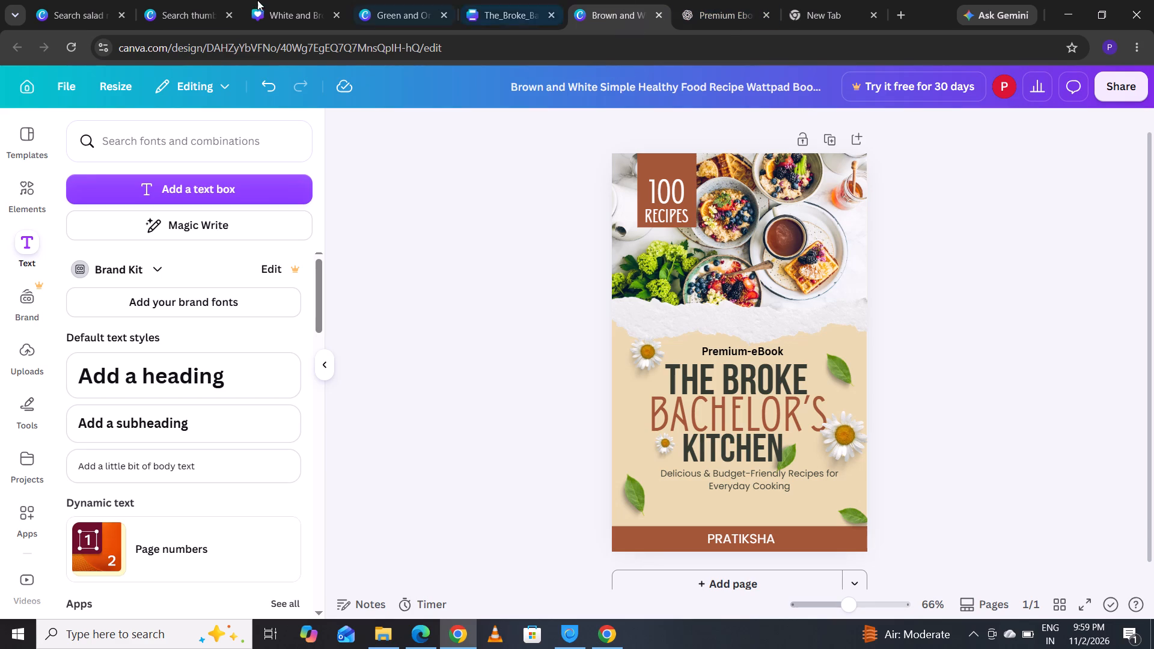
# Close the India National Parks thumbnail preview and the Salad Cookbook eBook Cover preview in the two template search pages.
pyautogui.click(170, 0)
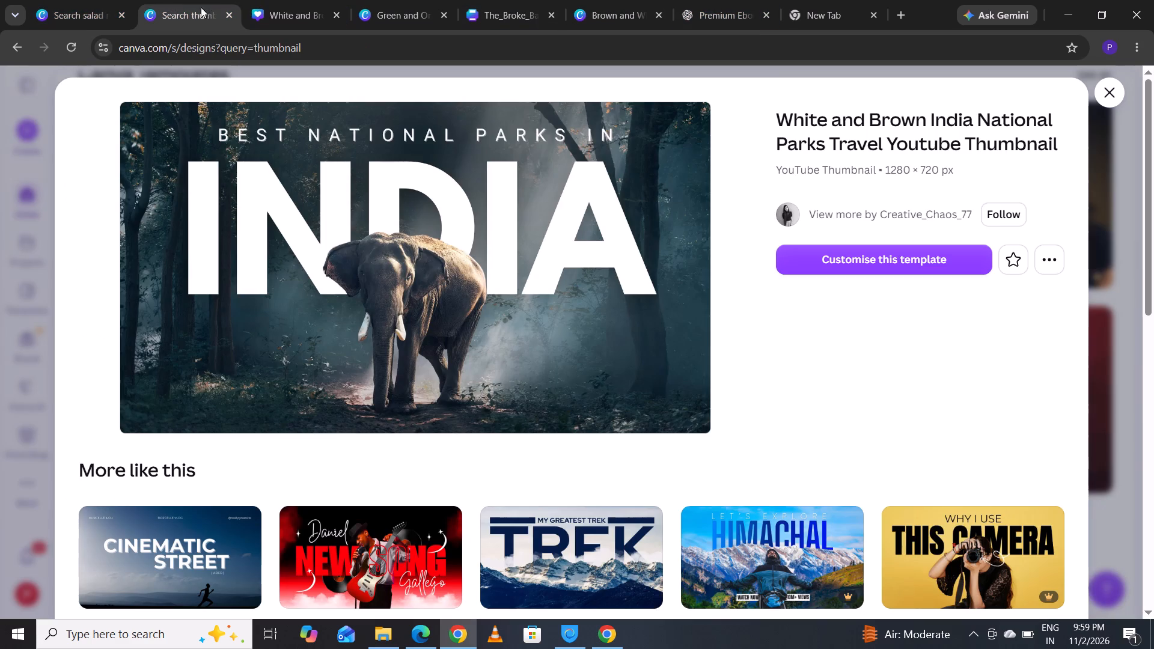
pyautogui.click(1102, 93)
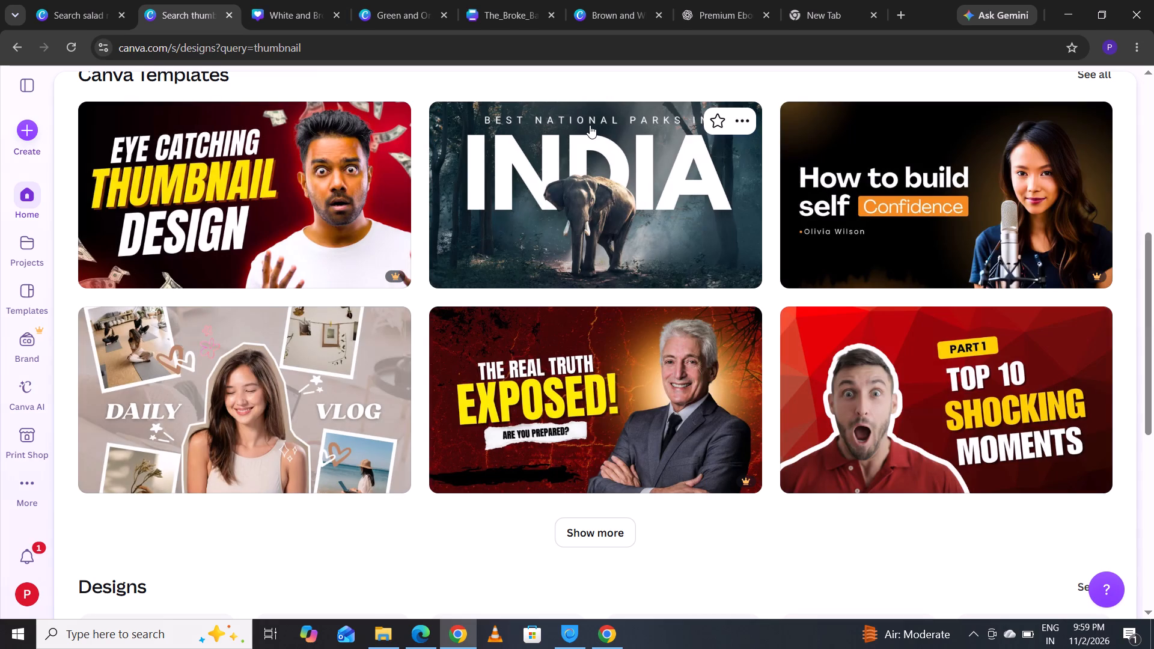
pyautogui.click(97, 0)
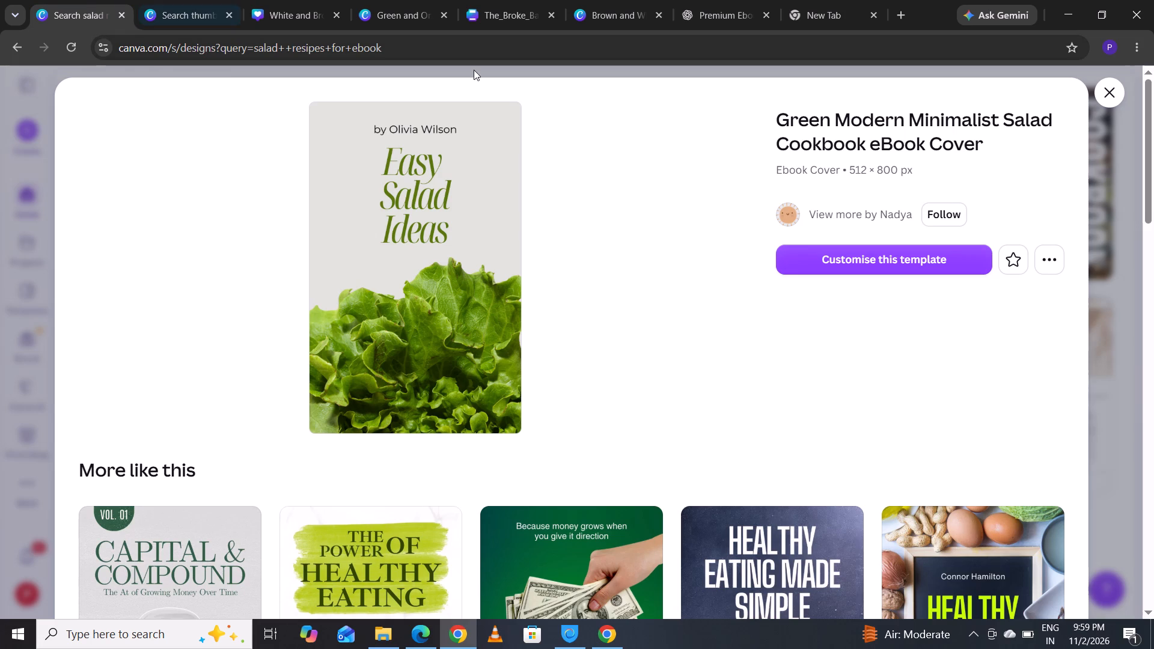
pyautogui.click(1102, 91)
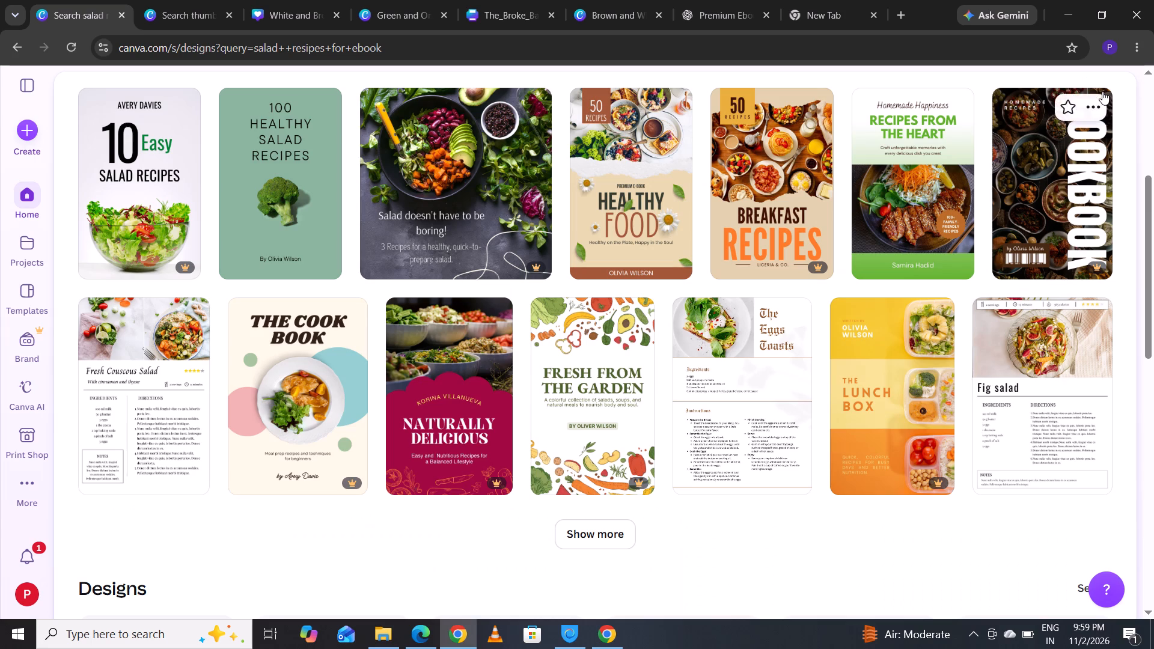
# Look through the salad recipes ebook search results, including templates, own designs, images and videos.
pyautogui.moveTo(1153, 248); pyautogui.dragTo(1153, 23)
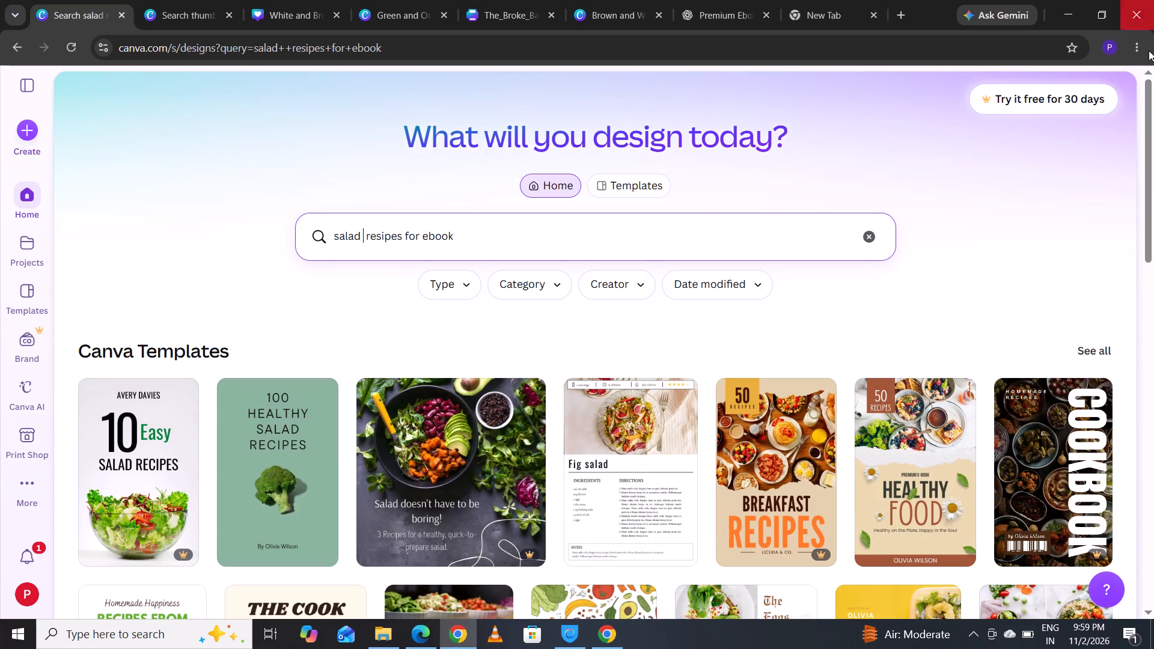
pyautogui.moveTo(1153, 124); pyautogui.dragTo(1153, 280)
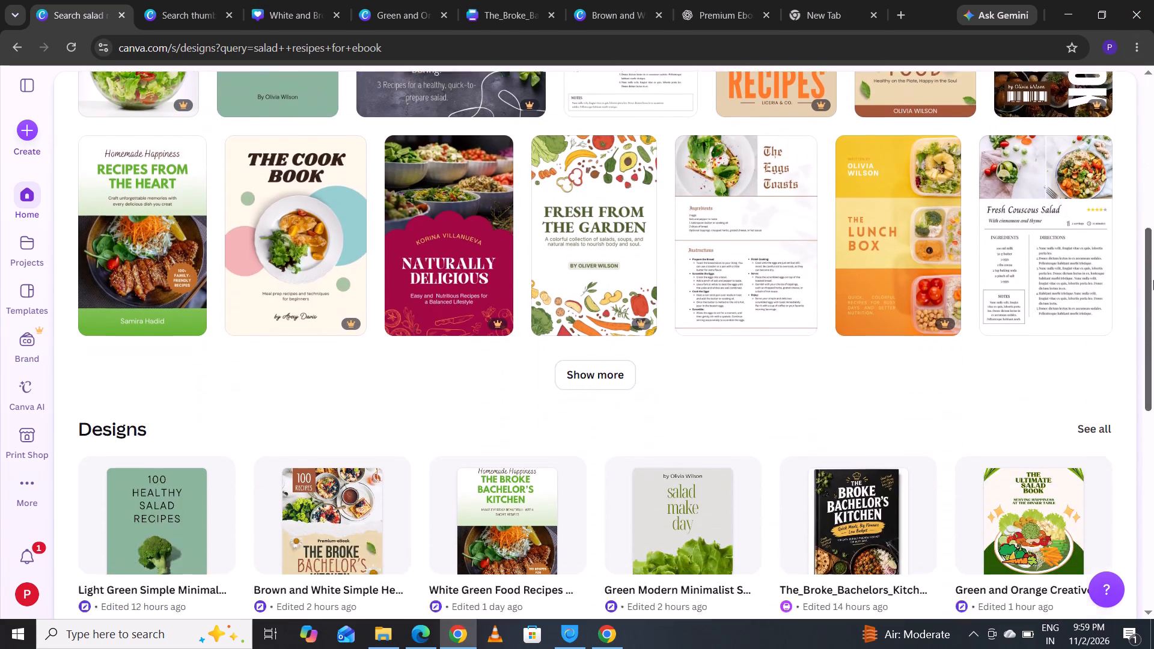
pyautogui.moveTo(1153, 280); pyautogui.dragTo(1153, 448)
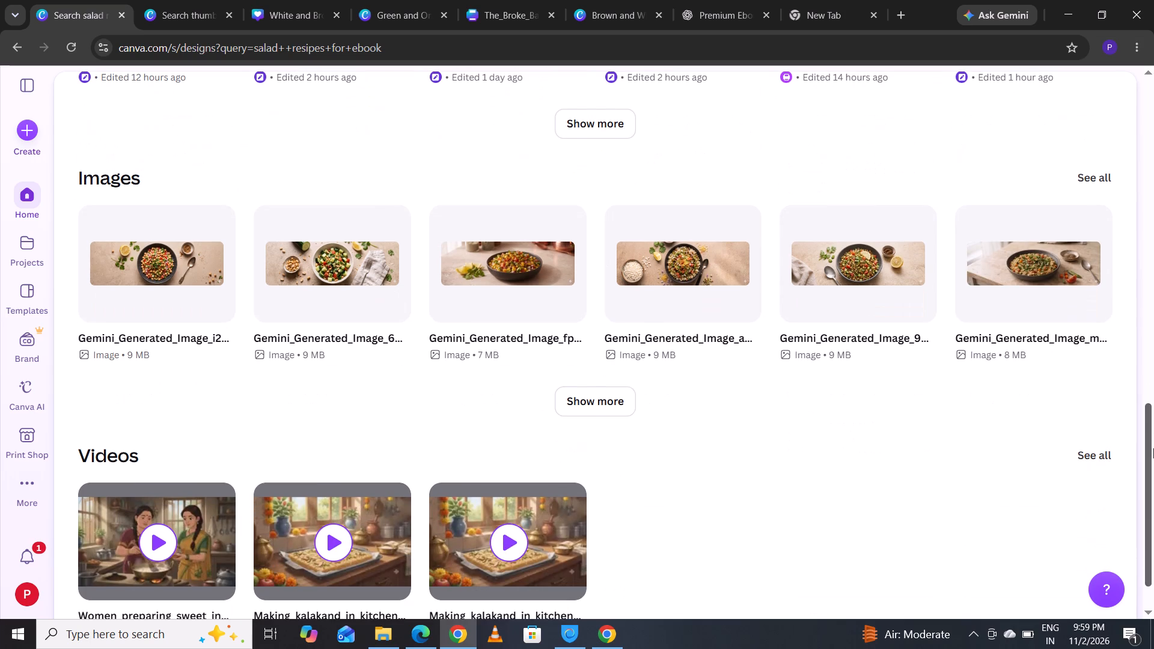
pyautogui.moveTo(1153, 448); pyautogui.dragTo(1153, 323)
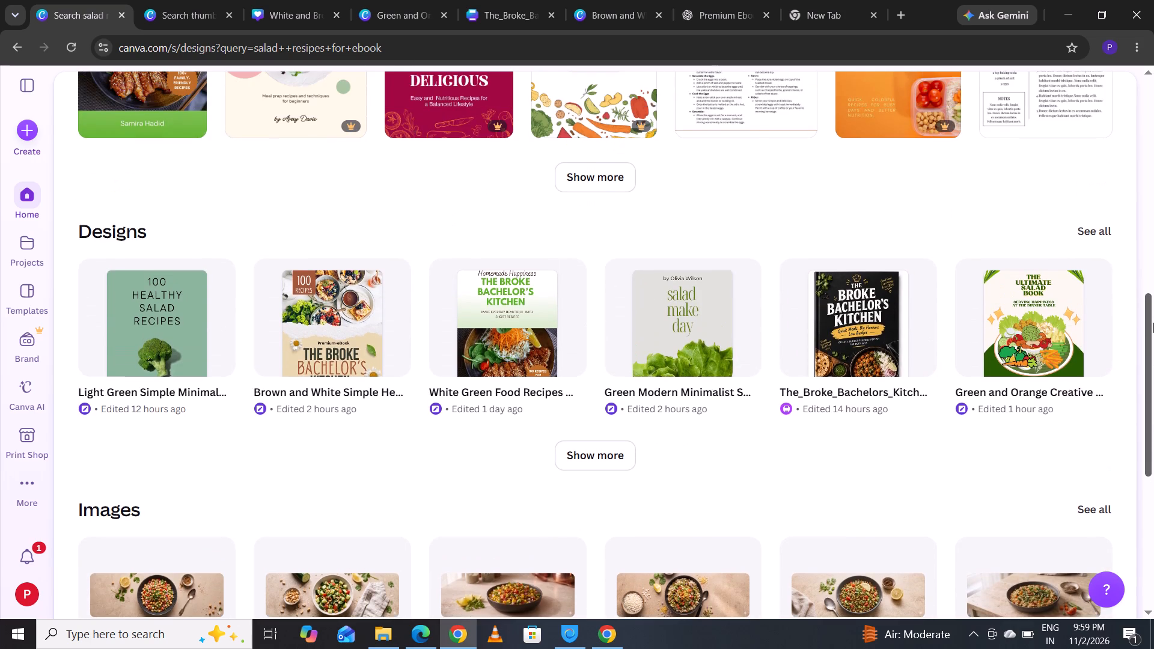
pyautogui.moveTo(1153, 323); pyautogui.dragTo(1153, 309)
# Go to the Canva home page and examine the recent designs, suggested templates, Diwali templates and template categories.
pyautogui.click(34, 192)
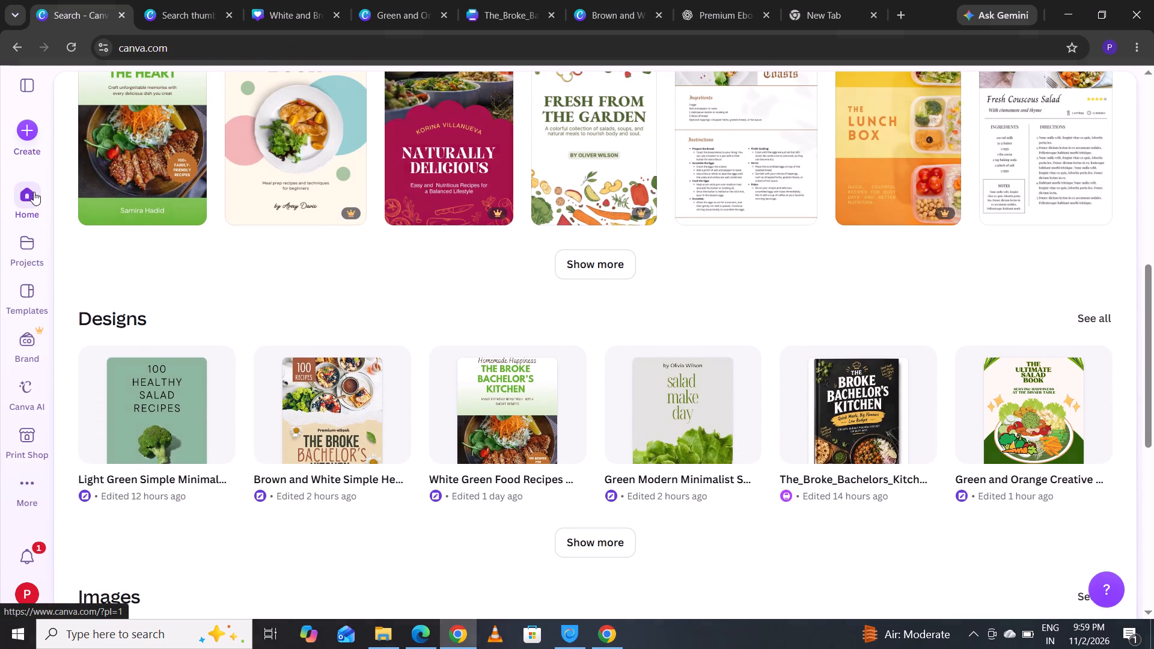
pyautogui.moveTo(1153, 129); pyautogui.dragTo(1153, 208)
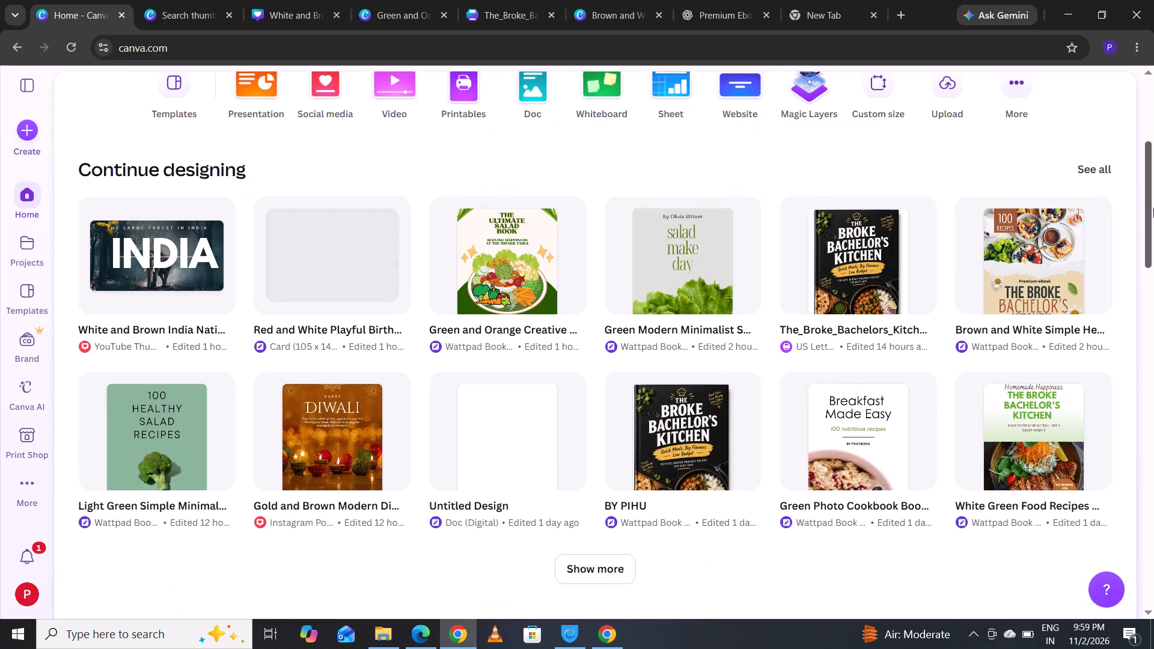
pyautogui.moveTo(1153, 208); pyautogui.dragTo(1153, 282)
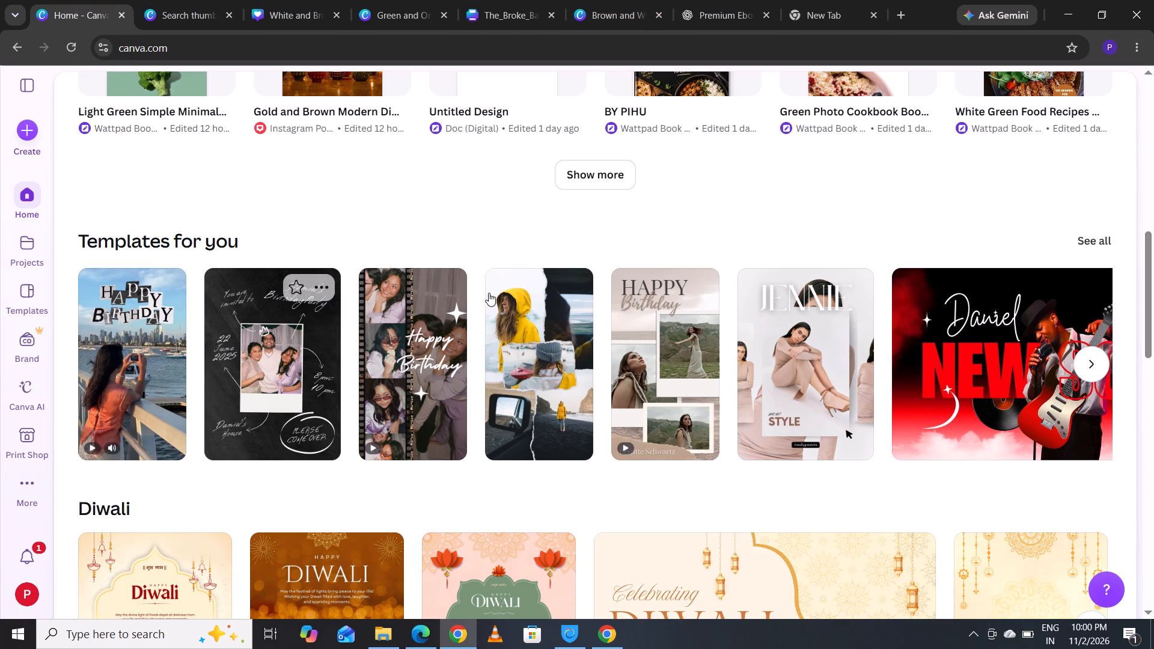
pyautogui.moveTo(1153, 294); pyautogui.dragTo(1153, 162)
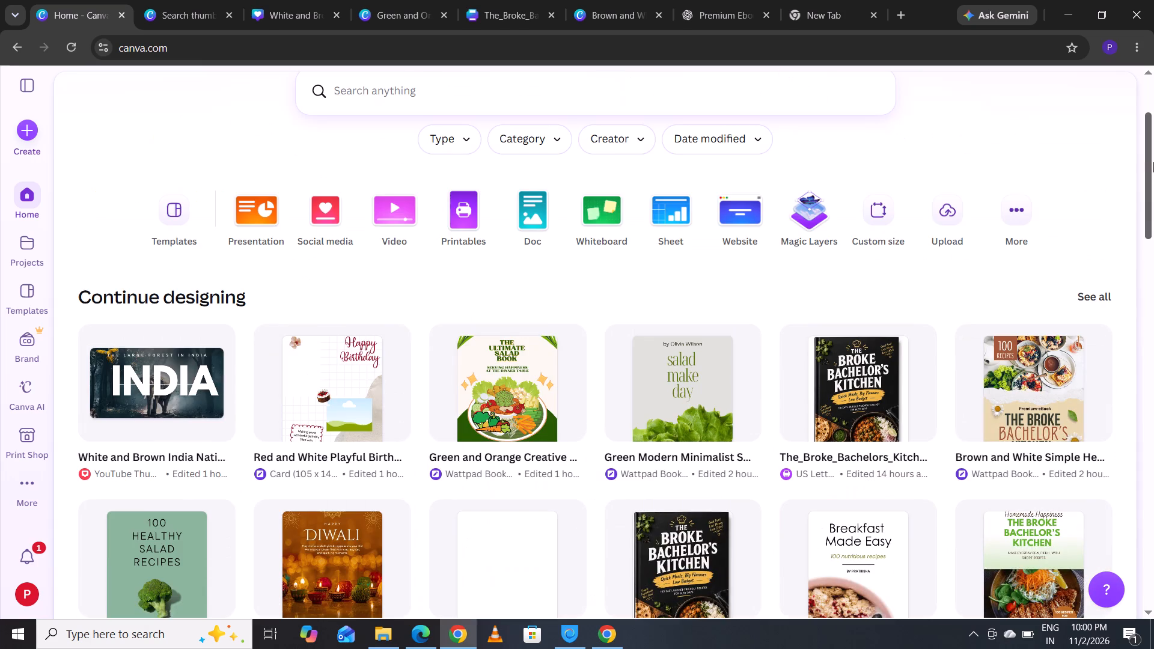
pyautogui.moveTo(1153, 162); pyautogui.dragTo(1153, 391)
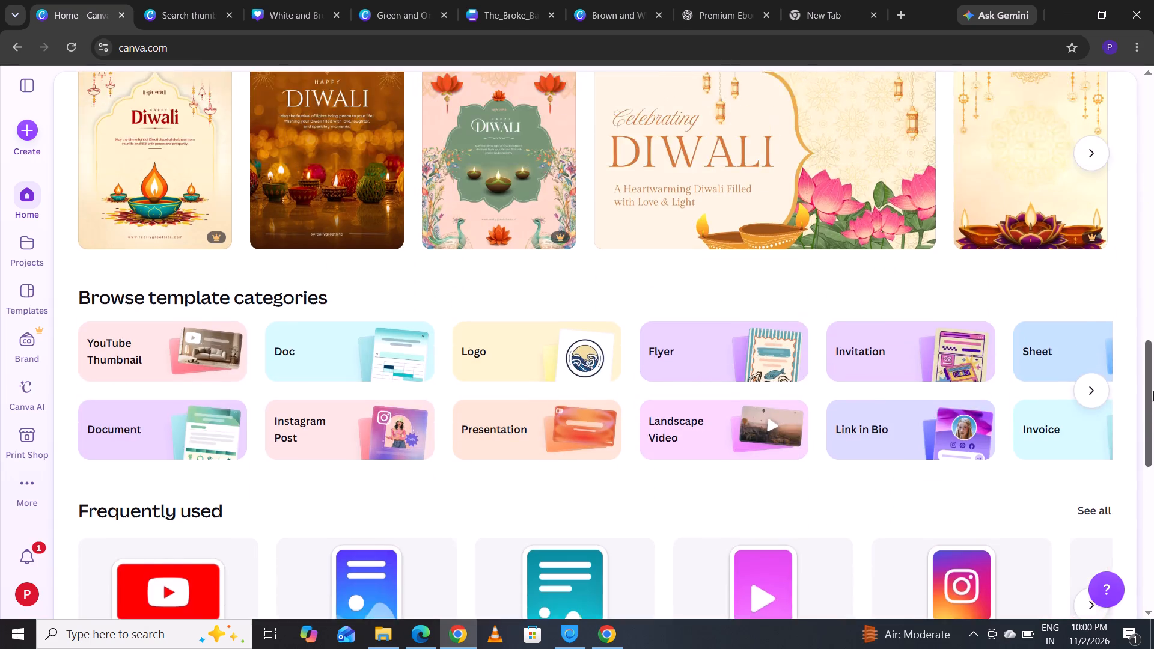
pyautogui.moveTo(1153, 391); pyautogui.dragTo(1153, 236)
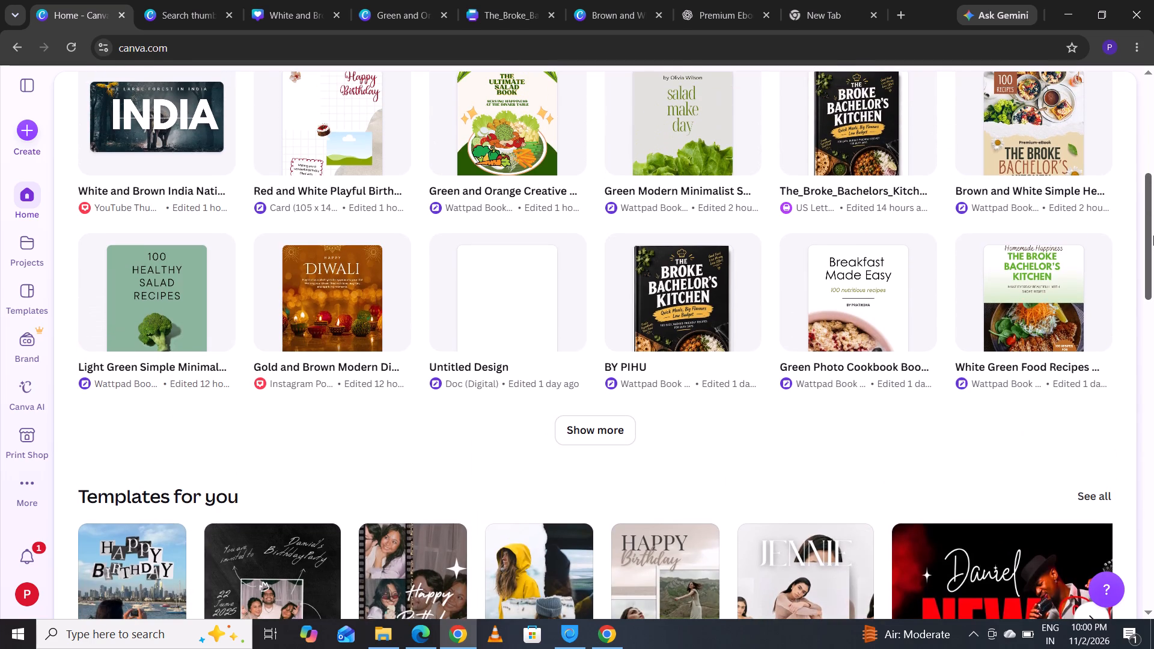
pyautogui.moveTo(1153, 236); pyautogui.dragTo(1153, 230)
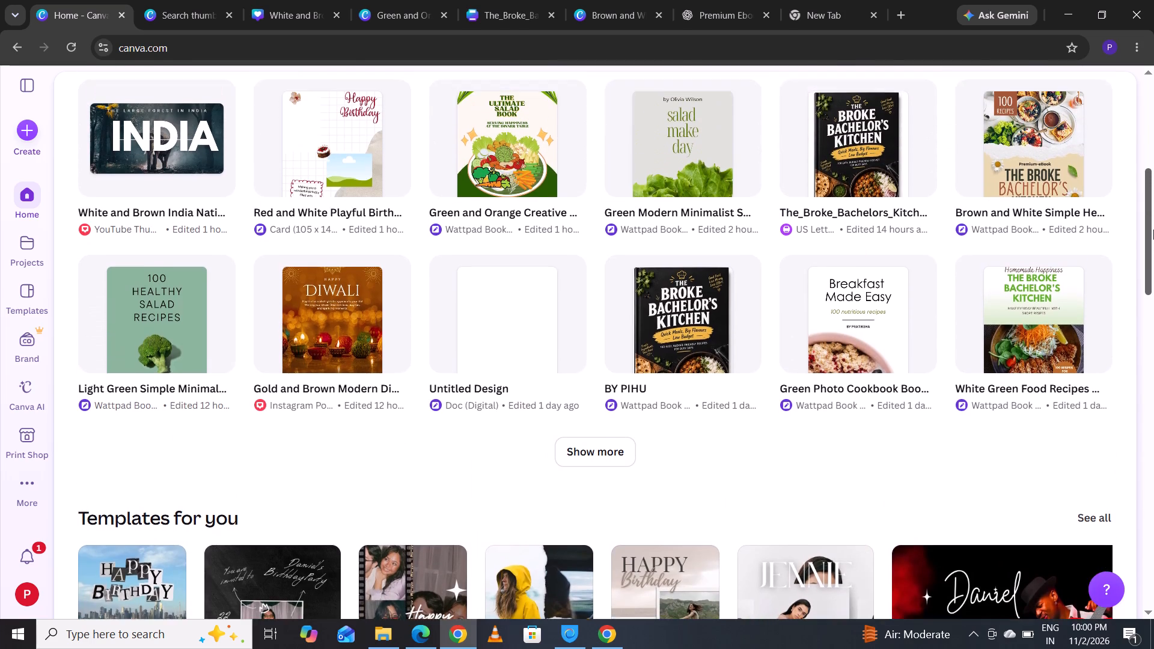
pyautogui.moveTo(1153, 230); pyautogui.dragTo(1153, 228)
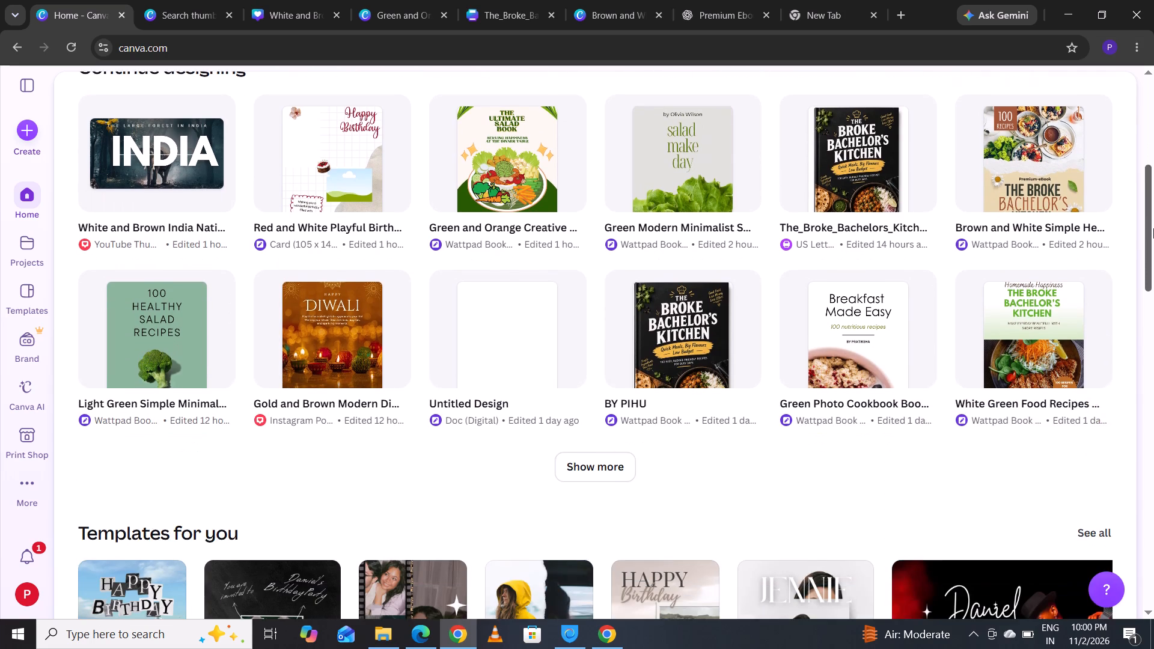
pyautogui.moveTo(1153, 228); pyautogui.dragTo(1153, 279)
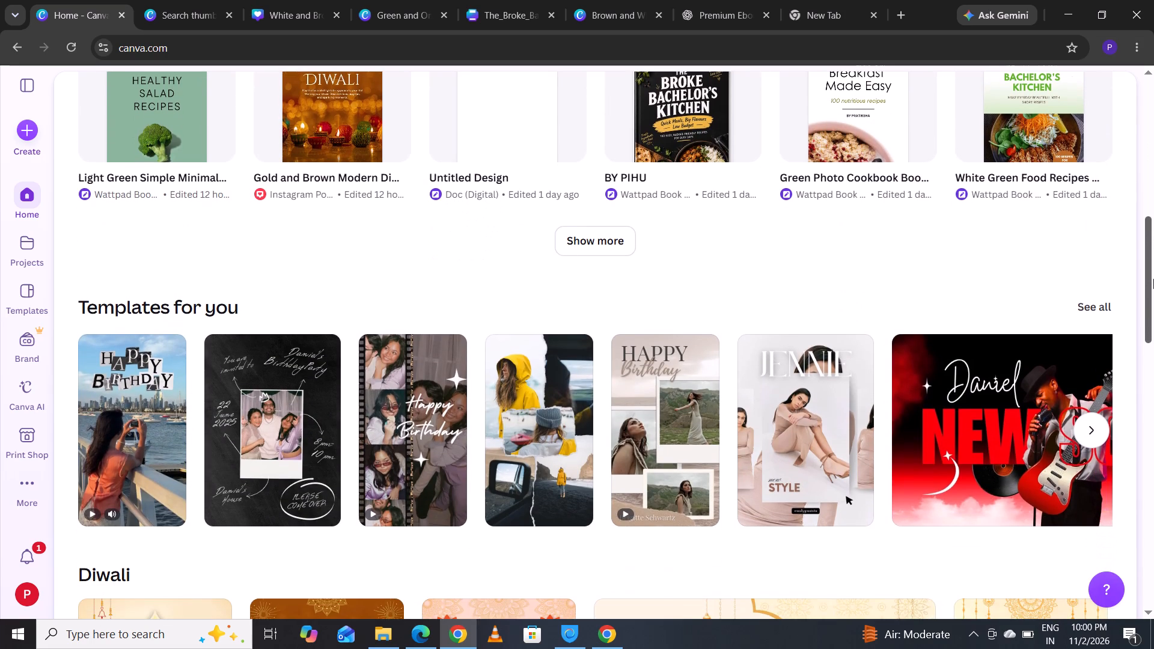
pyautogui.moveTo(1153, 279); pyautogui.dragTo(1153, 269)
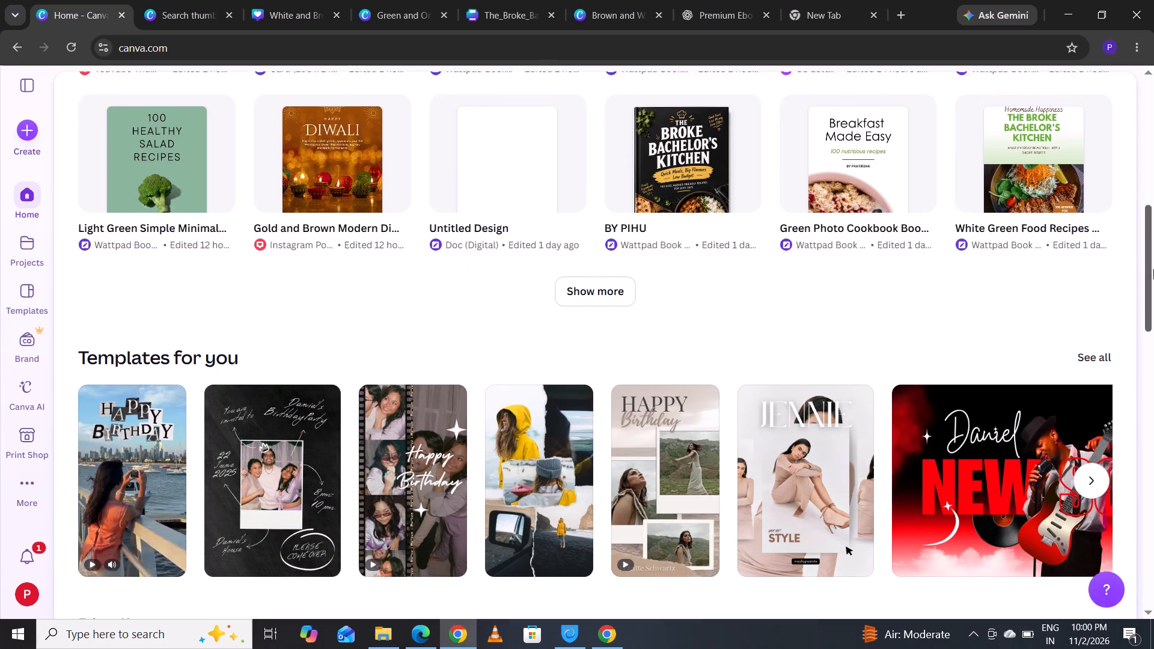
pyautogui.moveTo(1153, 269); pyautogui.dragTo(1153, 311)
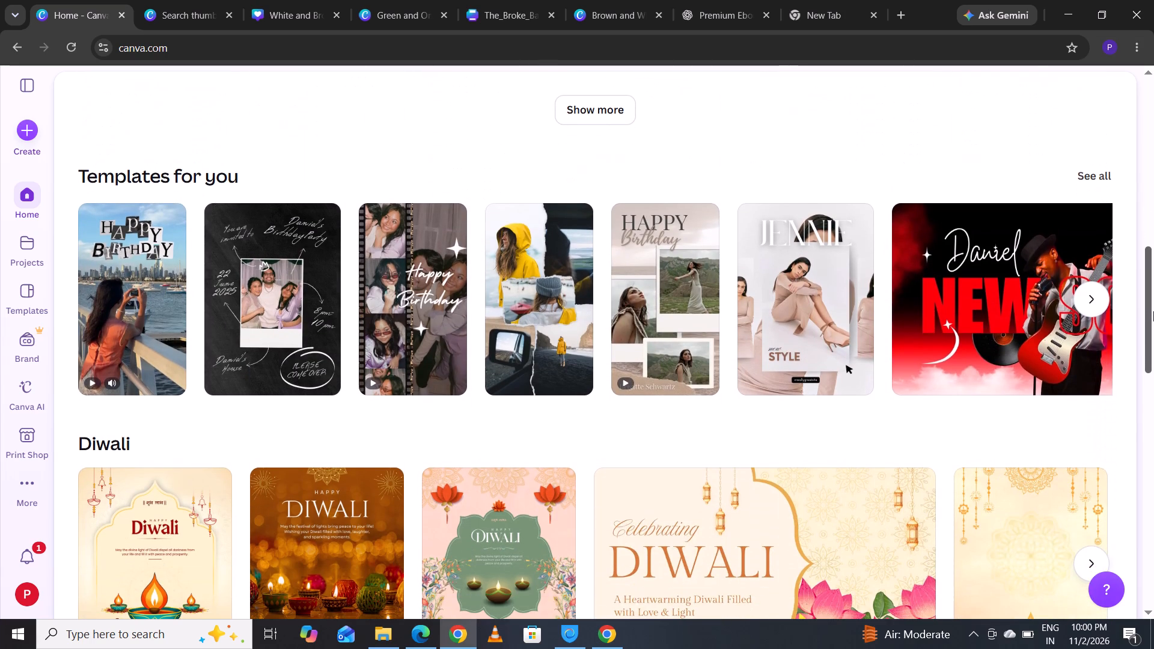
pyautogui.moveTo(1153, 311); pyautogui.dragTo(1153, 313)
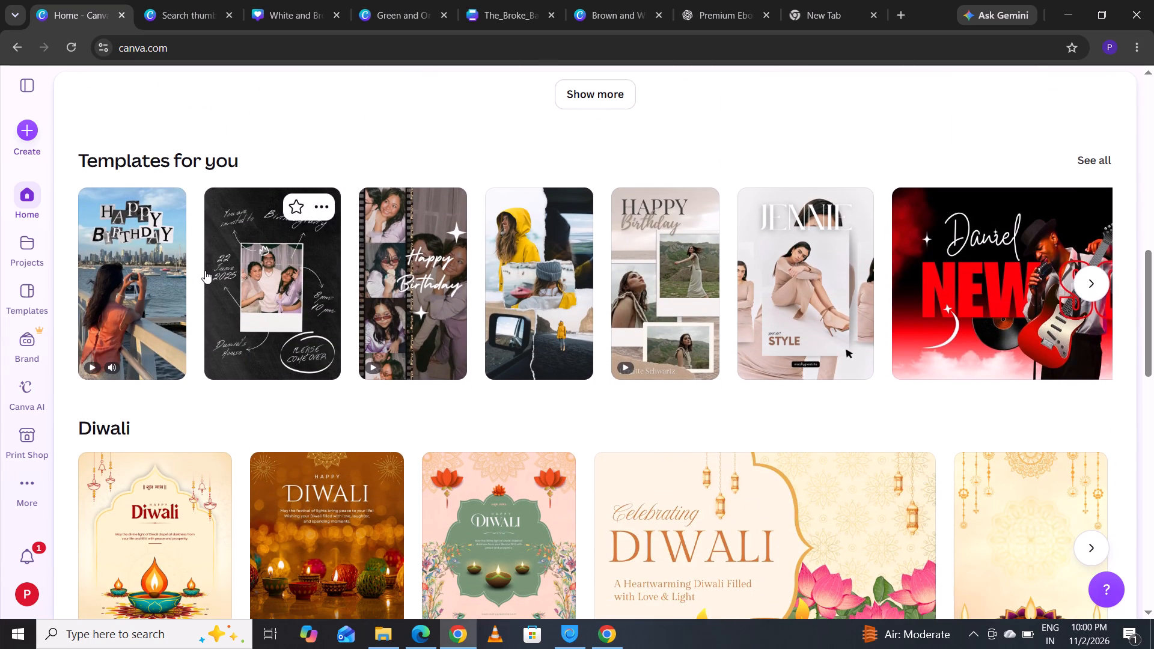
# Examine the home page sections from the suggested templates to the print products, ending at the Continue designing section.
pyautogui.click(37, 208)
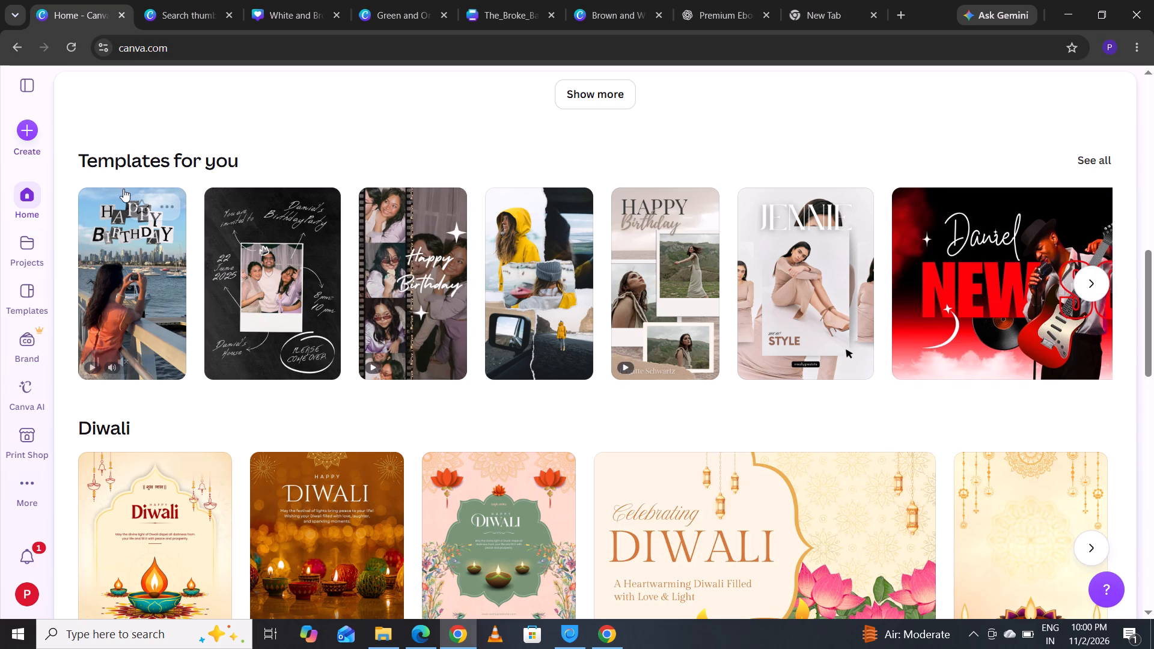
pyautogui.click(26, 205)
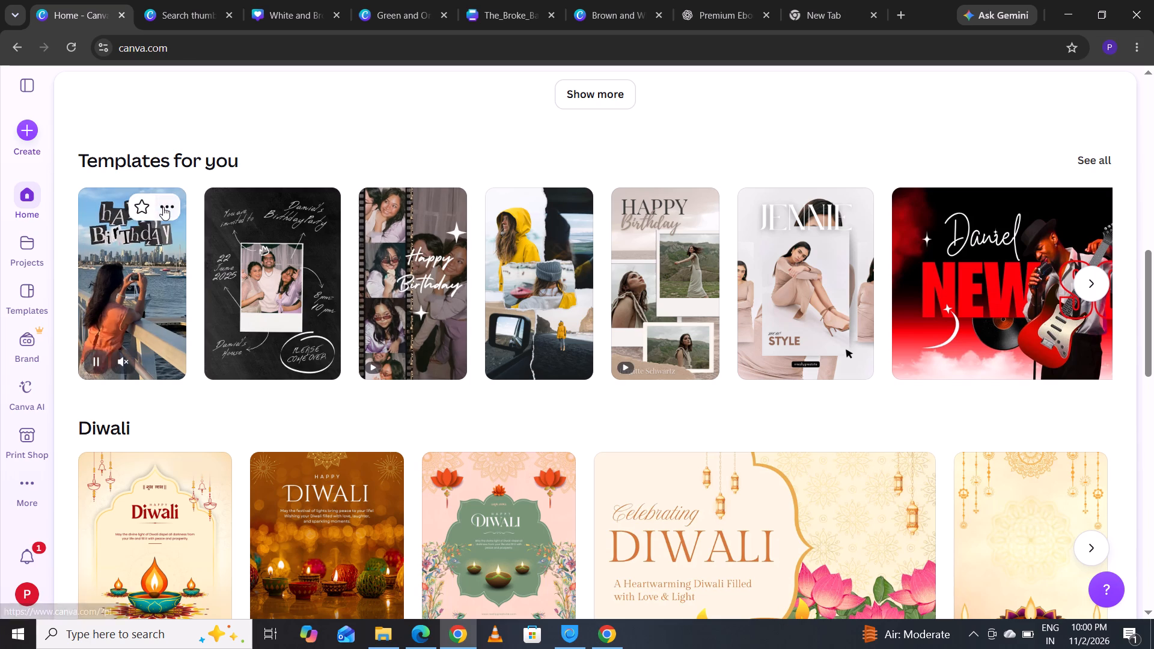
pyautogui.moveTo(1148, 294); pyautogui.dragTo(1148, 263)
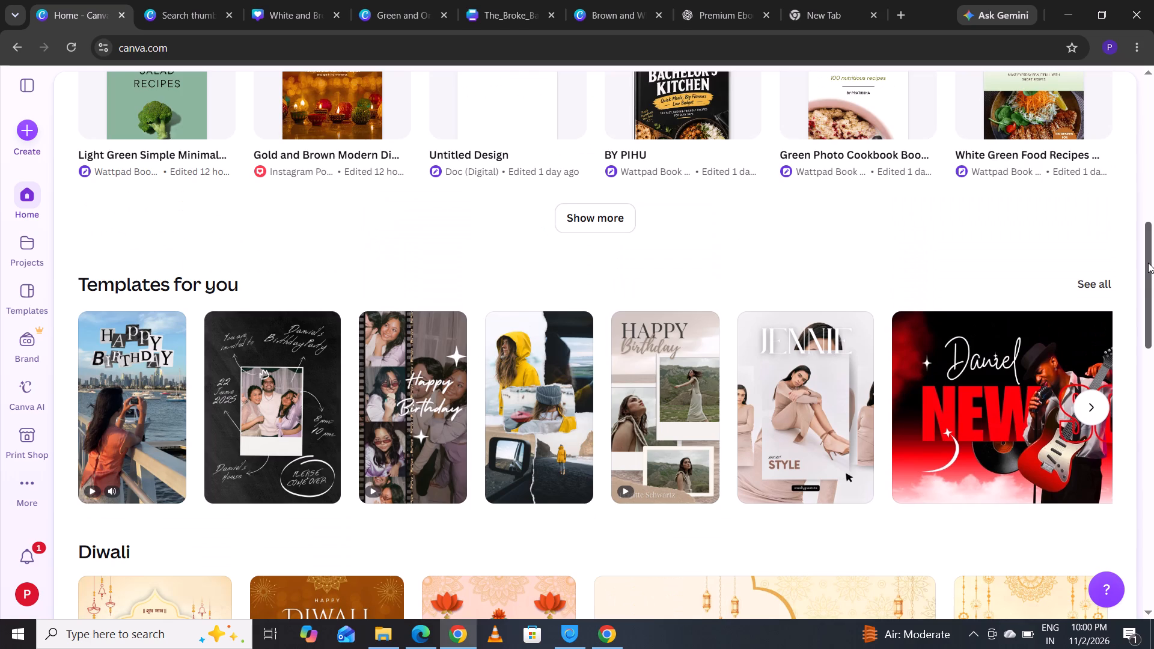
pyautogui.moveTo(1148, 263); pyautogui.dragTo(1153, 368)
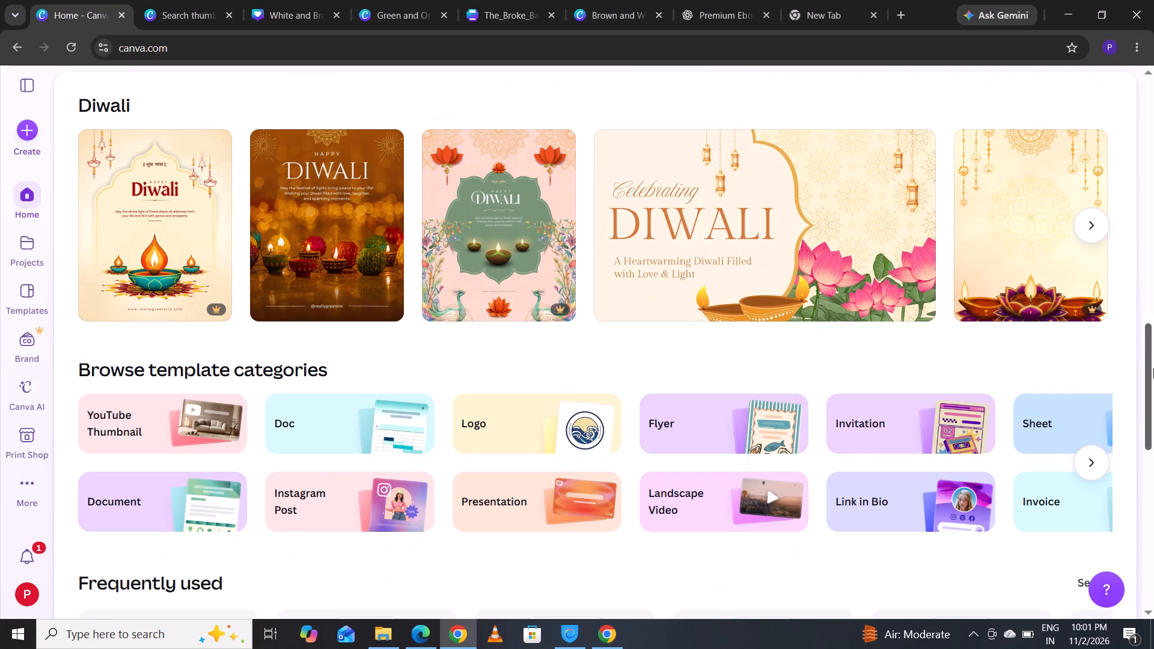
pyautogui.moveTo(1153, 368); pyautogui.dragTo(1153, 192)
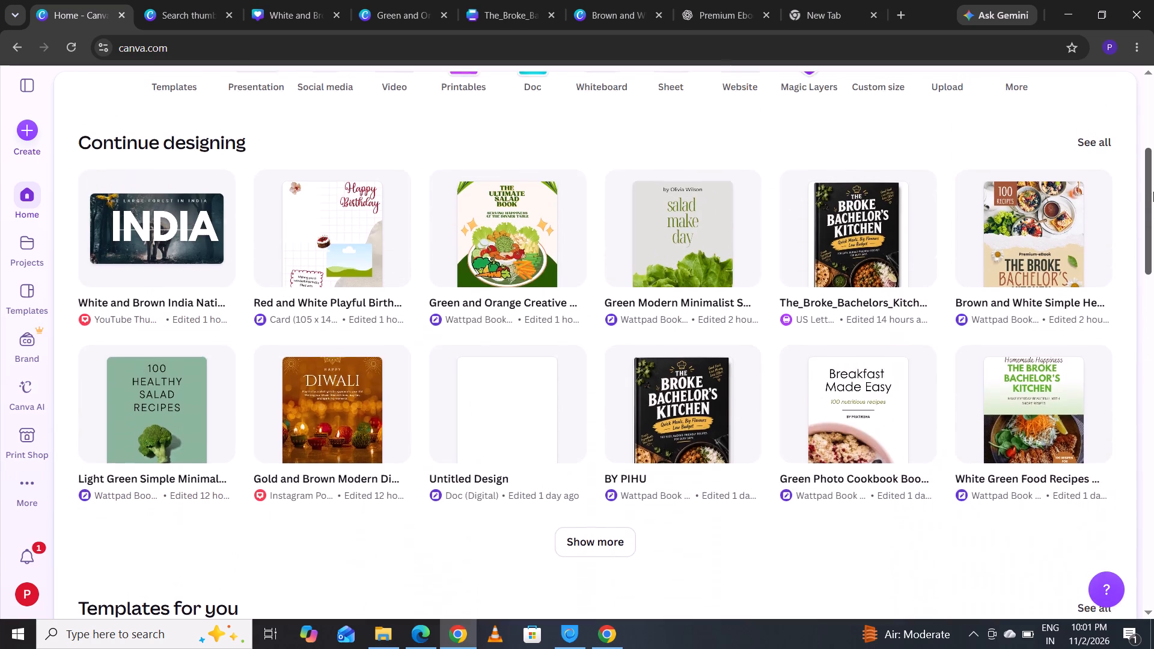
pyautogui.moveTo(1153, 192); pyautogui.dragTo(1153, 522)
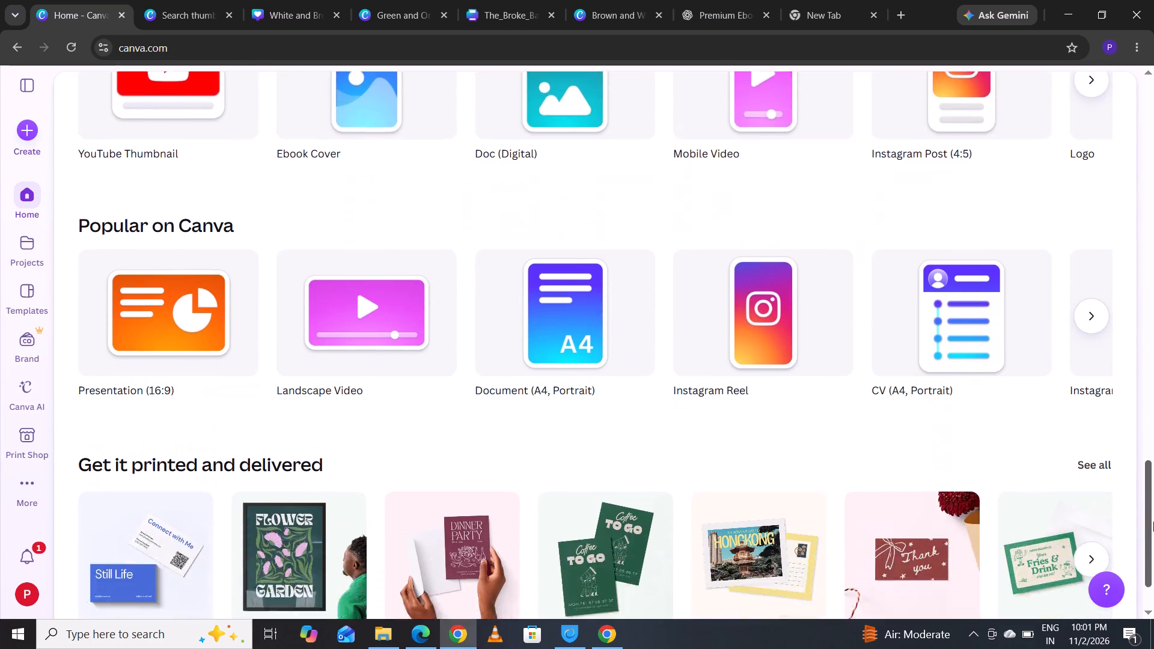
pyautogui.moveTo(1153, 522); pyautogui.dragTo(1153, 594)
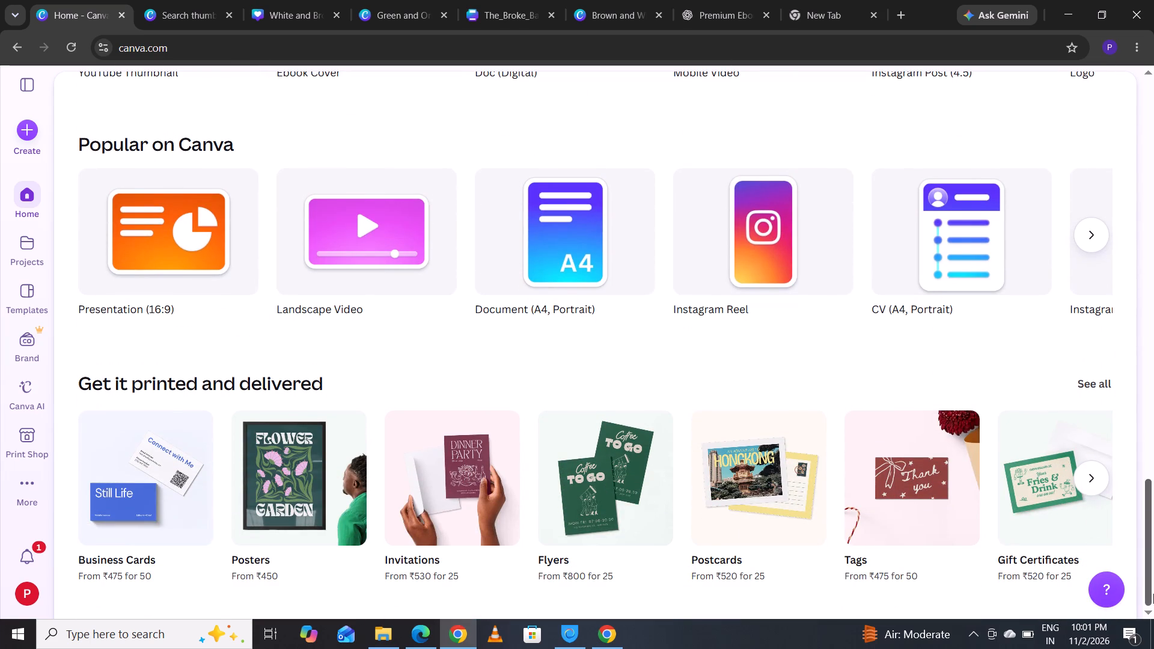
pyautogui.moveTo(1153, 594); pyautogui.dragTo(1147, 343)
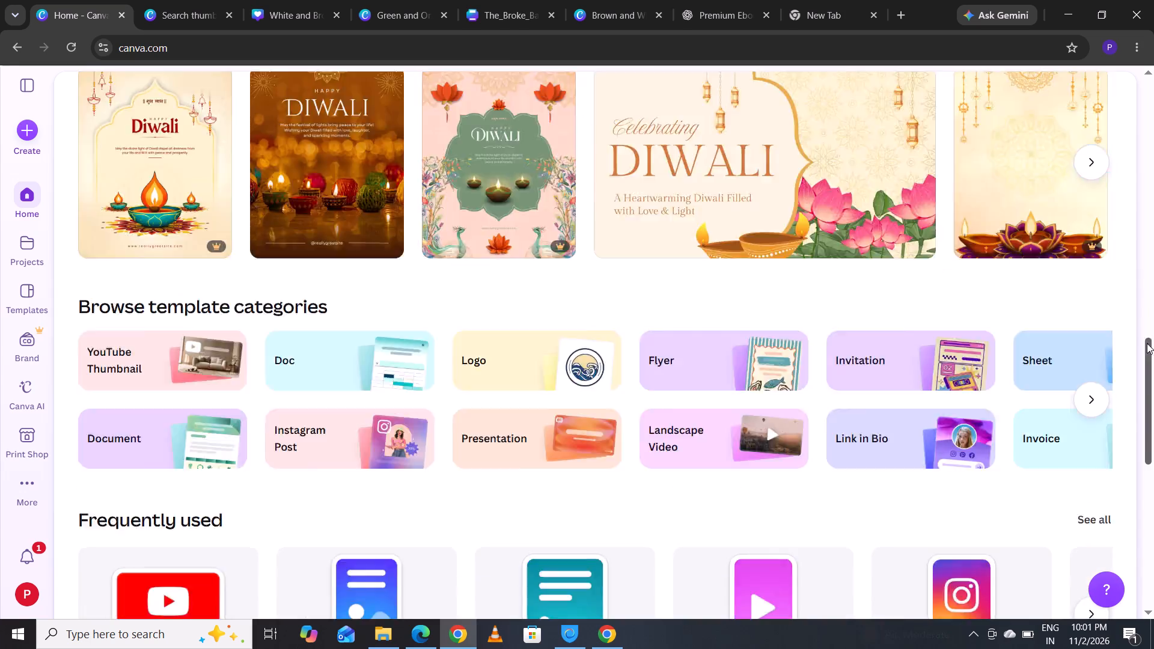
pyautogui.moveTo(1147, 343); pyautogui.dragTo(1148, 224)
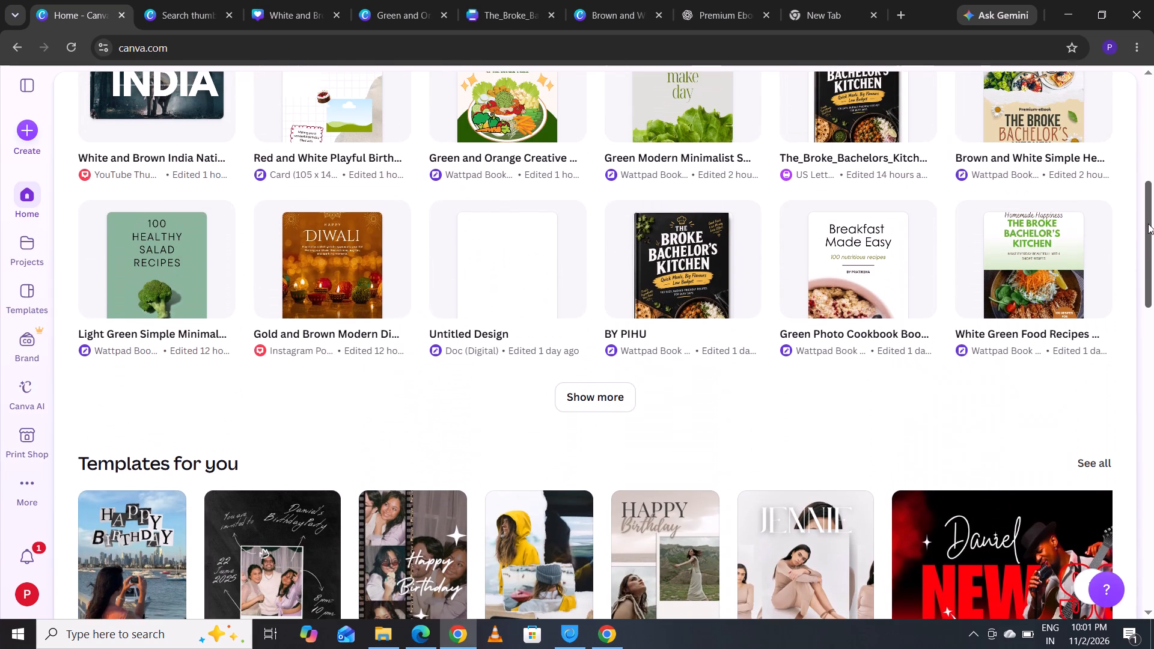
pyautogui.moveTo(1148, 224); pyautogui.dragTo(1149, 205)
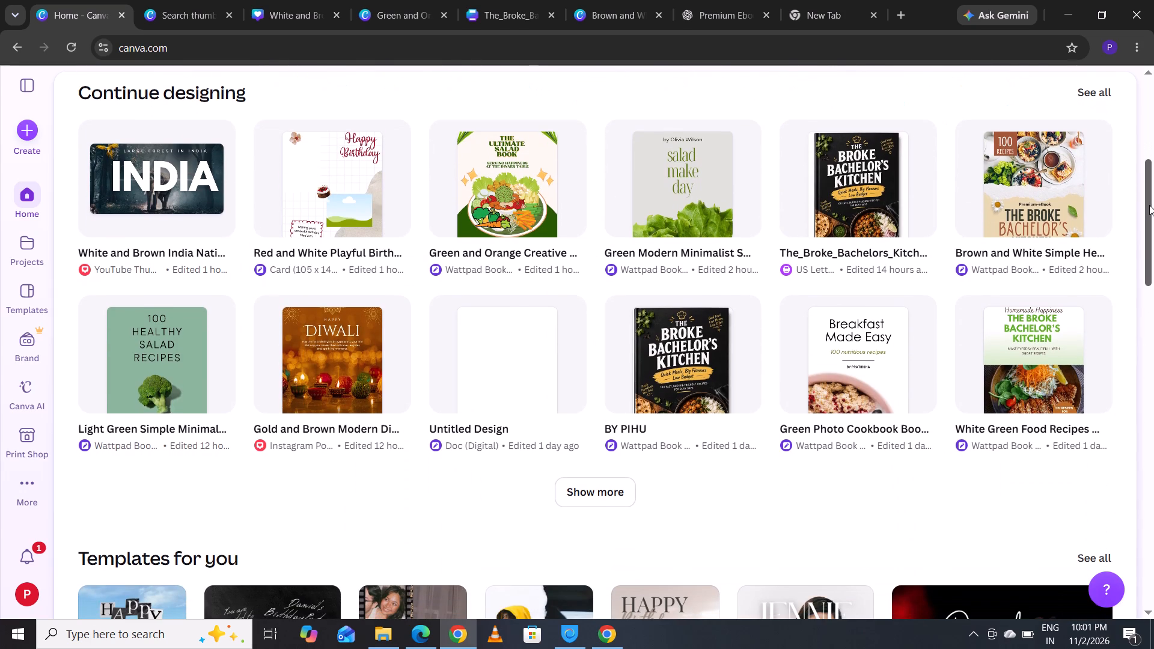
# Open the BY PIHU Wattpad book cover from the recent designs on the home page and examine it.
pyautogui.moveTo(1149, 205); pyautogui.dragTo(1149, 247)
pyautogui.moveTo(1149, 275); pyautogui.dragTo(1152, 206)
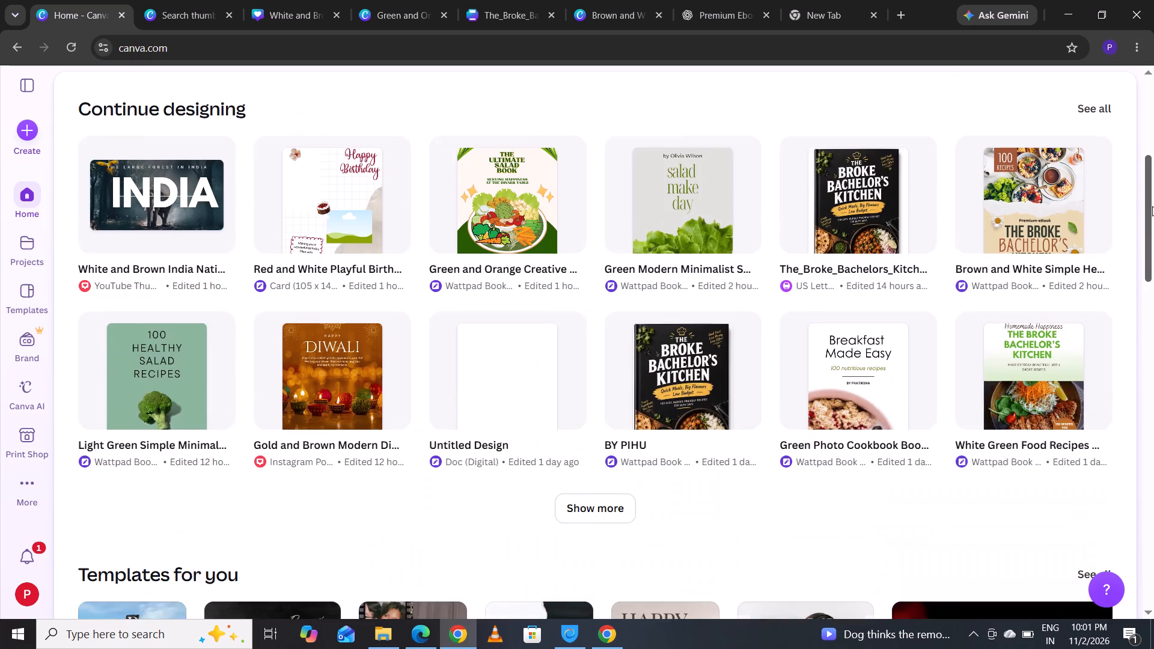
pyautogui.moveTo(1152, 206); pyautogui.dragTo(1152, 196)
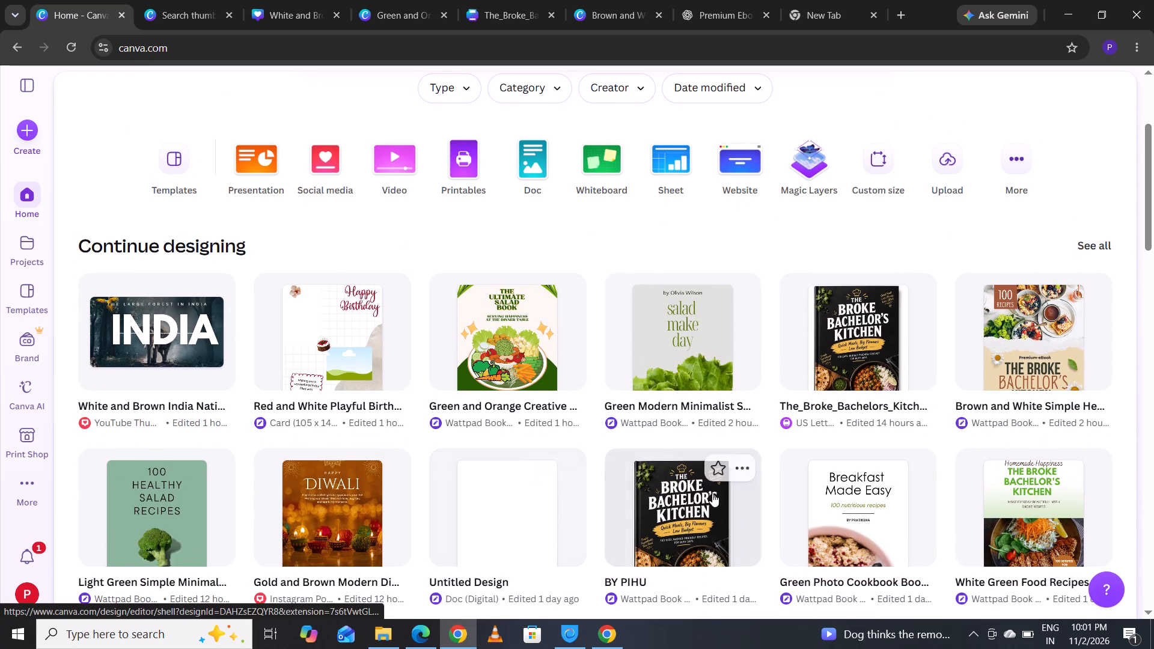
pyautogui.click(693, 532)
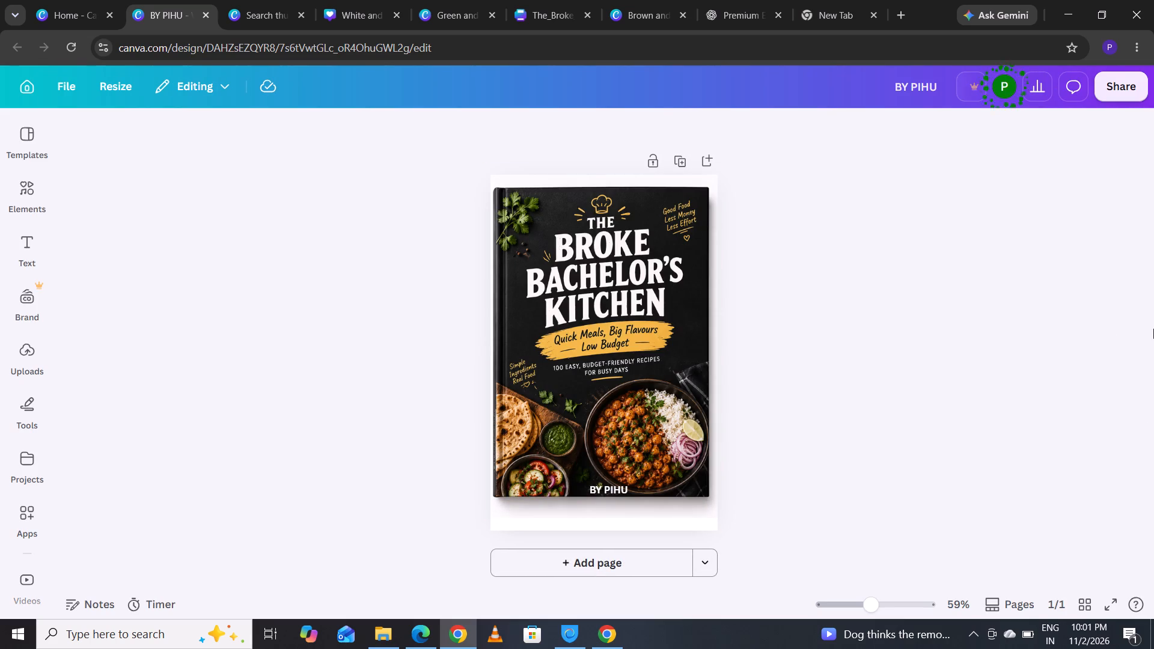
pyautogui.moveTo(1153, 239); pyautogui.dragTo(1153, 284)
pyautogui.click(1153, 200)
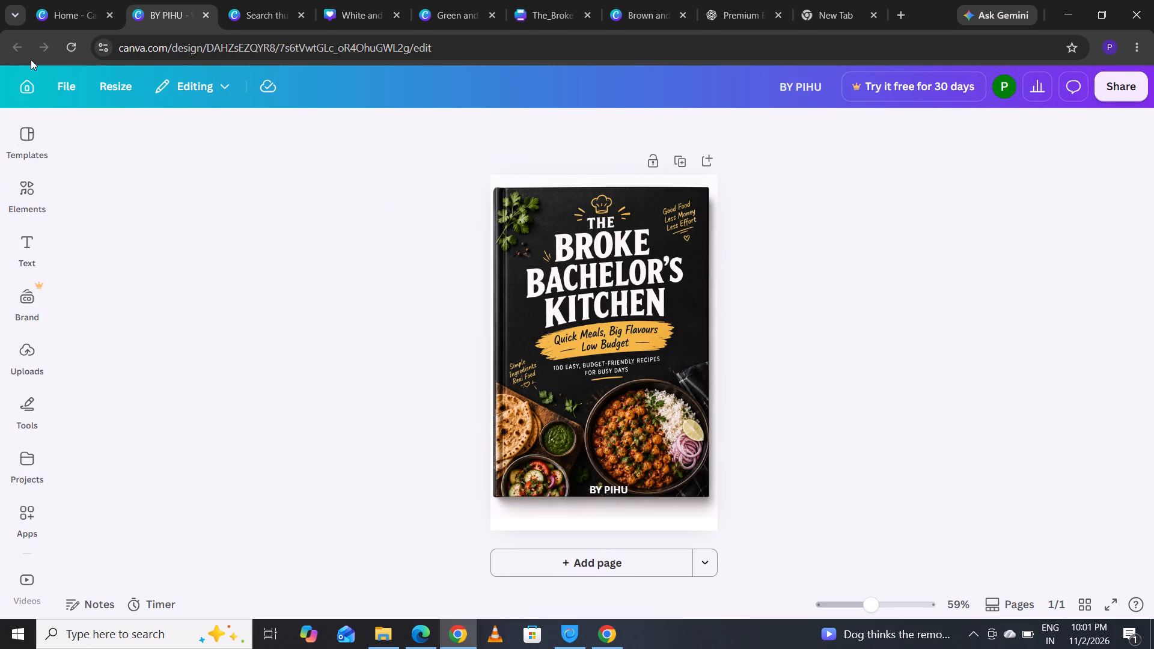
# Return to the Canva home page and open the Broke Bachelor's Kitchen US Letter document in the first row of recent designs.
pyautogui.click(20, 93)
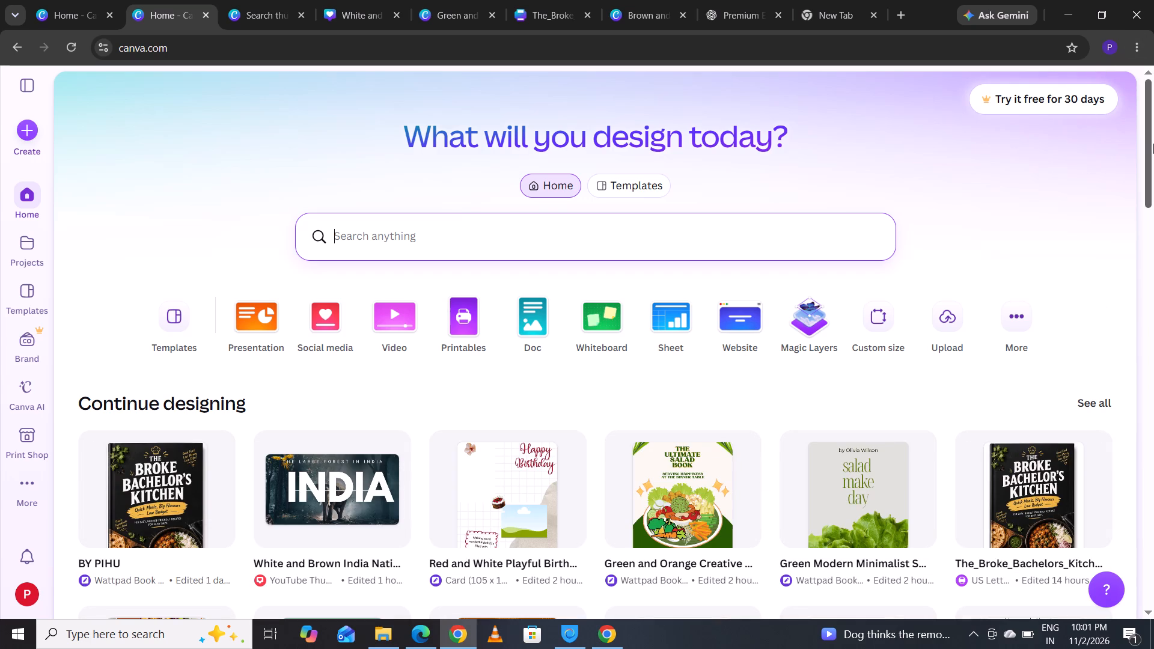
pyautogui.moveTo(1152, 136); pyautogui.dragTo(1153, 236)
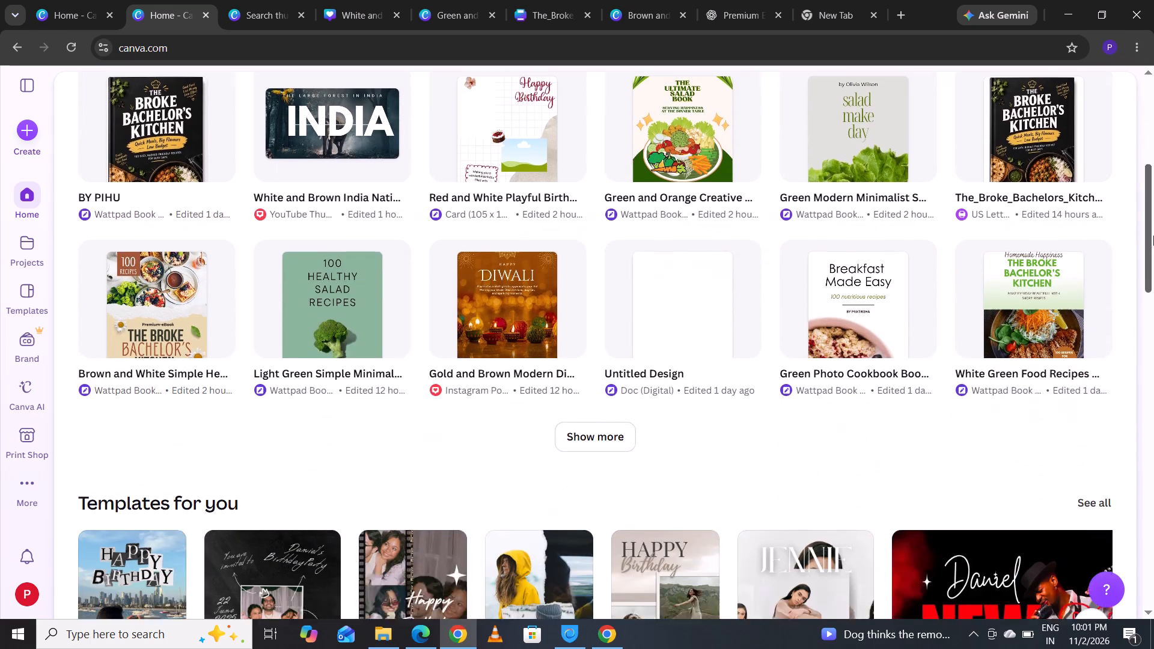
pyautogui.moveTo(1153, 236); pyautogui.dragTo(1153, 204)
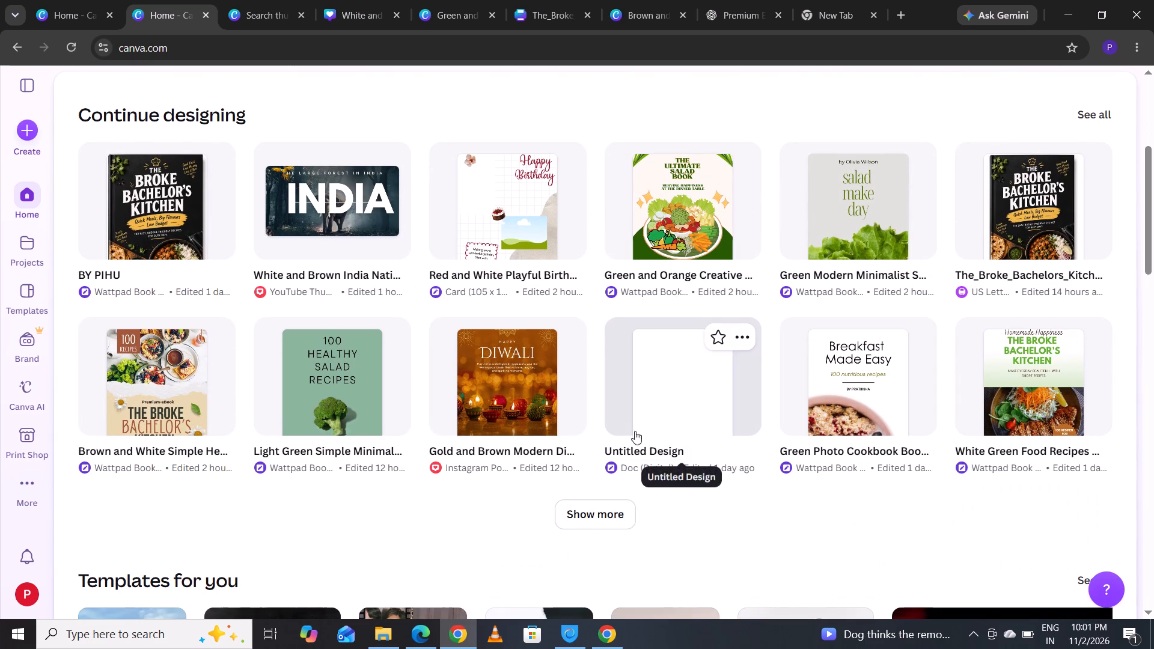
pyautogui.click(1003, 240)
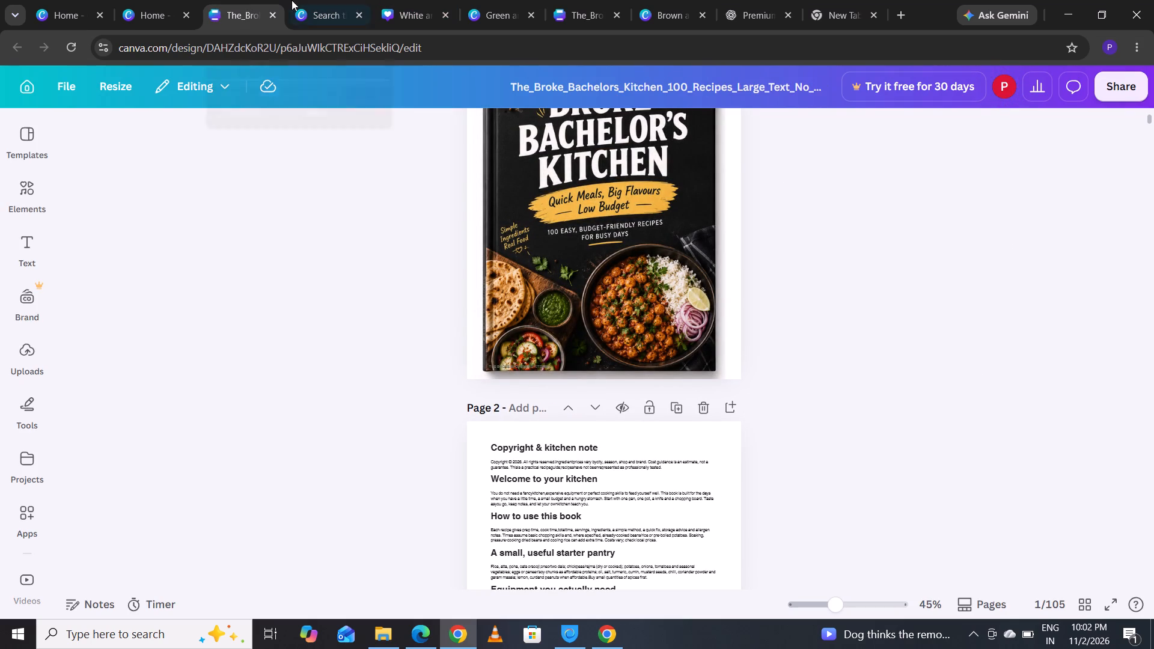
# Check the open thumbnail search, India thumbnail, salad book cover and earlier recipe book pages, ending back at the newly opened recipe book.
pyautogui.click(318, 5)
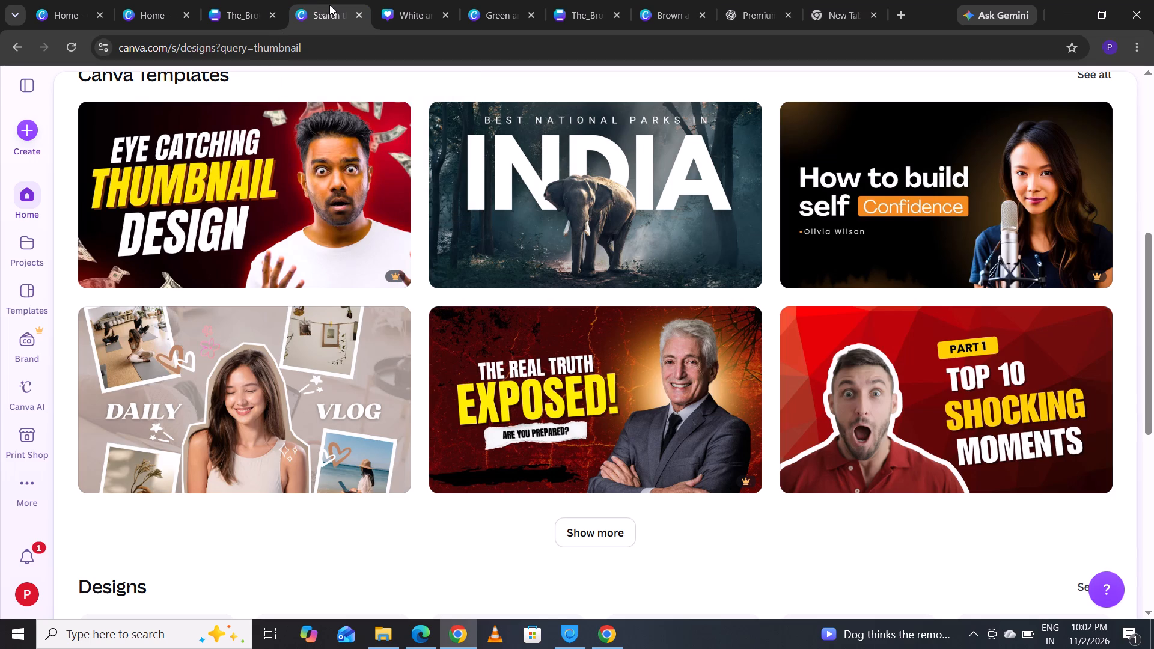
pyautogui.click(394, 13)
pyautogui.click(498, 2)
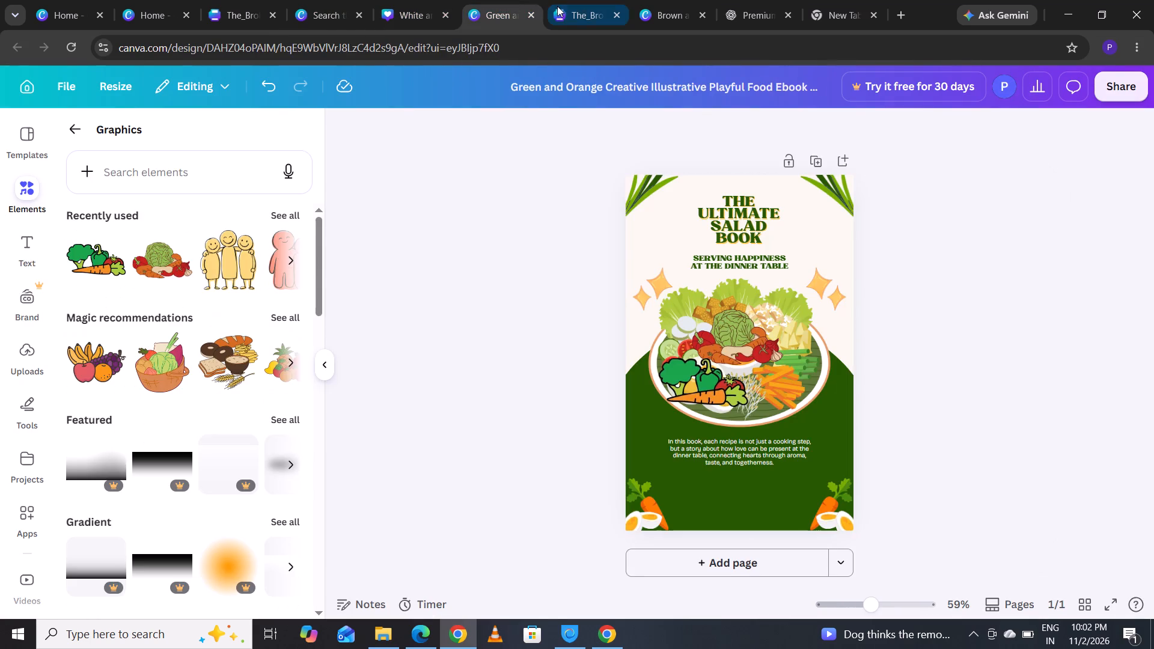
pyautogui.click(557, 6)
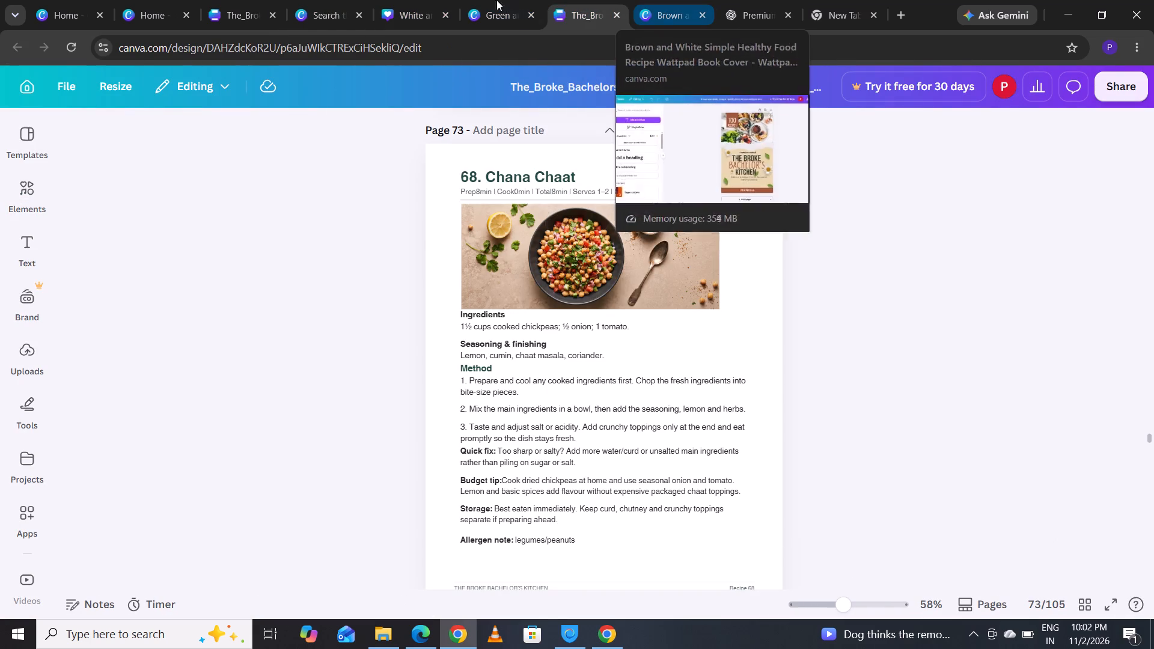
pyautogui.click(249, 0)
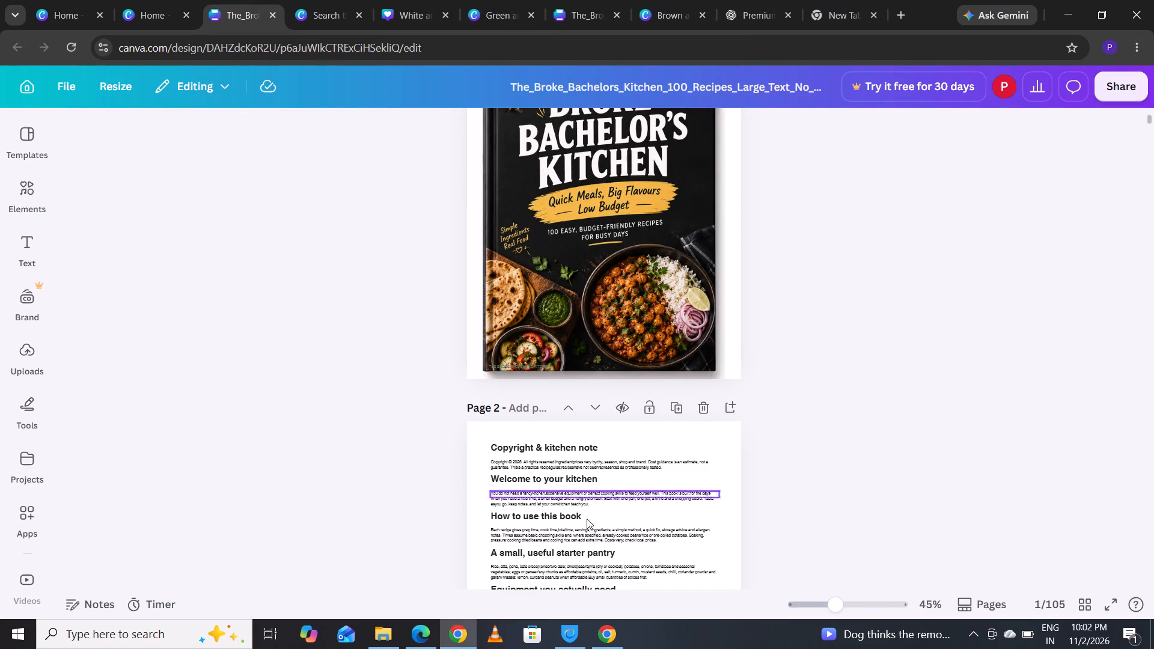
# Look through the 105-page Broke Bachelor's Kitchen document from the cover to the later recipes, ending at Dhaba-Style Chicken Masala on page 57.
pyautogui.click(1153, 152)
pyautogui.click(1153, 152)
pyautogui.click(1153, 152)
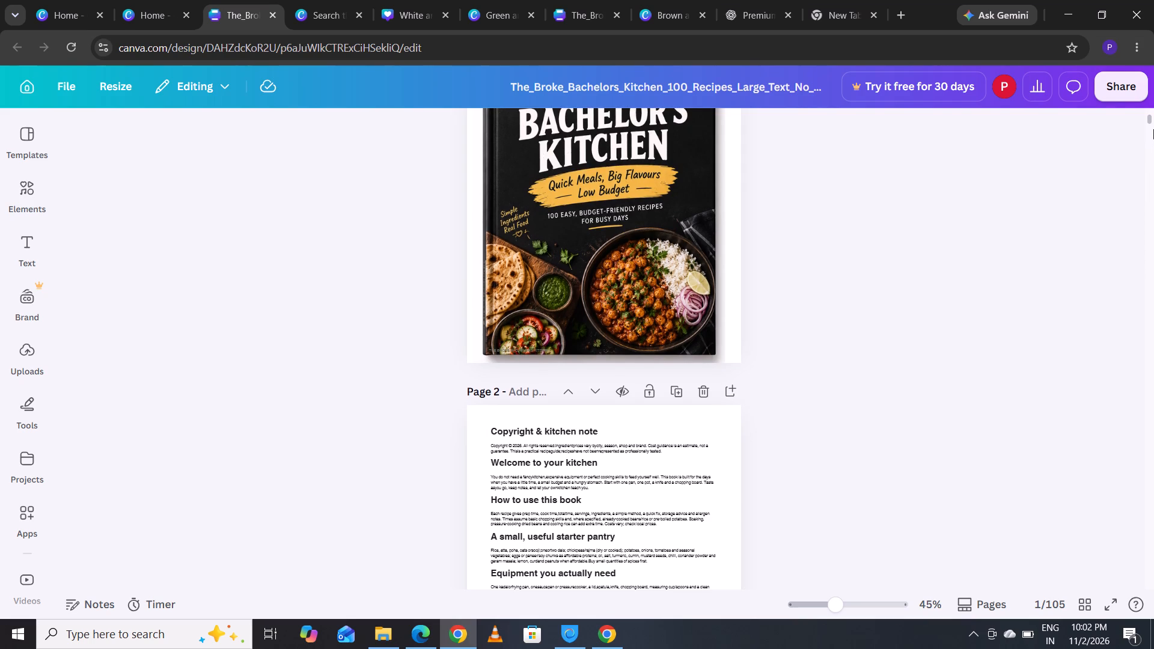
pyautogui.moveTo(1153, 123); pyautogui.dragTo(1153, 142)
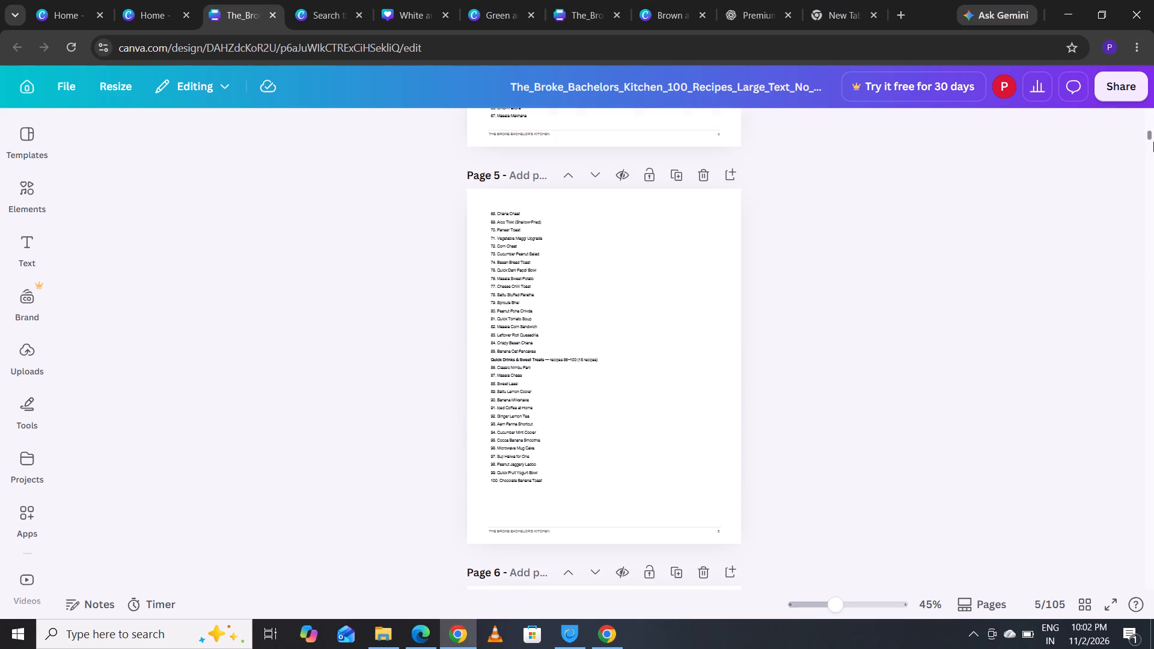
pyautogui.moveTo(1153, 142); pyautogui.dragTo(1153, 174)
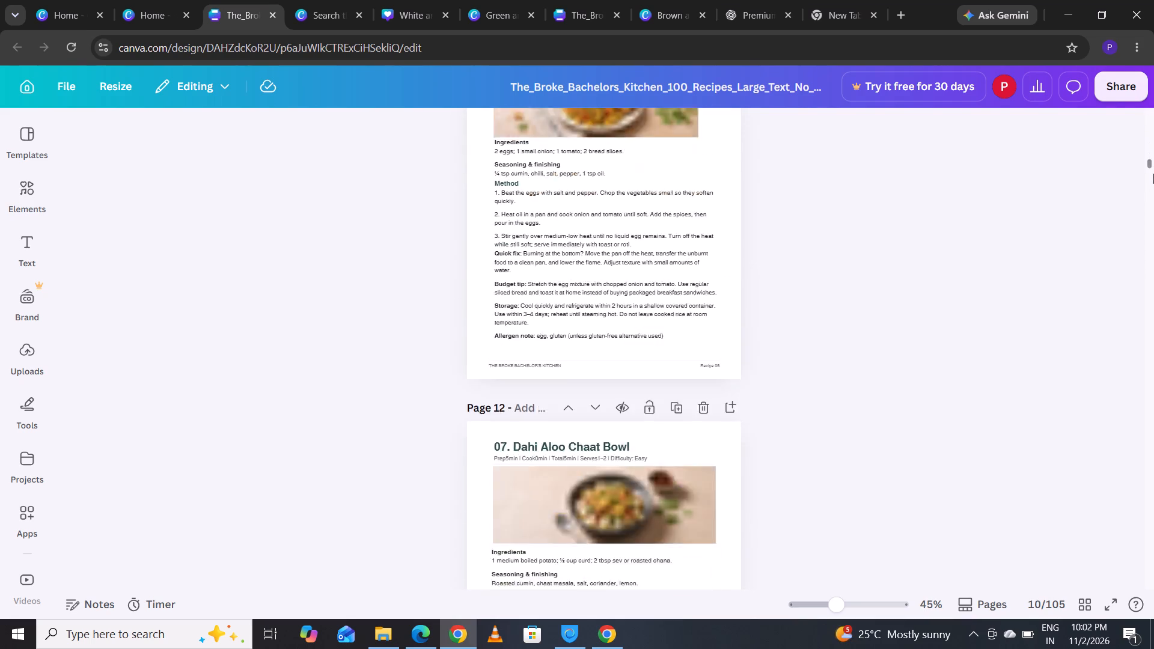
pyautogui.moveTo(1153, 174); pyautogui.dragTo(1153, 452)
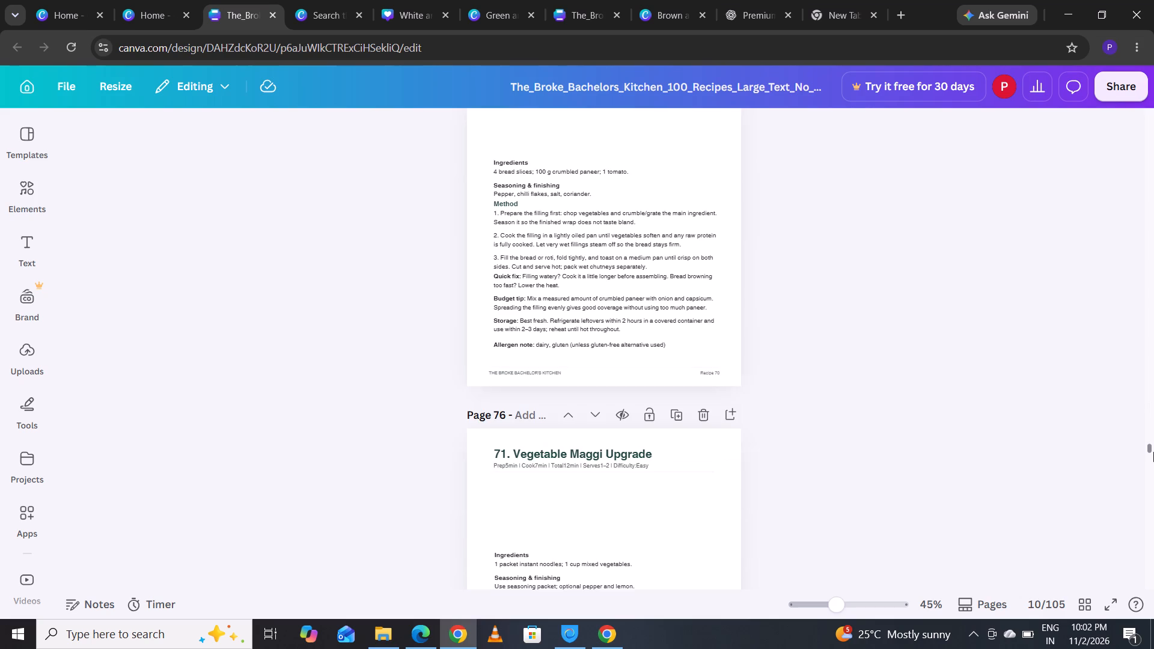
pyautogui.moveTo(1153, 452); pyautogui.dragTo(1149, 370)
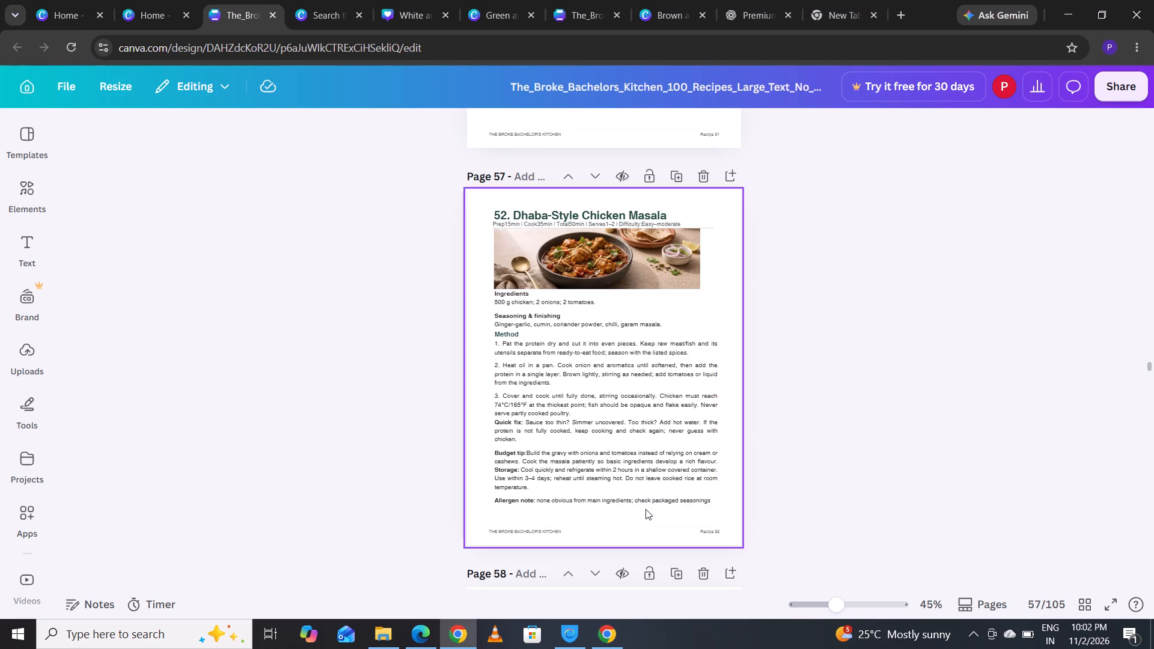
# Open the Untitled Design doc from the home page's recent designs, check its page, and close it.
pyautogui.click(148, 0)
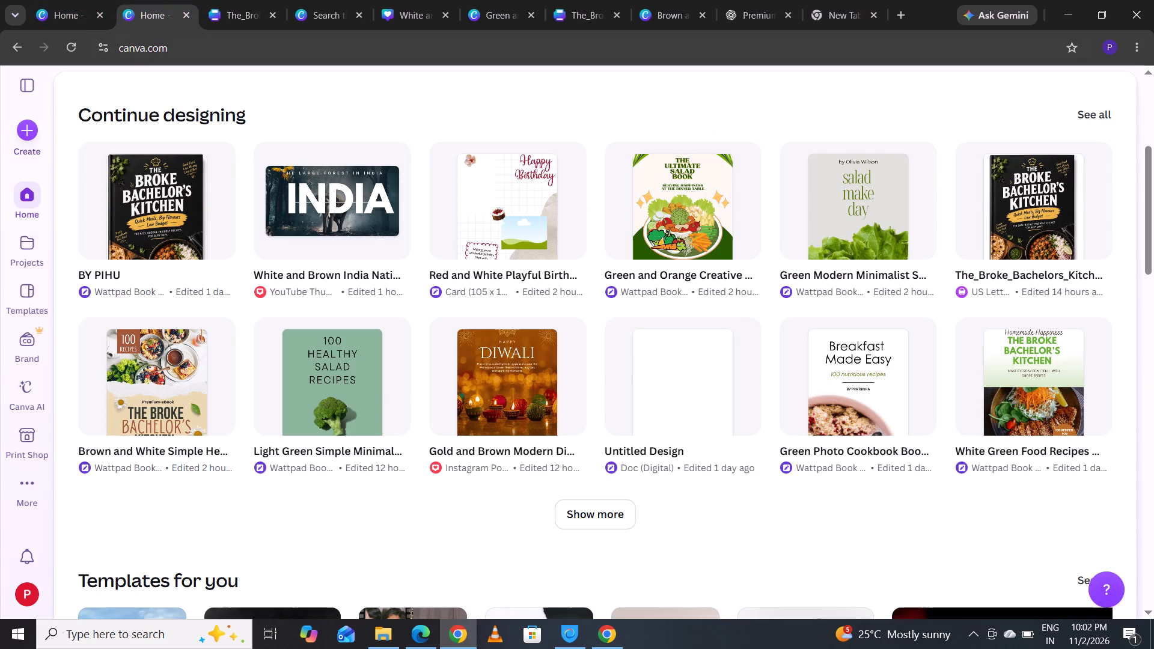
pyautogui.click(656, 370)
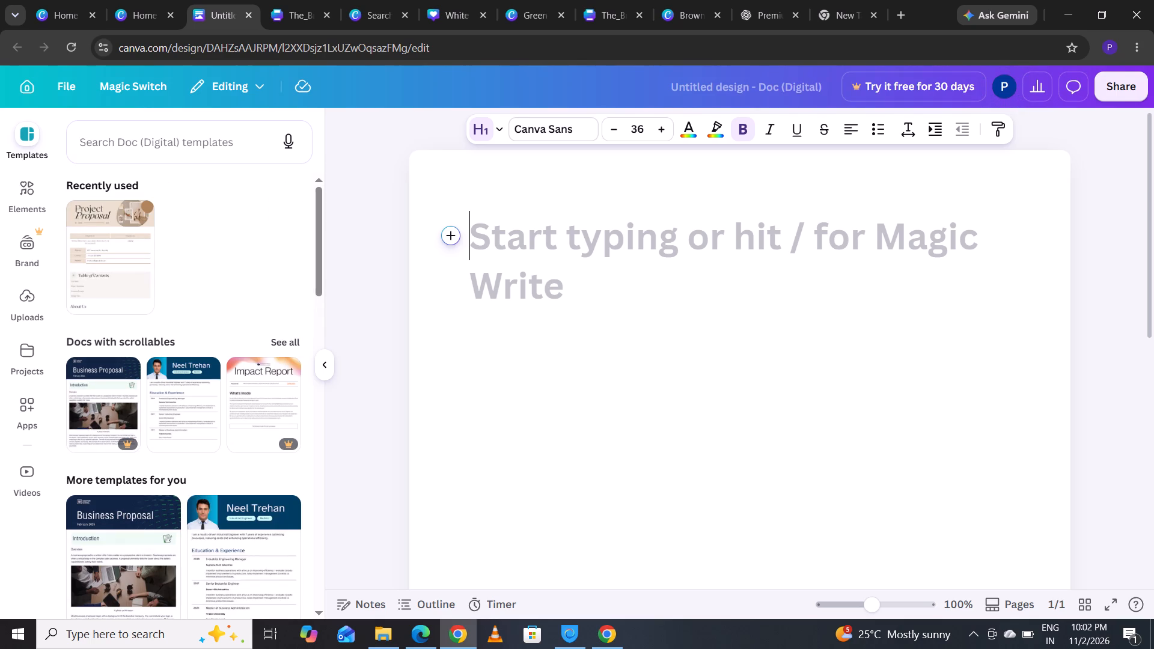
pyautogui.click(740, 239)
pyautogui.moveTo(1153, 136); pyautogui.dragTo(1153, 301)
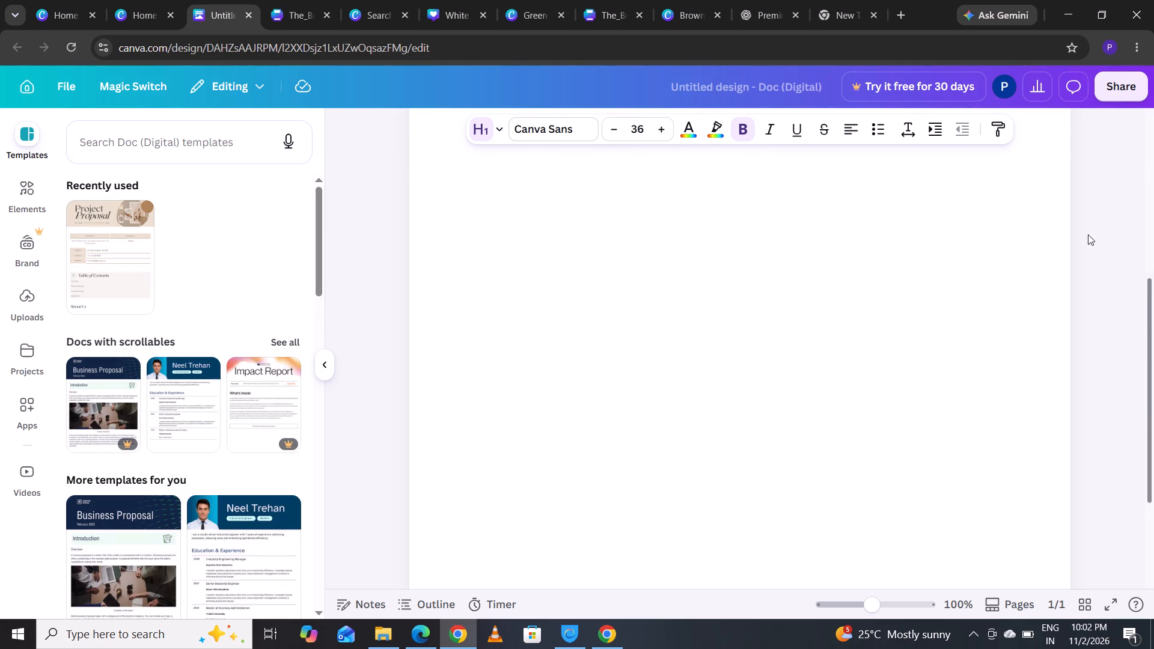
pyautogui.click(145, 0)
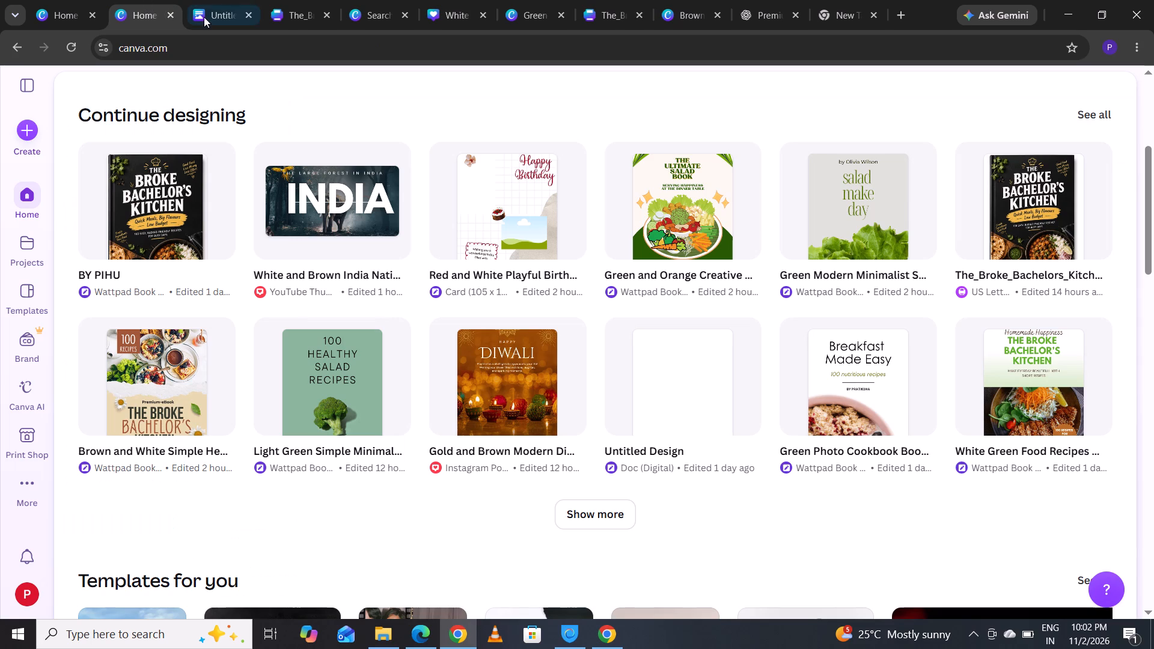
pyautogui.click(244, 19)
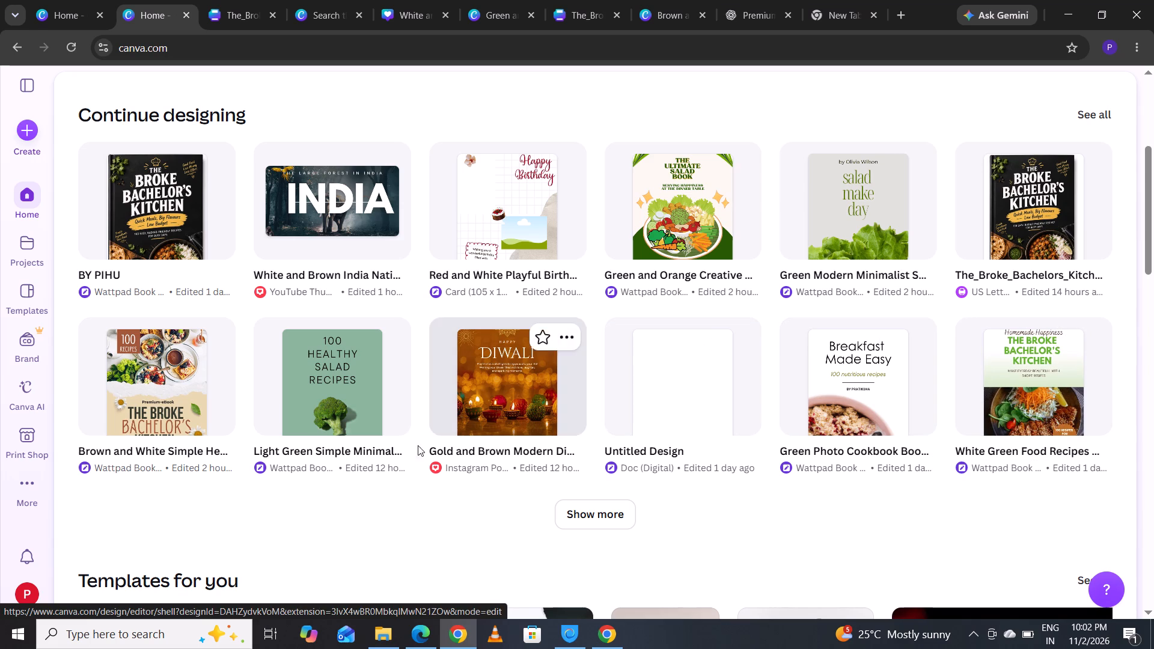
# Expand the list of recent designs and open the 56-page The_Broke_Bachelors_Kitchen_Comp1st.pdf design.
pyautogui.click(588, 509)
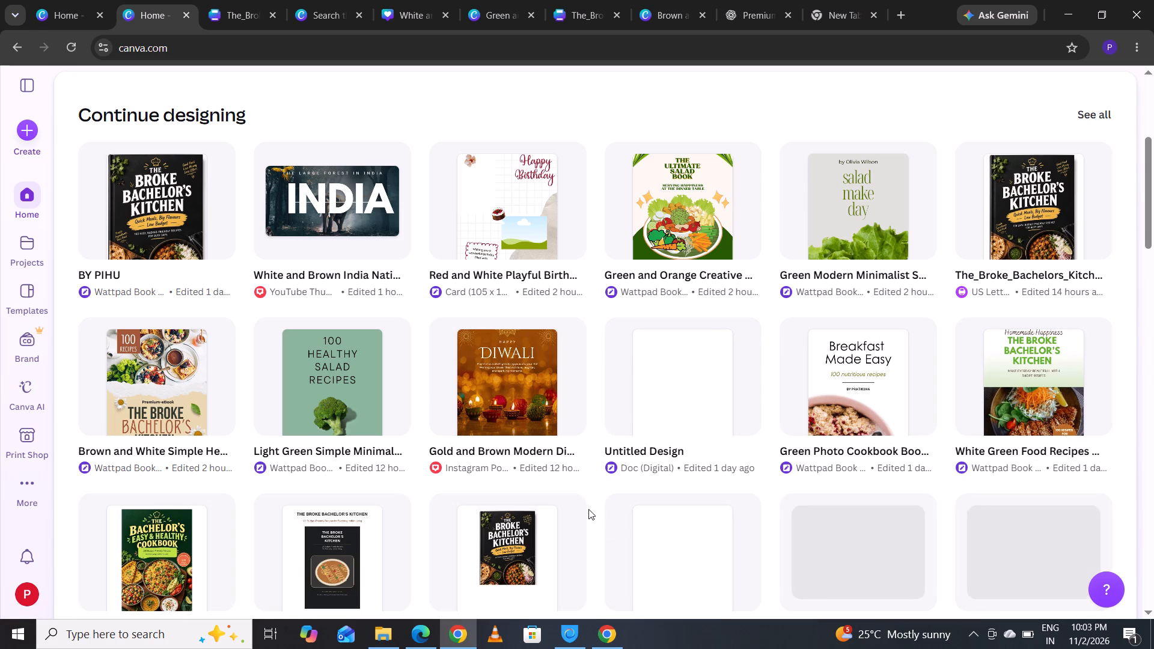
pyautogui.moveTo(1153, 204); pyautogui.dragTo(1153, 250)
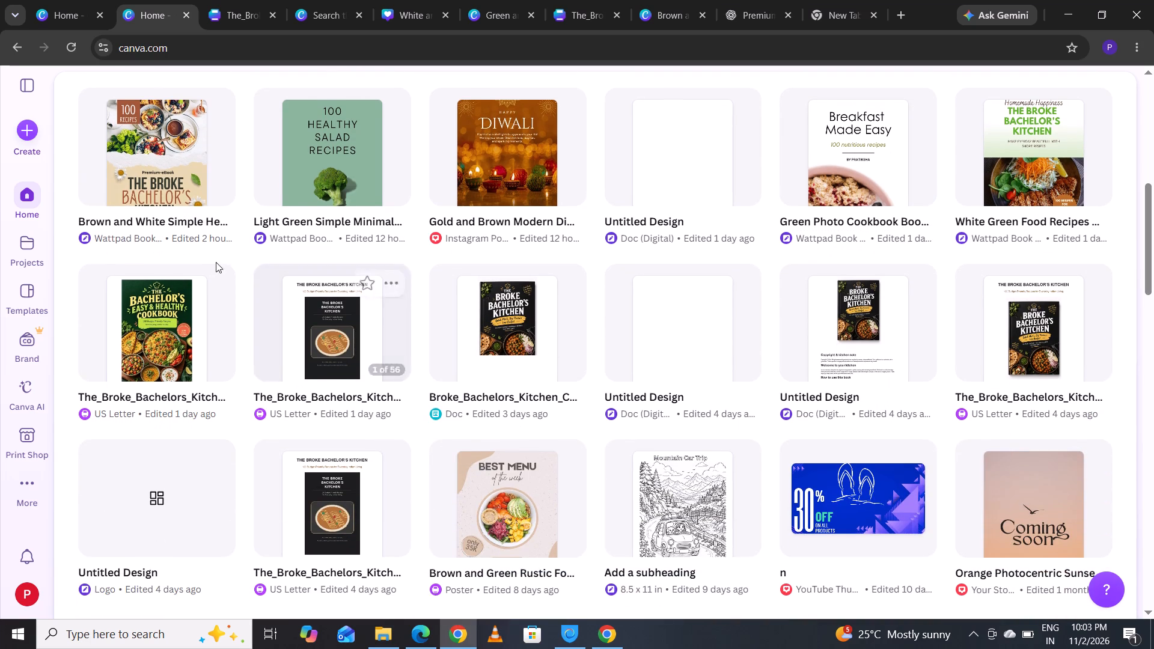
pyautogui.click(294, 359)
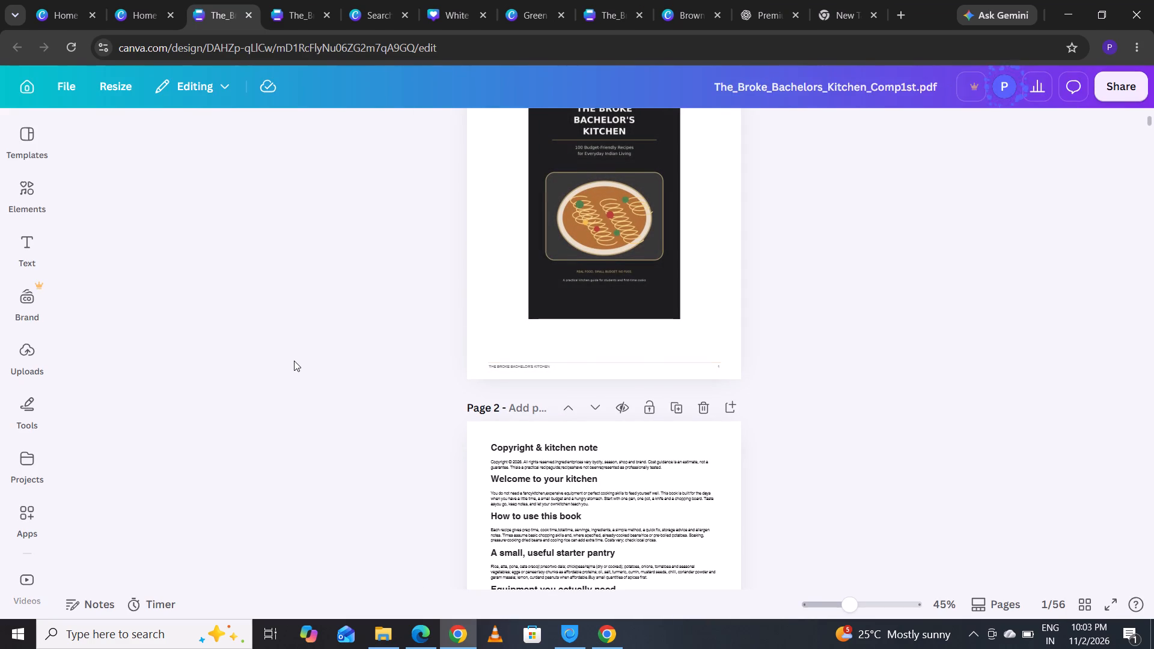
# Look over the cover, its image and the opening pages of the Comp1st document, going on to page 8.
pyautogui.doubleClick(1148, 139)
pyautogui.moveTo(1149, 122); pyautogui.dragTo(1152, 122)
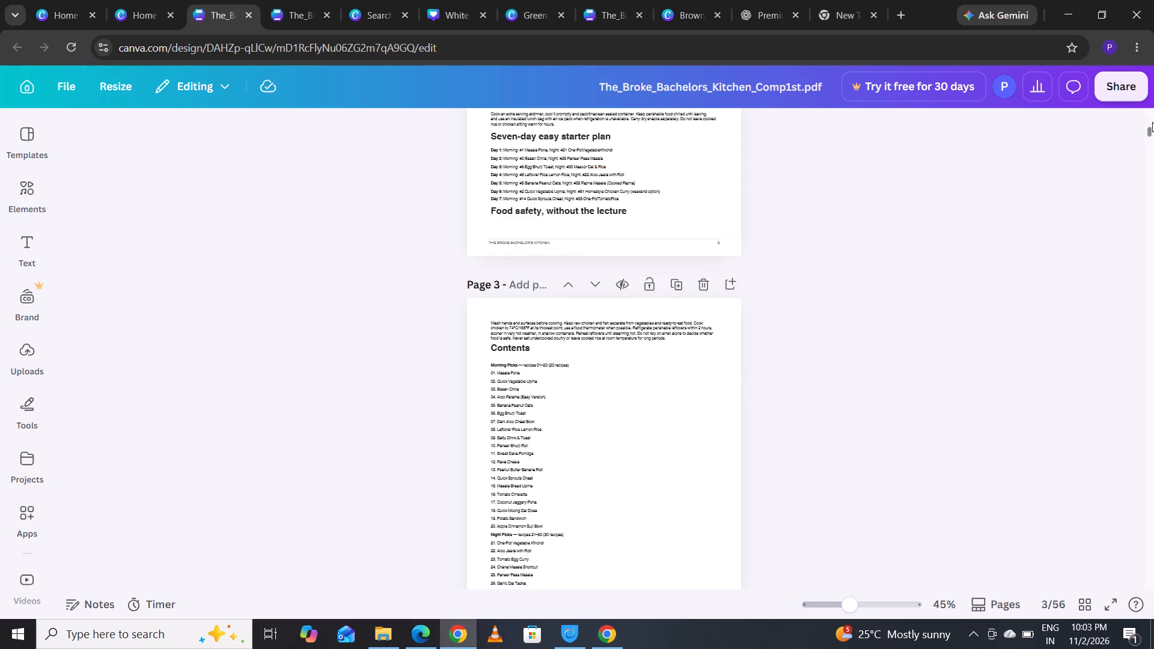
pyautogui.moveTo(1152, 122); pyautogui.dragTo(1152, 112)
pyautogui.click(602, 386)
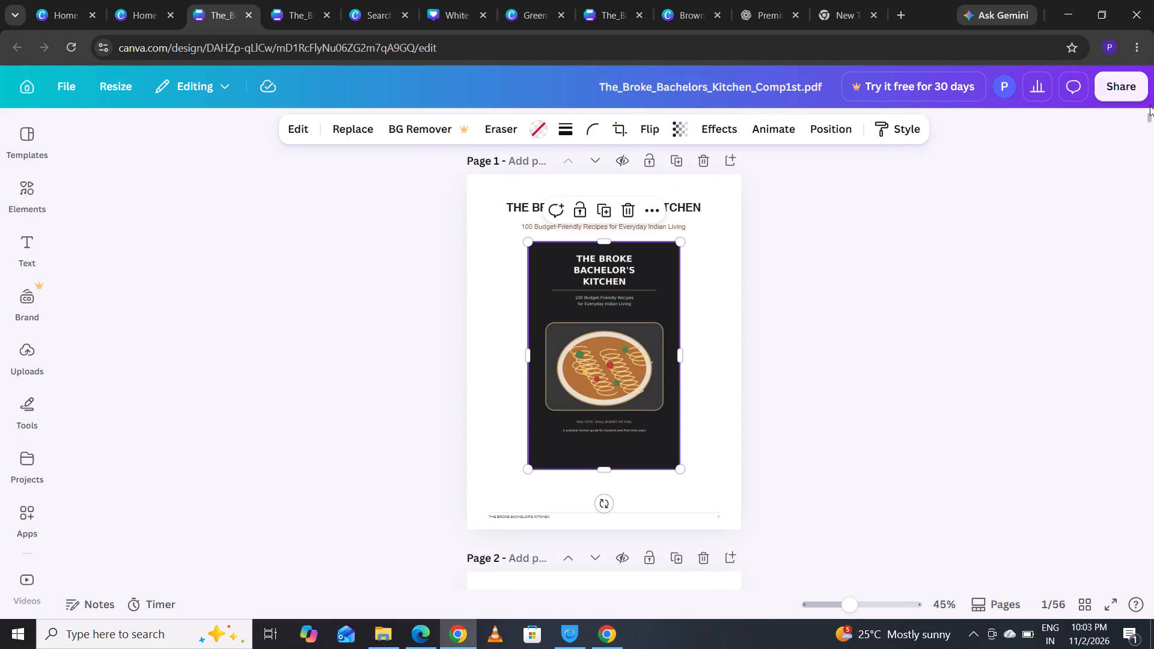
pyautogui.moveTo(1152, 120); pyautogui.dragTo(1153, 182)
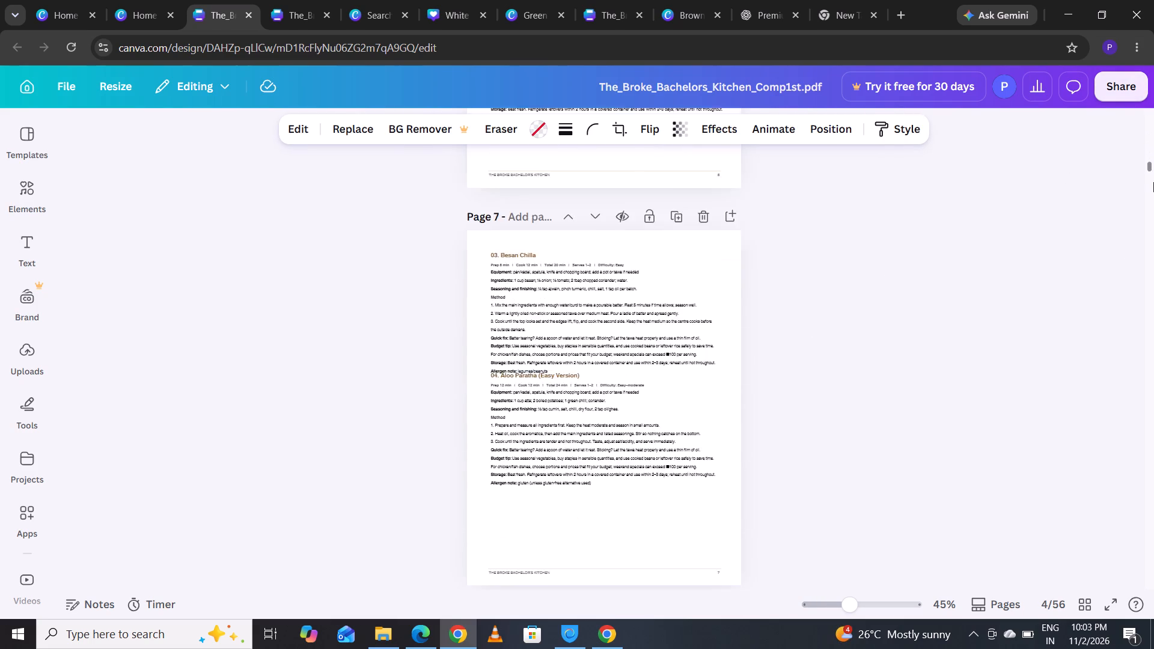
pyautogui.moveTo(1153, 182); pyautogui.dragTo(1153, 176)
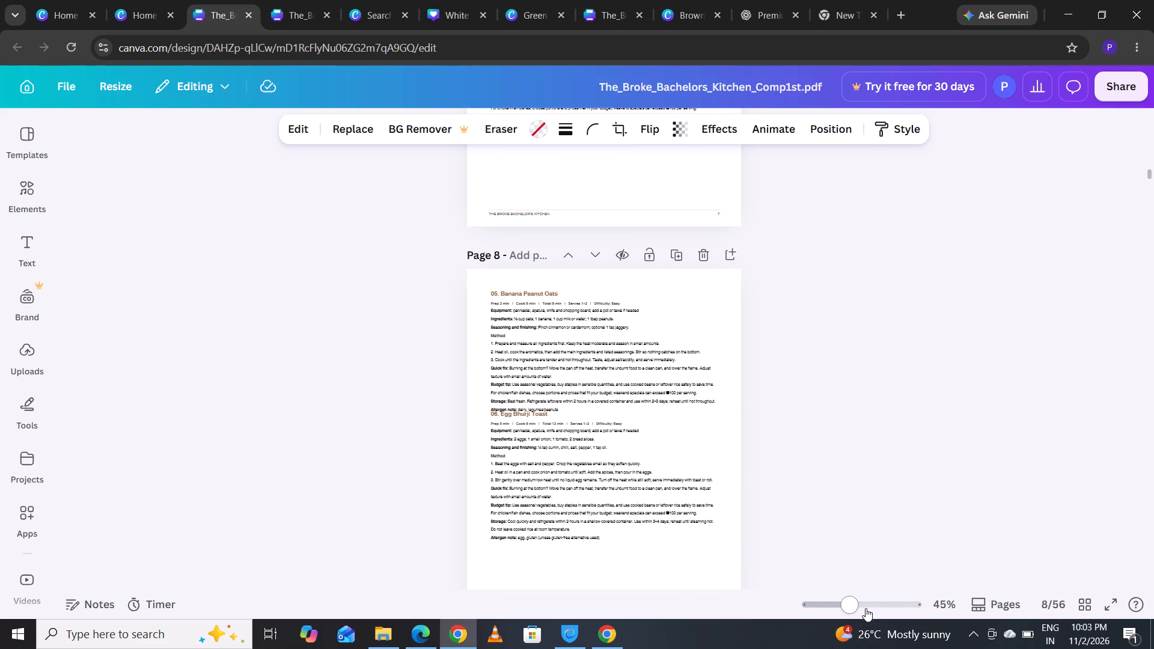
# Enlarge the page view to 69% and examine the Banana Peanut Oats and Egg Bhurji Toast recipes on page 8.
pyautogui.click(861, 608)
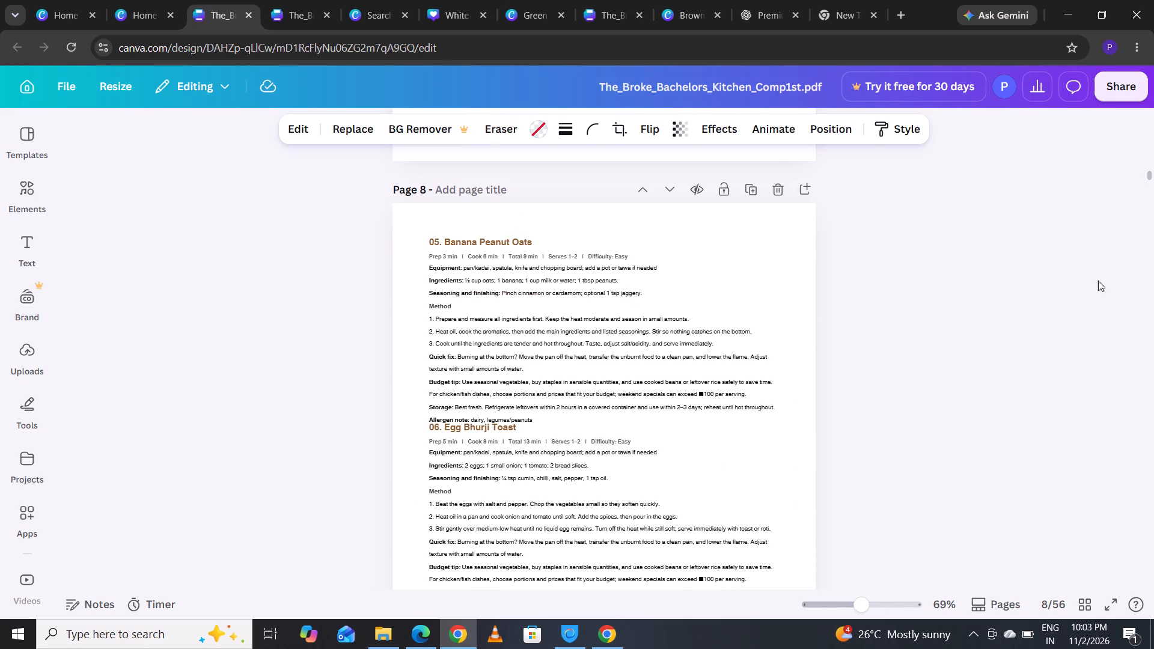
pyautogui.click(1149, 271)
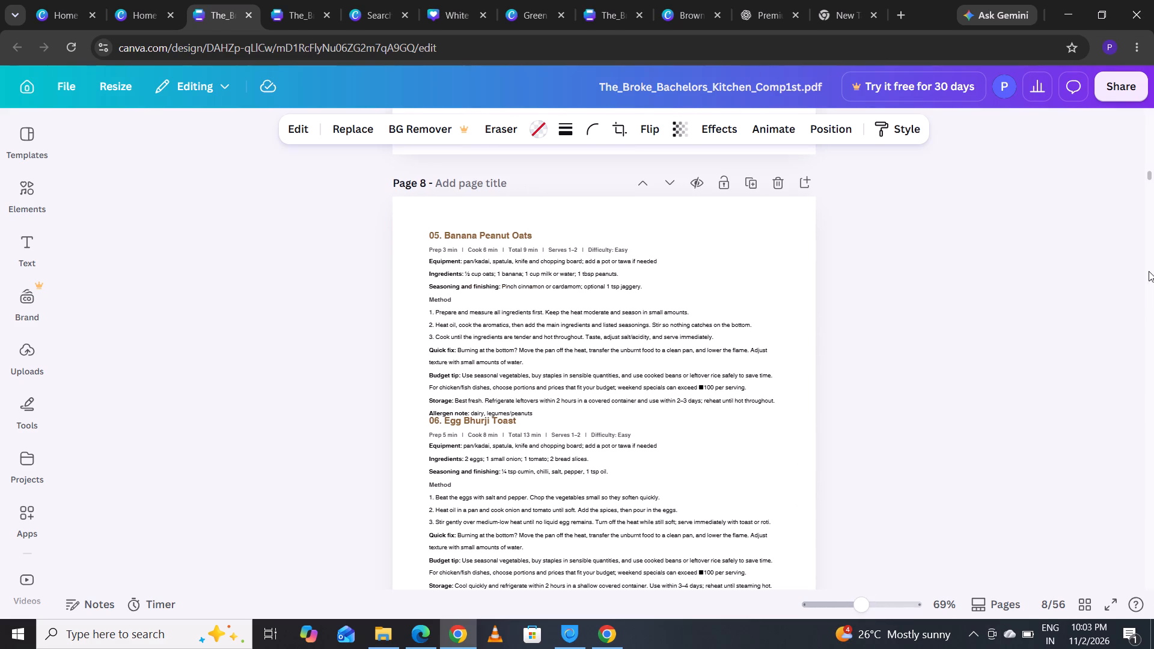
pyautogui.press('Down')
pyautogui.press('Down')
pyautogui.press('Down')
pyautogui.press('Up')
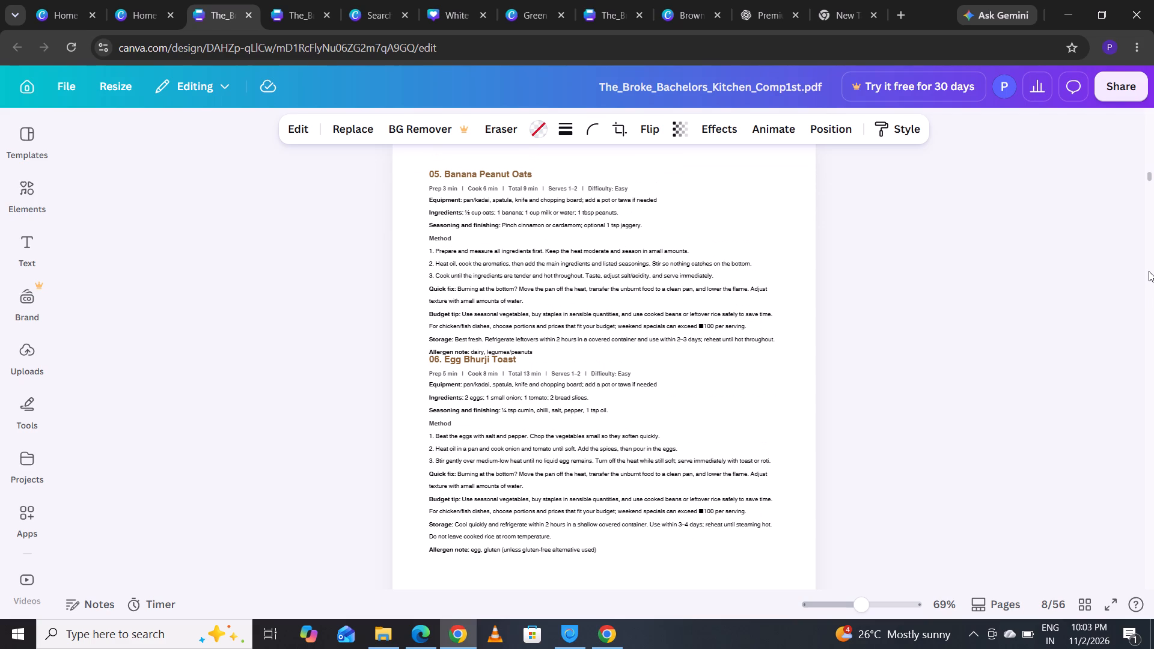
# Look back through the recipe pages from page 8 to the end of the contents list on page 5.
pyautogui.press('Up')
pyautogui.press('Up')
pyautogui.press('Up')
pyautogui.press('Up')
pyautogui.press('Up')
pyautogui.press('Up')
pyautogui.press('Up')
pyautogui.press('Up')
pyautogui.press('Up')
pyautogui.press('Up')
pyautogui.press('Up')
pyautogui.press('Up')
pyautogui.press('Up')
pyautogui.press('Up')
pyautogui.press('Up')
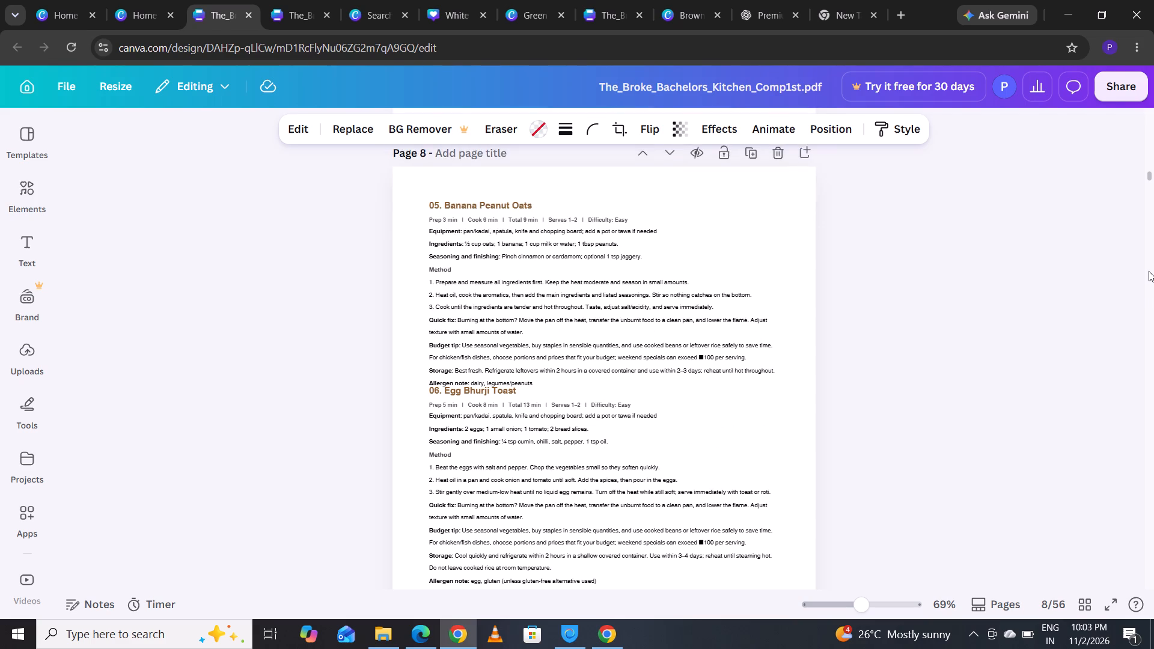
pyautogui.press('Up')
pyautogui.press('Up')
pyautogui.press('Up')
pyautogui.press('Up')
pyautogui.press('Up')
pyautogui.press('Up')
pyautogui.press('Up')
pyautogui.press('Up')
pyautogui.press('Up')
pyautogui.press('Up')
pyautogui.press('Up')
pyautogui.press('Up')
pyautogui.press('Up')
pyautogui.press('Up')
pyautogui.press('Up')
pyautogui.press('Up')
pyautogui.press('Up')
pyautogui.press('Up')
pyautogui.press('Up')
pyautogui.press('Up')
pyautogui.press('Up')
pyautogui.press('Up')
pyautogui.press('Up')
pyautogui.press('Up')
pyautogui.press('Up')
pyautogui.press('Up')
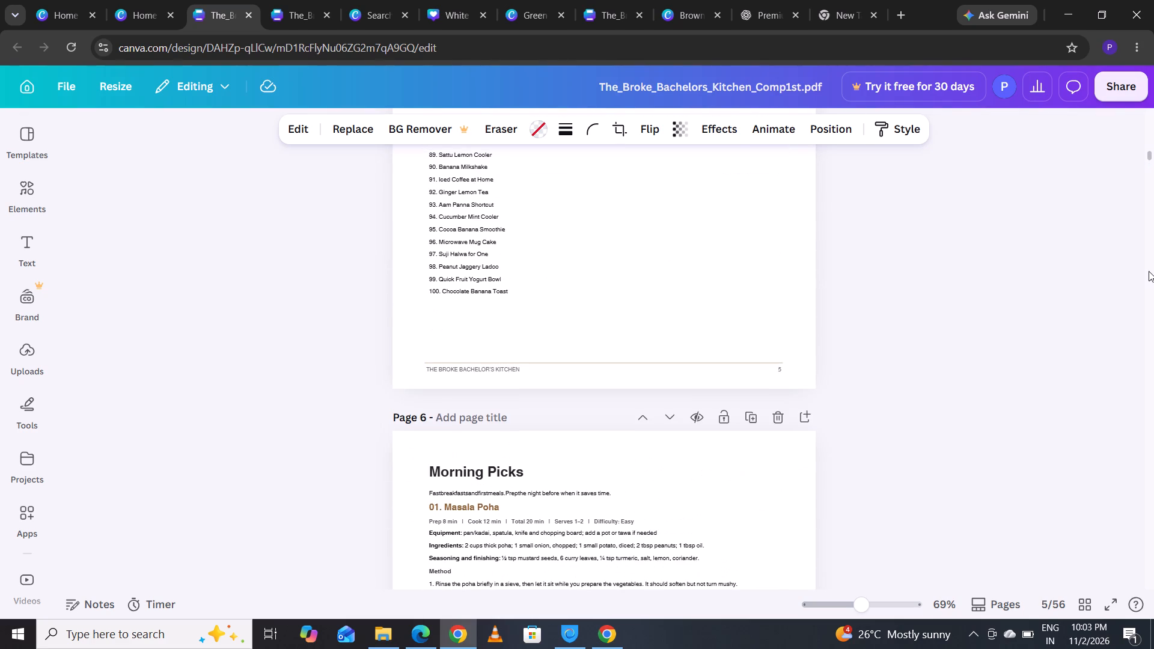
pyautogui.press('Up')
pyautogui.press('Up')
pyautogui.press('Up')
pyautogui.press('Up')
# Move the Quick Vegetable Upma body text on page 6 down, leaving a gap below its prep and cook time line.
pyautogui.press('Down')
pyautogui.press('Down')
pyautogui.press('Down')
pyautogui.press('Down')
pyautogui.press('Down')
pyautogui.press('Down')
pyautogui.press('Down')
pyautogui.press('Down')
pyautogui.press('Down')
pyautogui.press('Down')
pyautogui.press('Down')
pyautogui.press('Down')
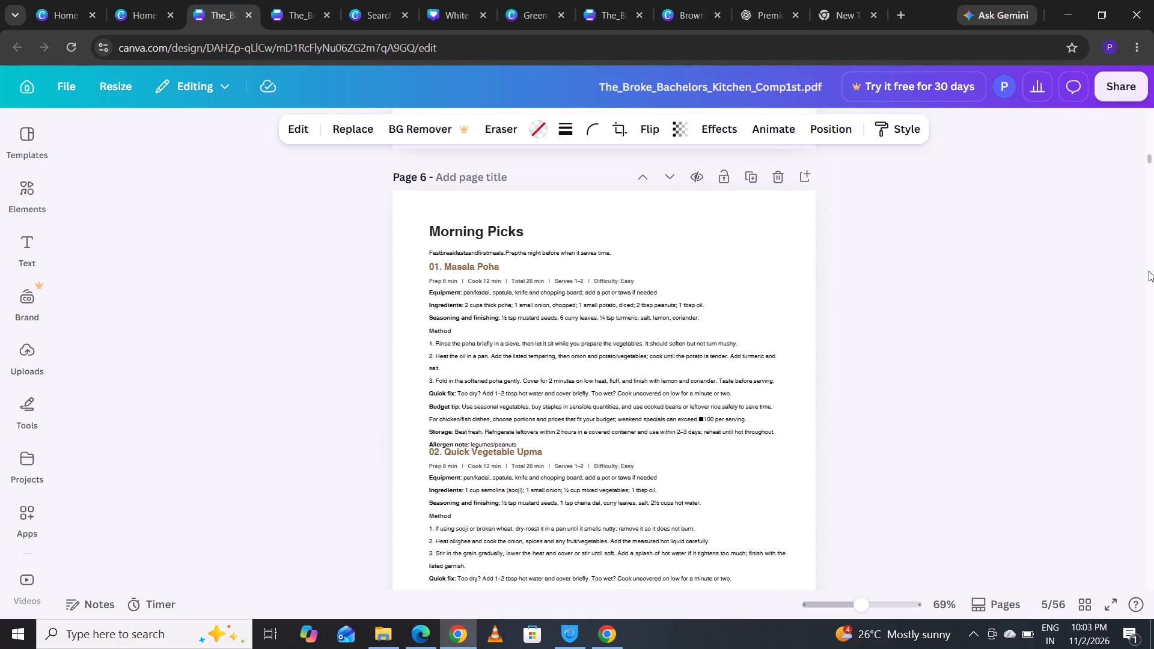
pyautogui.press('Down')
pyautogui.press('Down')
pyautogui.press('Down')
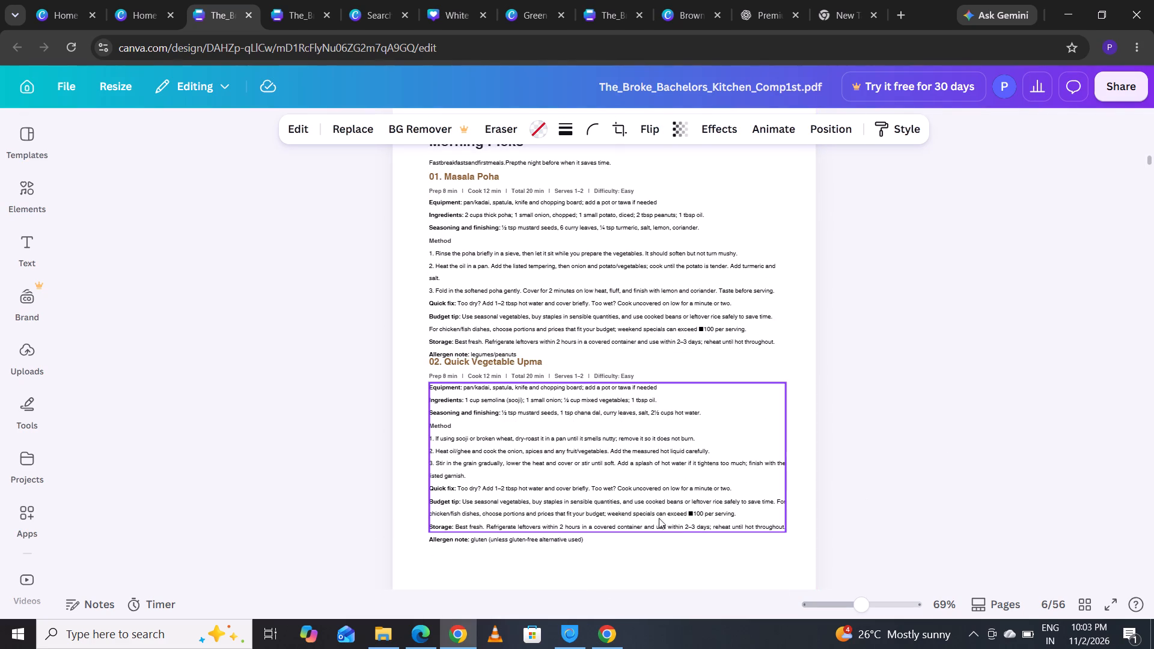
pyautogui.click(546, 433)
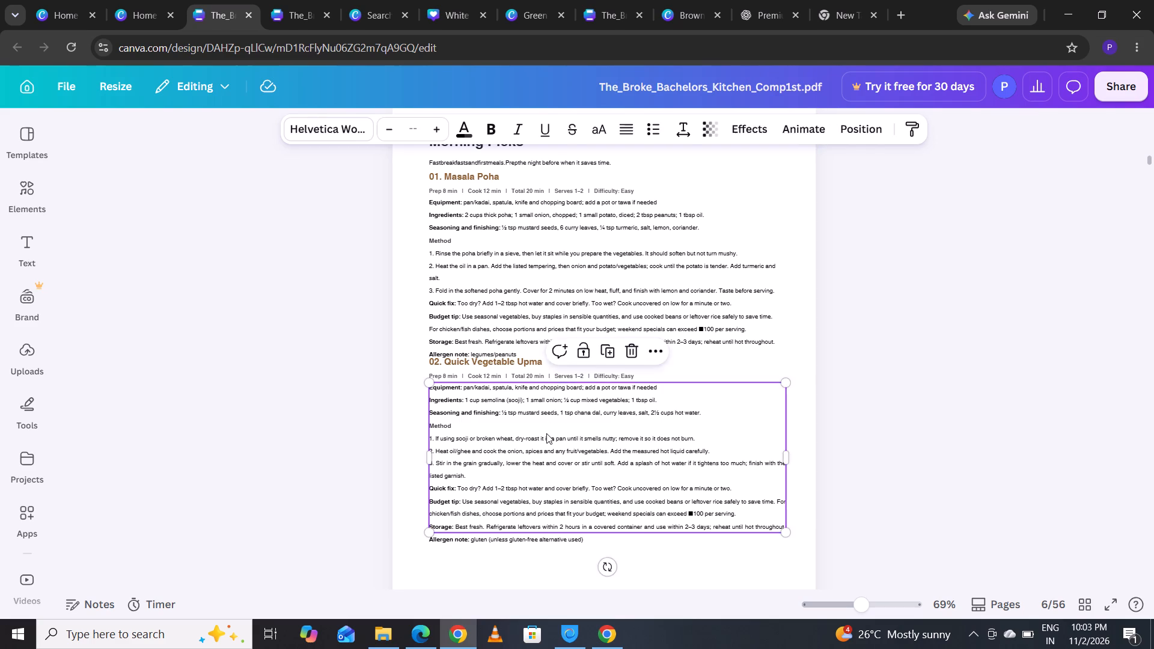
pyautogui.moveTo(517, 494); pyautogui.dragTo(519, 522)
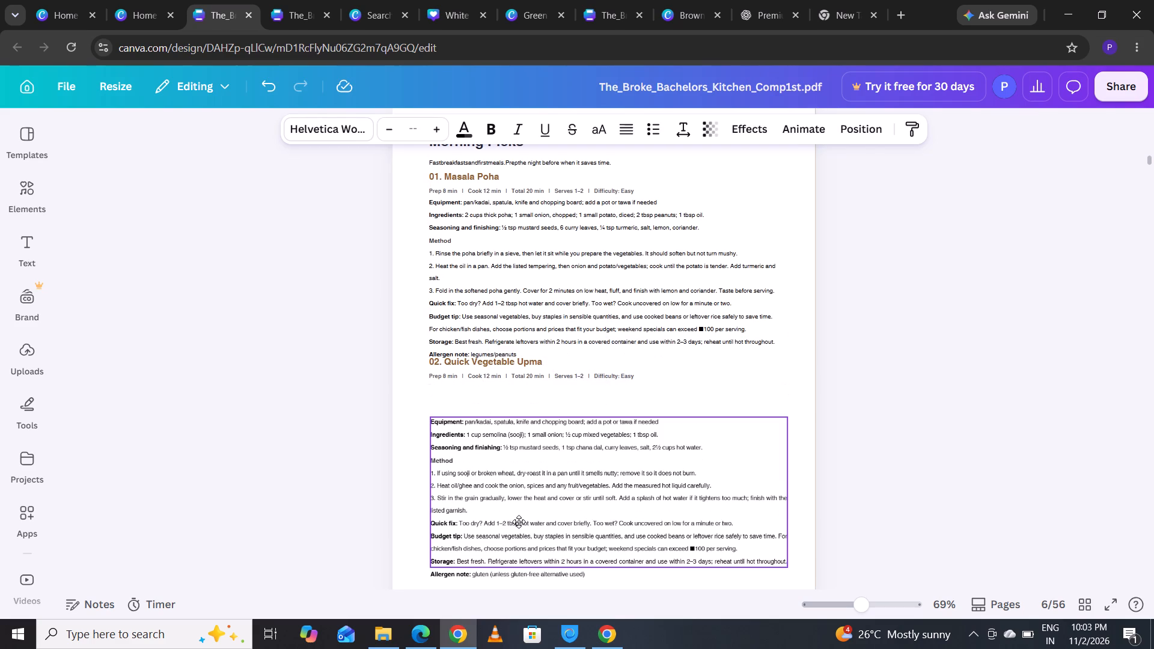
pyautogui.moveTo(519, 522); pyautogui.dragTo(520, 520)
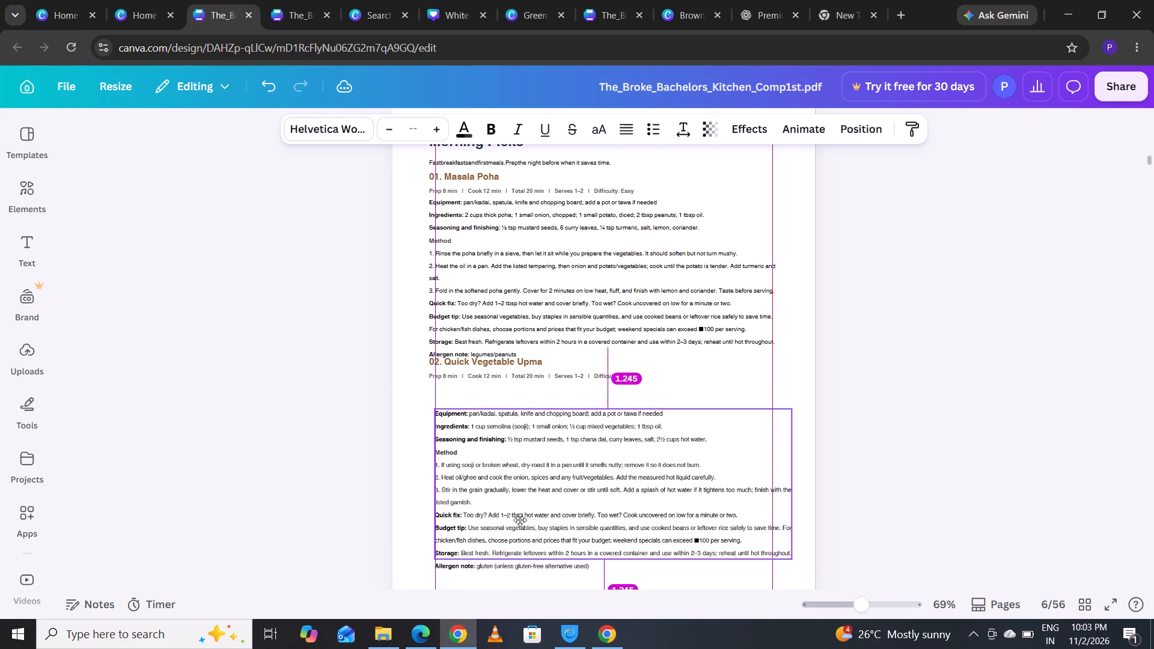
pyautogui.moveTo(520, 520); pyautogui.dragTo(520, 522)
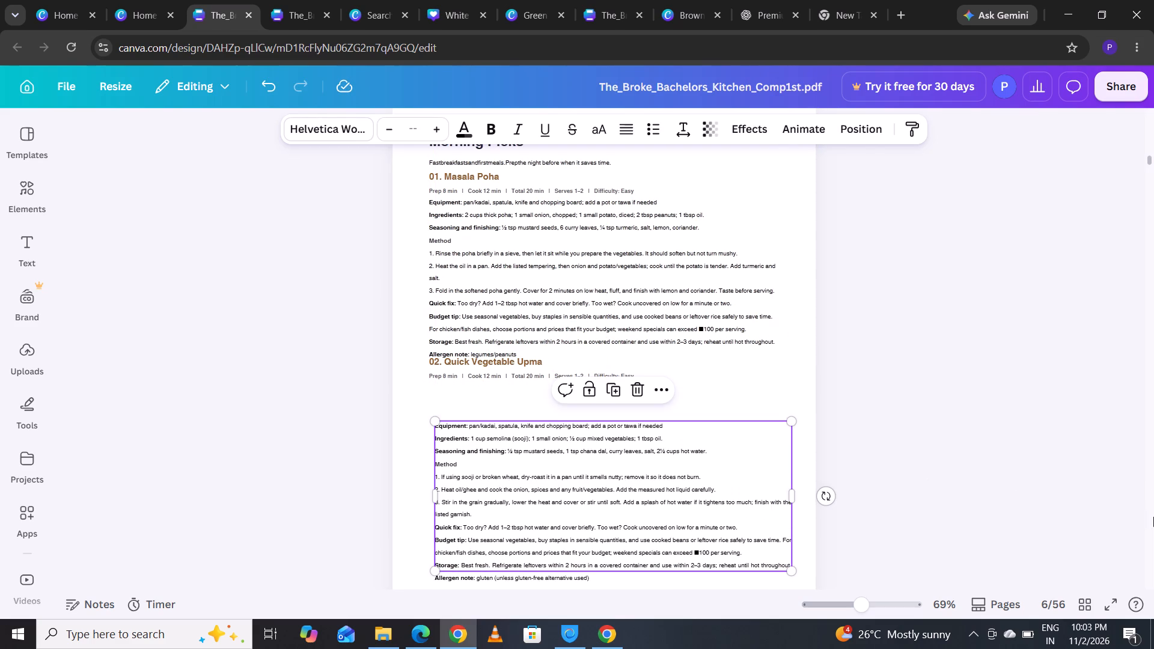
# Move the Upma body text further down to just above the page 6 footer, aligned with the recipe text's left margin.
pyautogui.press('Down')
pyautogui.press('Up')
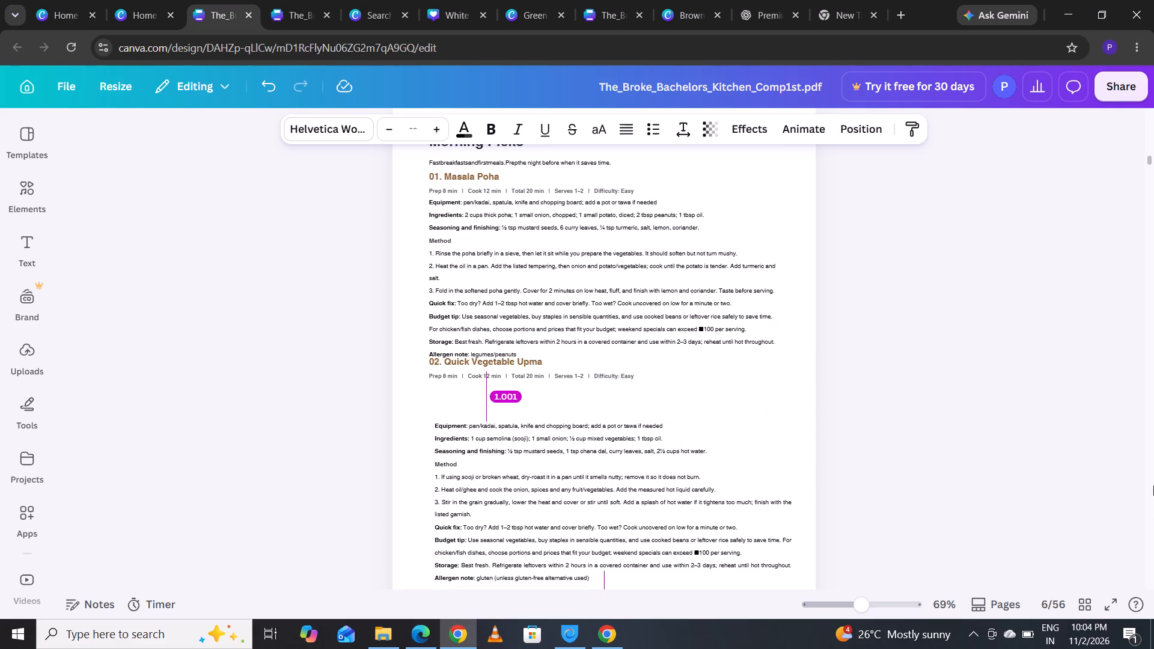
pyautogui.press('Down')
pyautogui.press('Down')
pyautogui.press('Down')
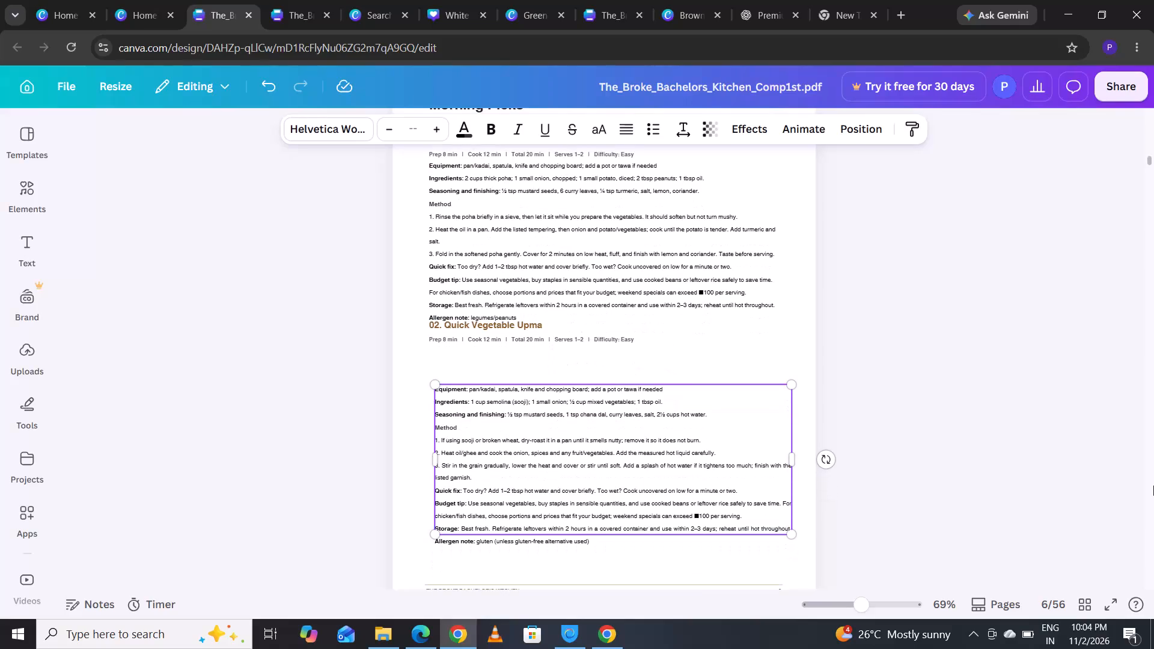
pyautogui.press('Down')
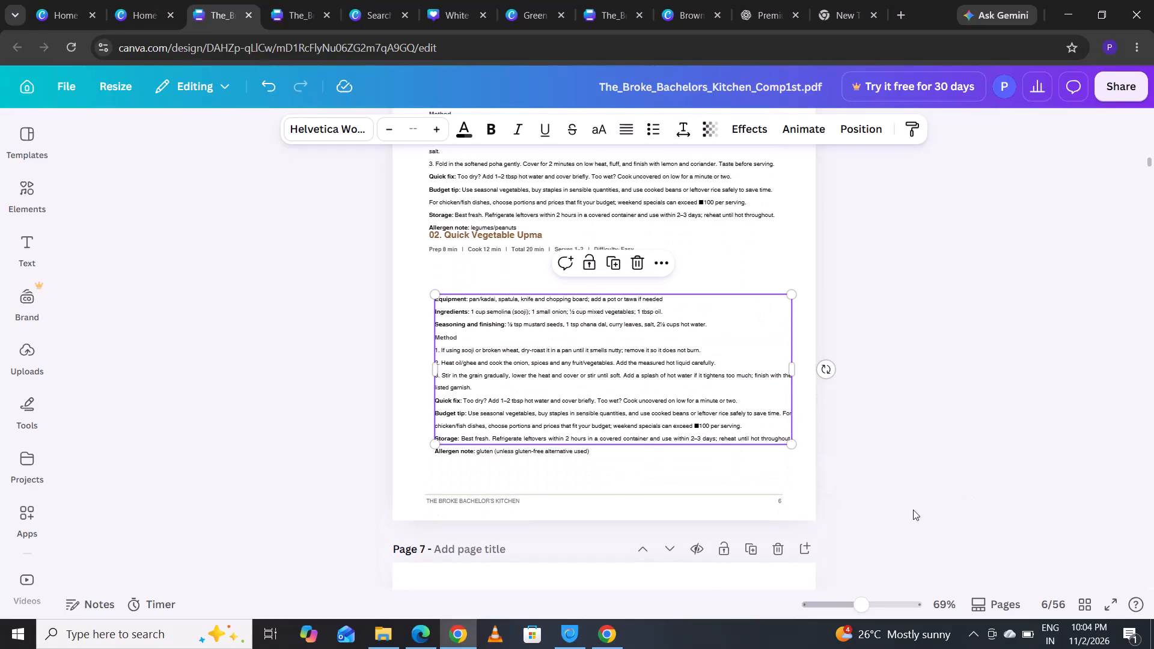
pyautogui.moveTo(629, 404); pyautogui.dragTo(627, 413)
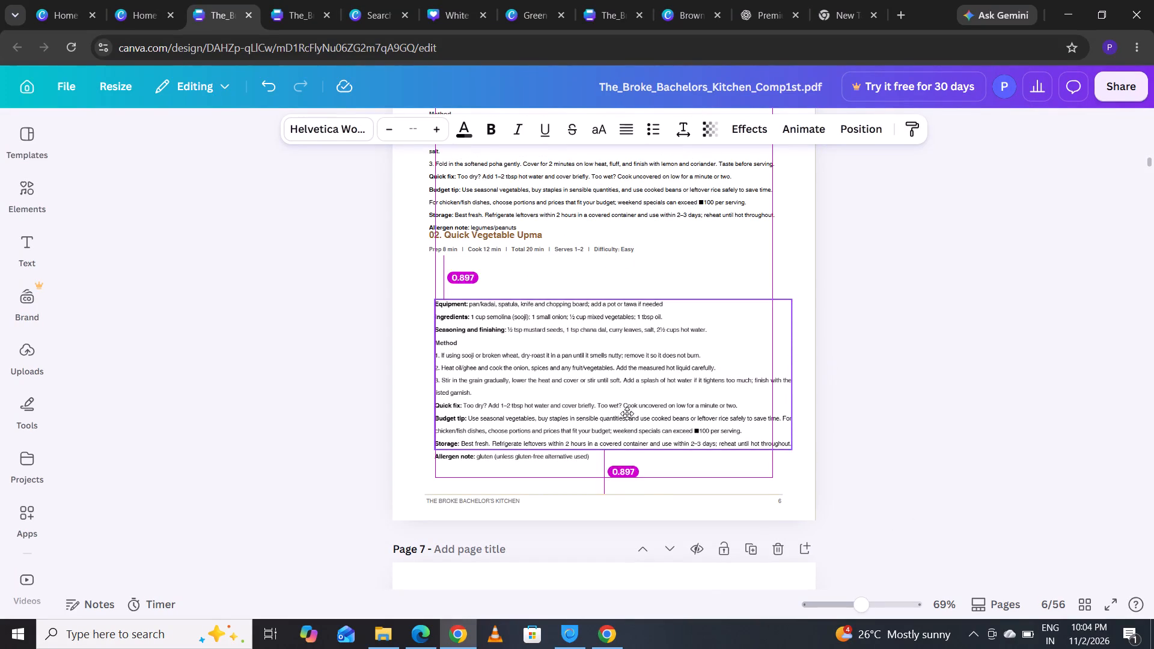
pyautogui.moveTo(627, 413); pyautogui.dragTo(623, 428)
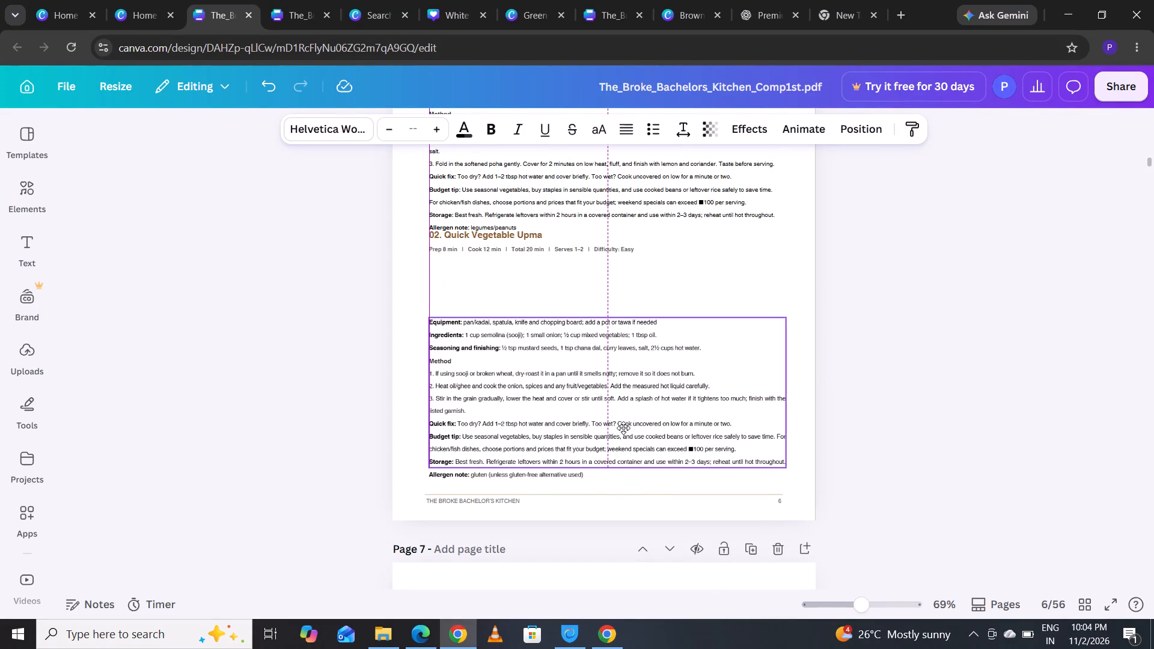
pyautogui.moveTo(623, 428); pyautogui.dragTo(623, 433)
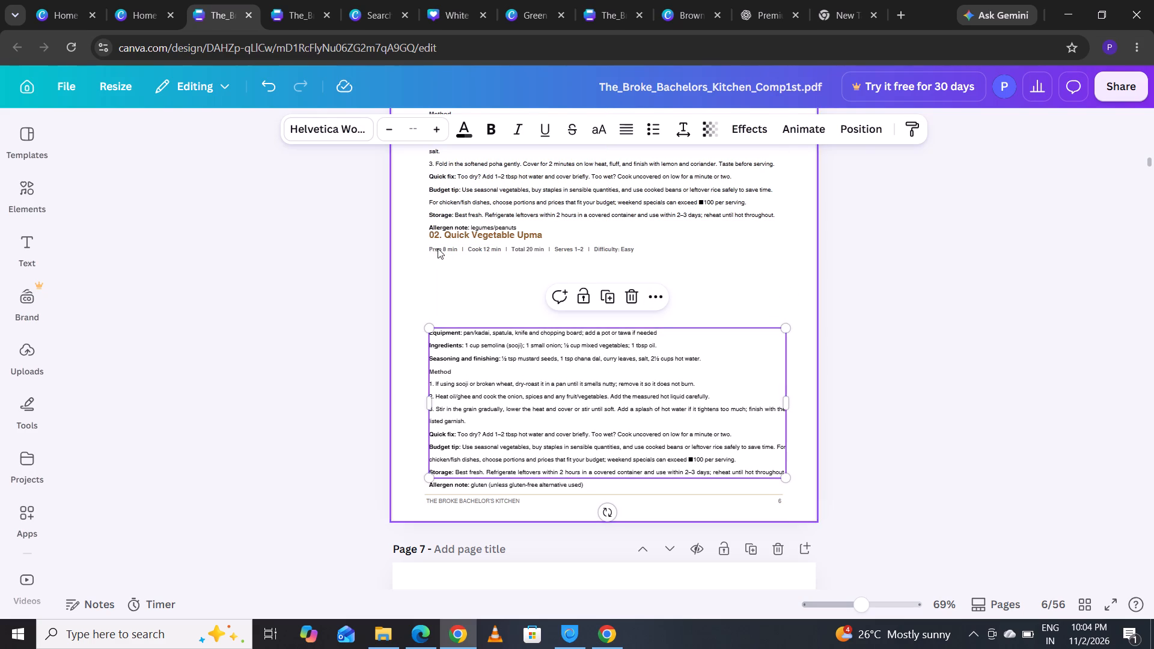
# Move the Upma labels Prep 8 min, Cook 12 min, Total 20 min, Serves 1–2 and Difficulty: Easy down to just above the Equipment line.
pyautogui.moveTo(439, 248); pyautogui.dragTo(436, 318)
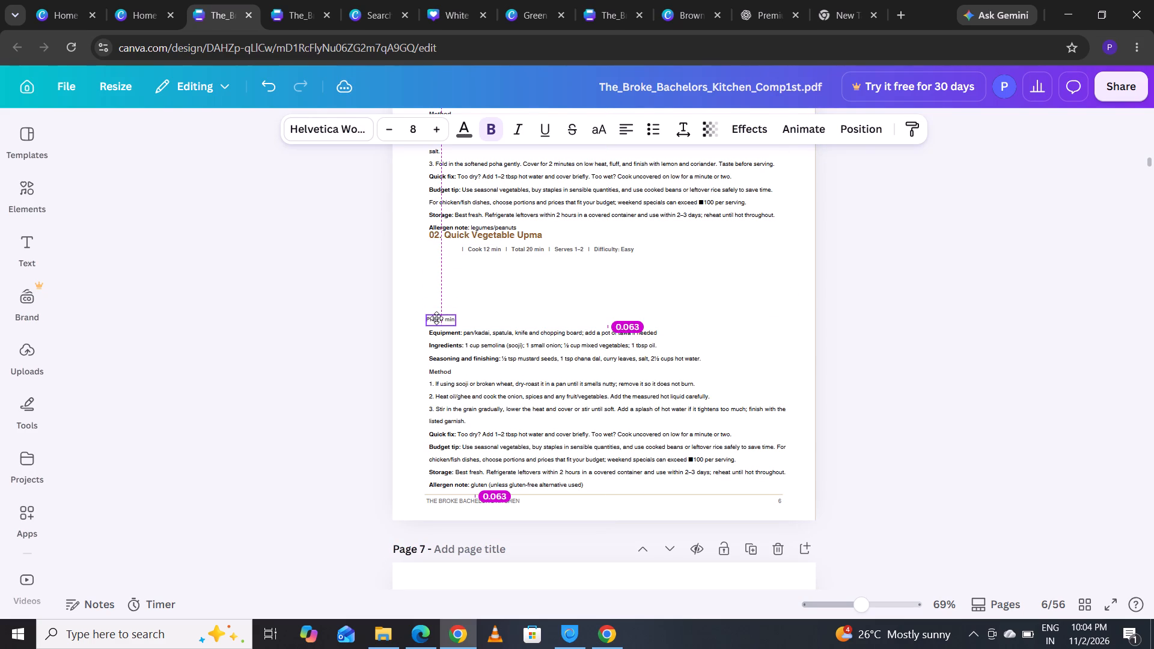
pyautogui.moveTo(436, 318); pyautogui.dragTo(442, 318)
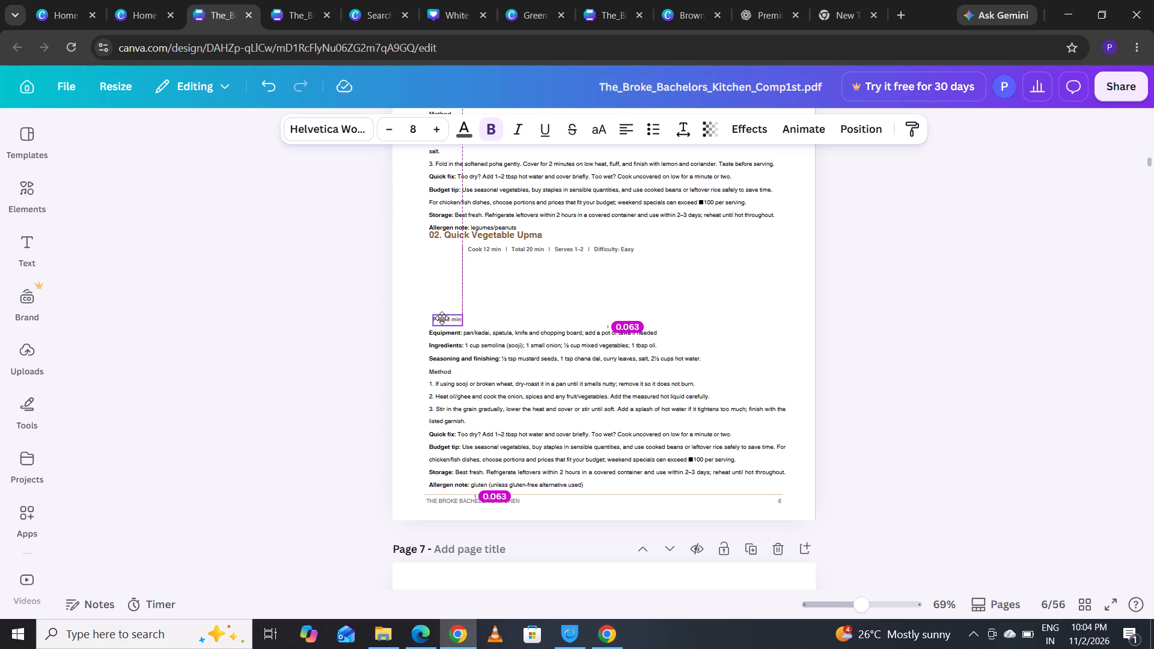
pyautogui.moveTo(442, 318); pyautogui.dragTo(439, 318)
pyautogui.moveTo(439, 318); pyautogui.dragTo(439, 320)
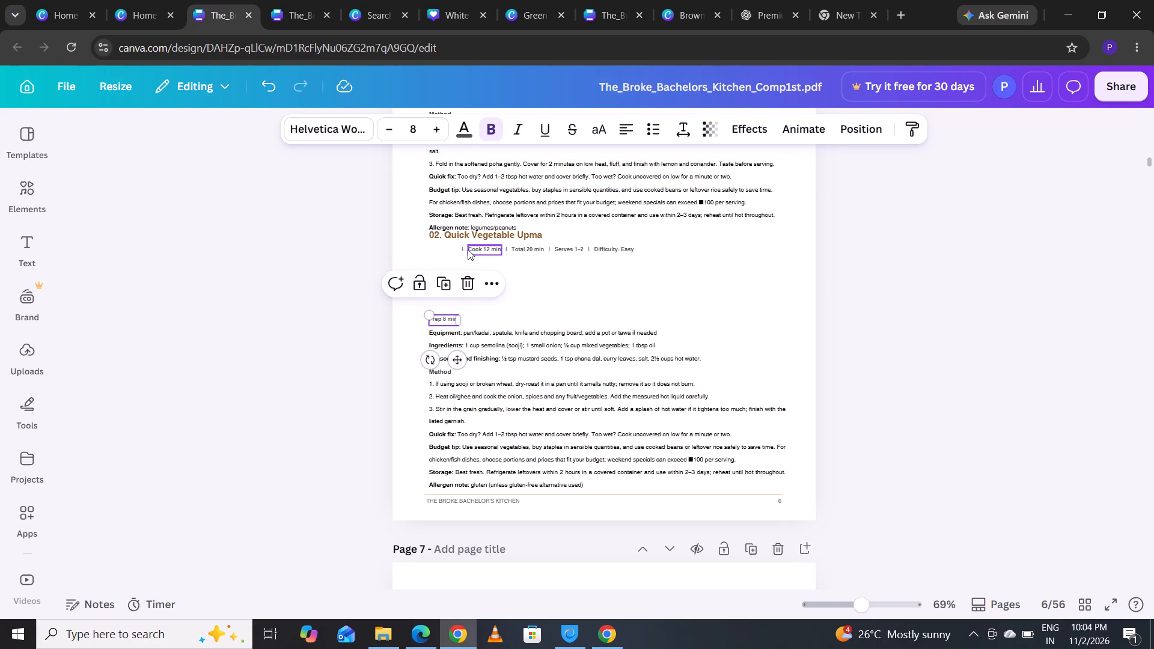
pyautogui.moveTo(491, 247); pyautogui.dragTo(496, 312)
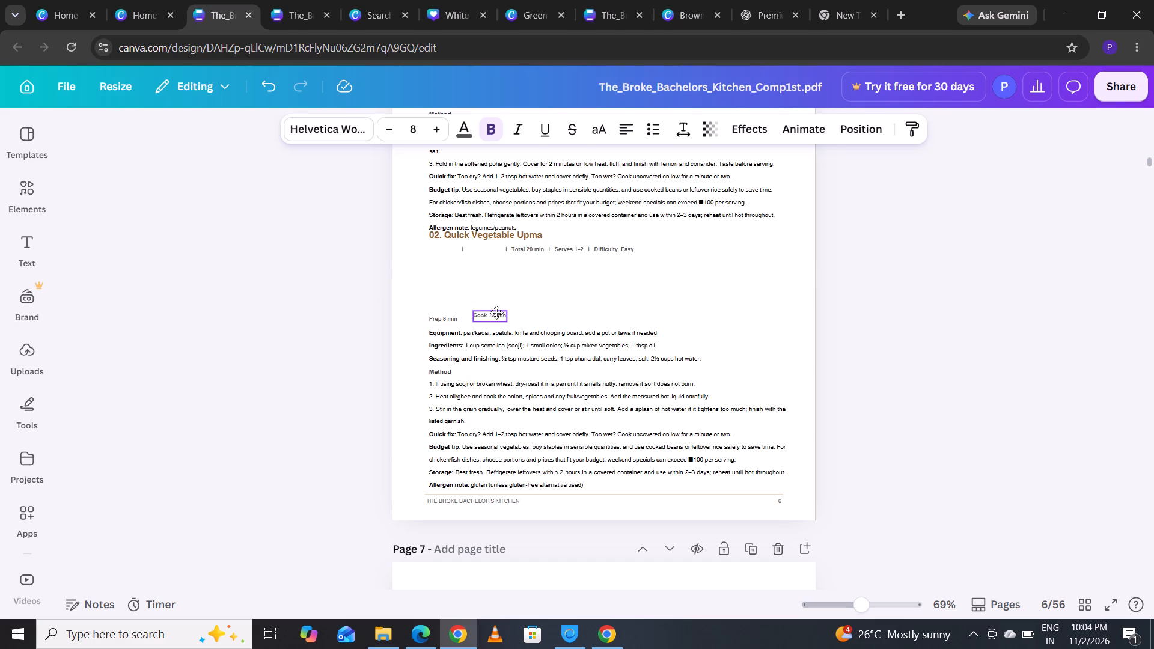
pyautogui.moveTo(496, 312); pyautogui.dragTo(490, 317)
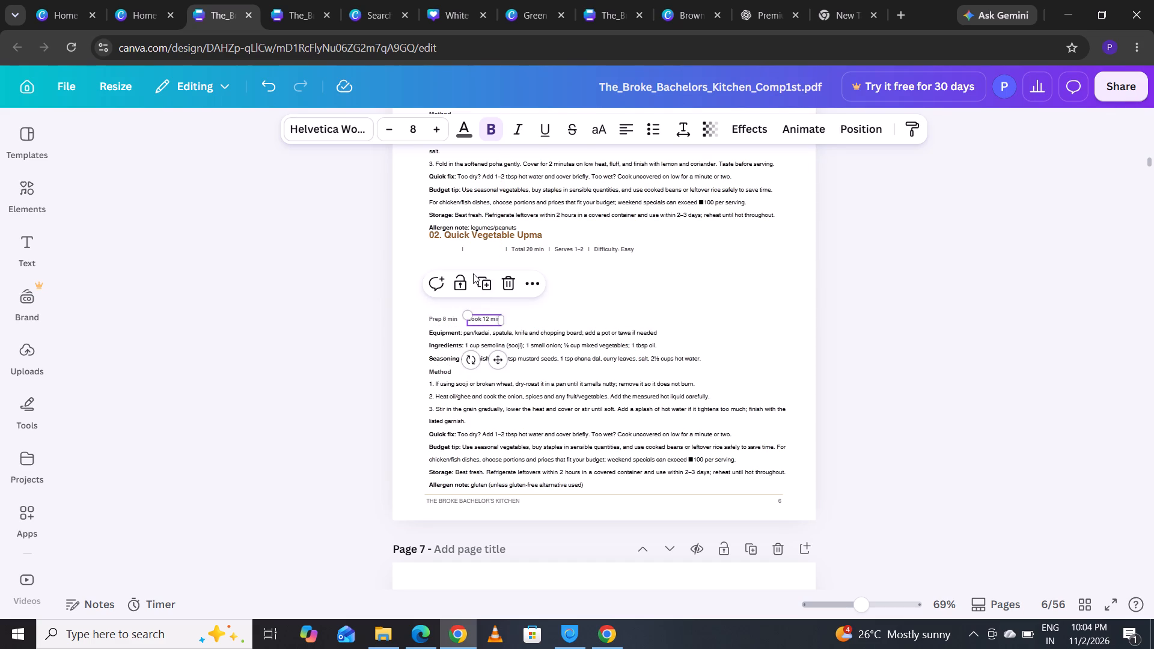
pyautogui.moveTo(535, 248); pyautogui.dragTo(534, 317)
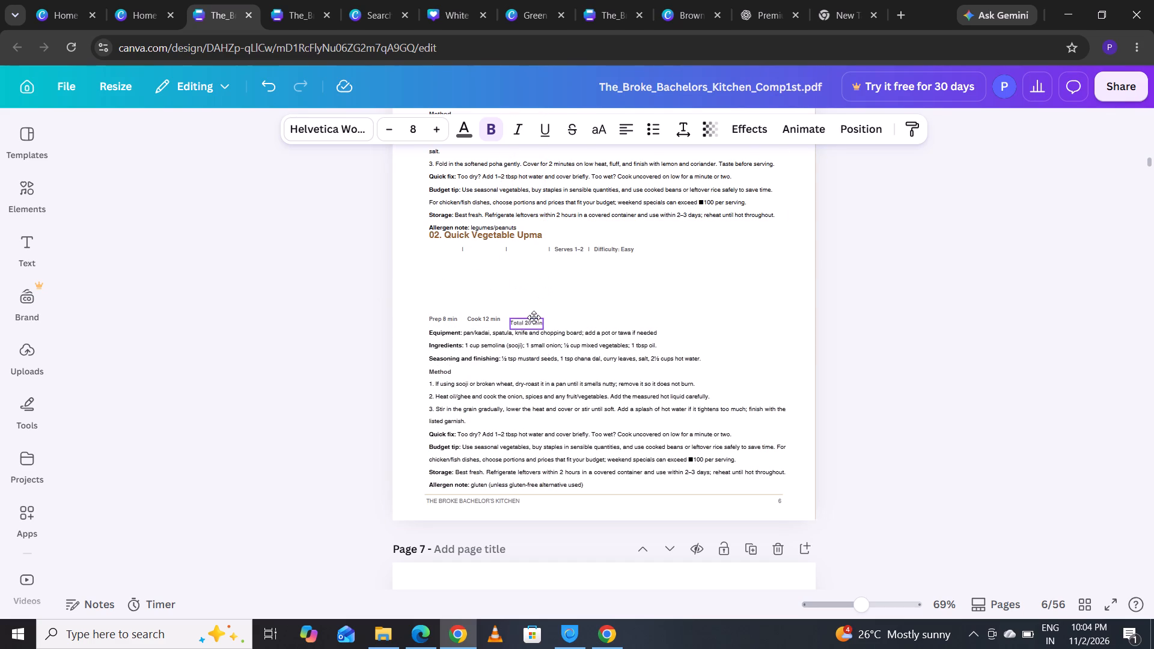
pyautogui.moveTo(575, 253); pyautogui.dragTo(579, 302)
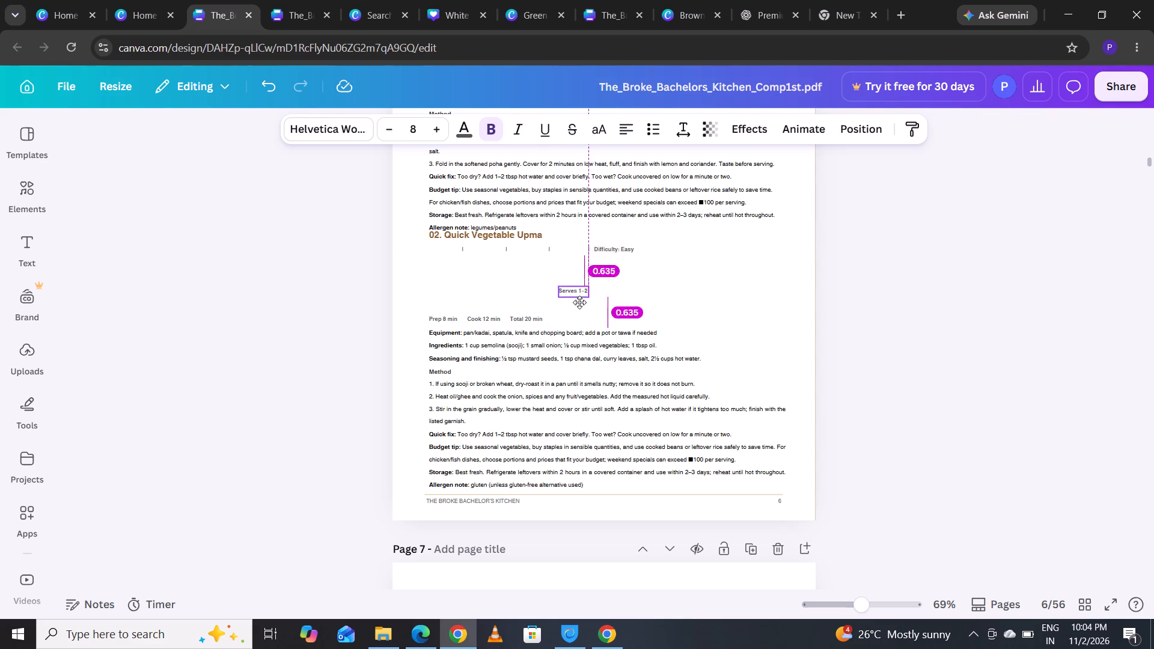
pyautogui.moveTo(579, 302); pyautogui.dragTo(579, 323)
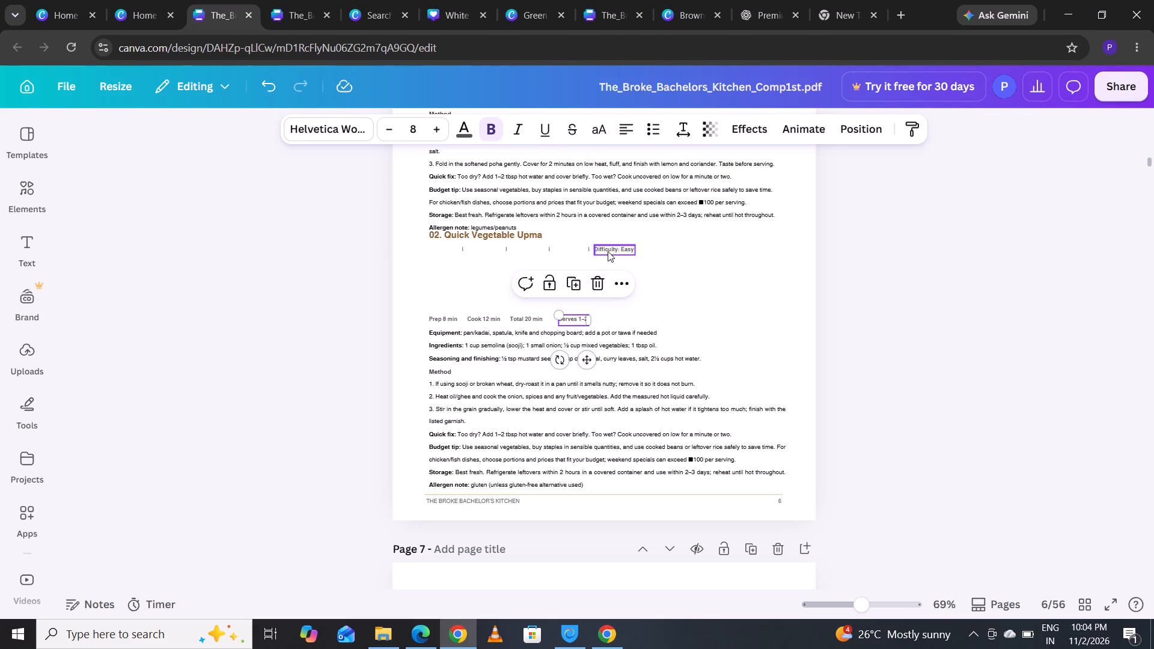
pyautogui.moveTo(608, 251); pyautogui.dragTo(621, 319)
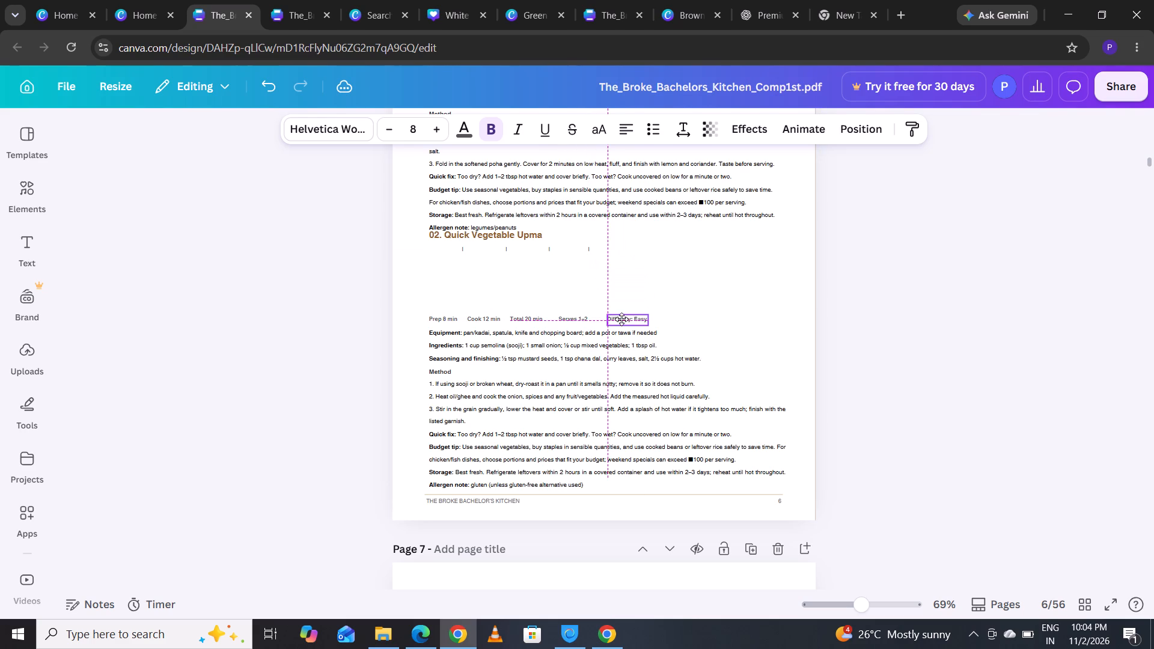
pyautogui.moveTo(621, 319); pyautogui.dragTo(621, 321)
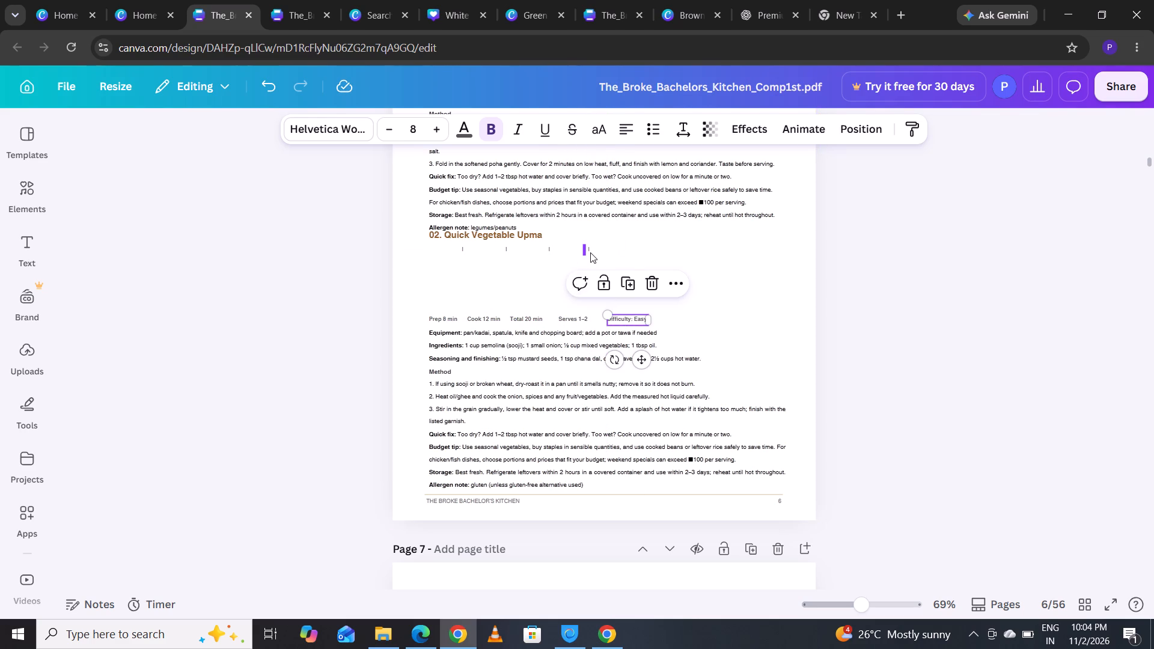
# Move two vertical separators down into the Upma info line, one on each side of the Serves 1–2 label.
pyautogui.moveTo(590, 252); pyautogui.dragTo(600, 320)
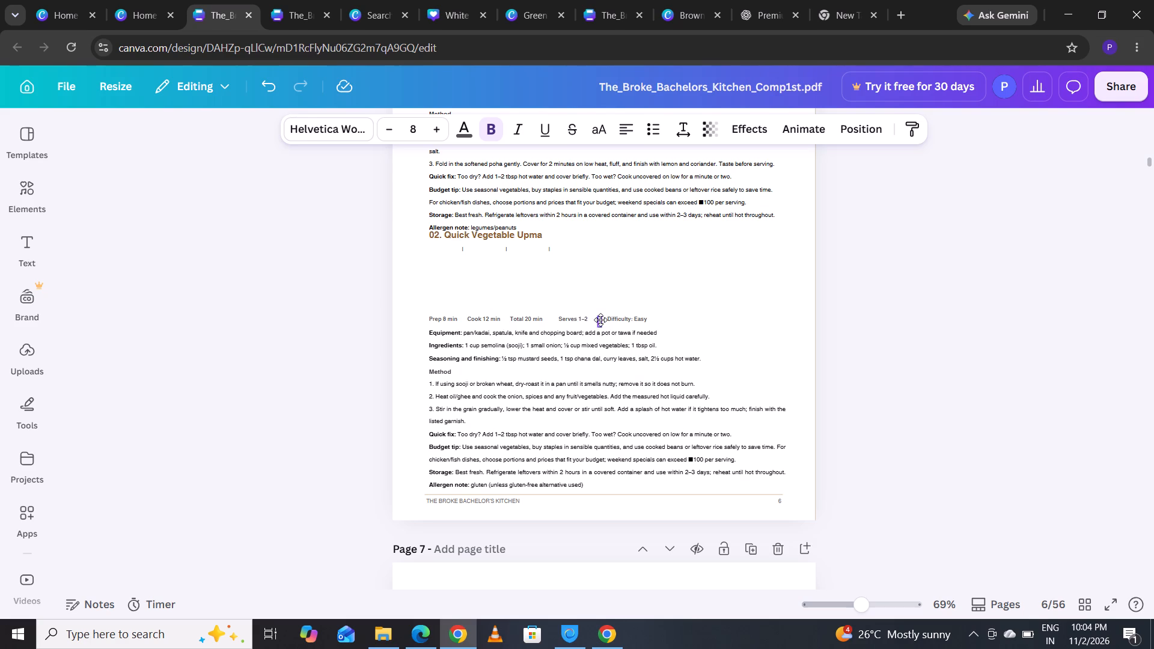
pyautogui.moveTo(600, 320); pyautogui.dragTo(600, 323)
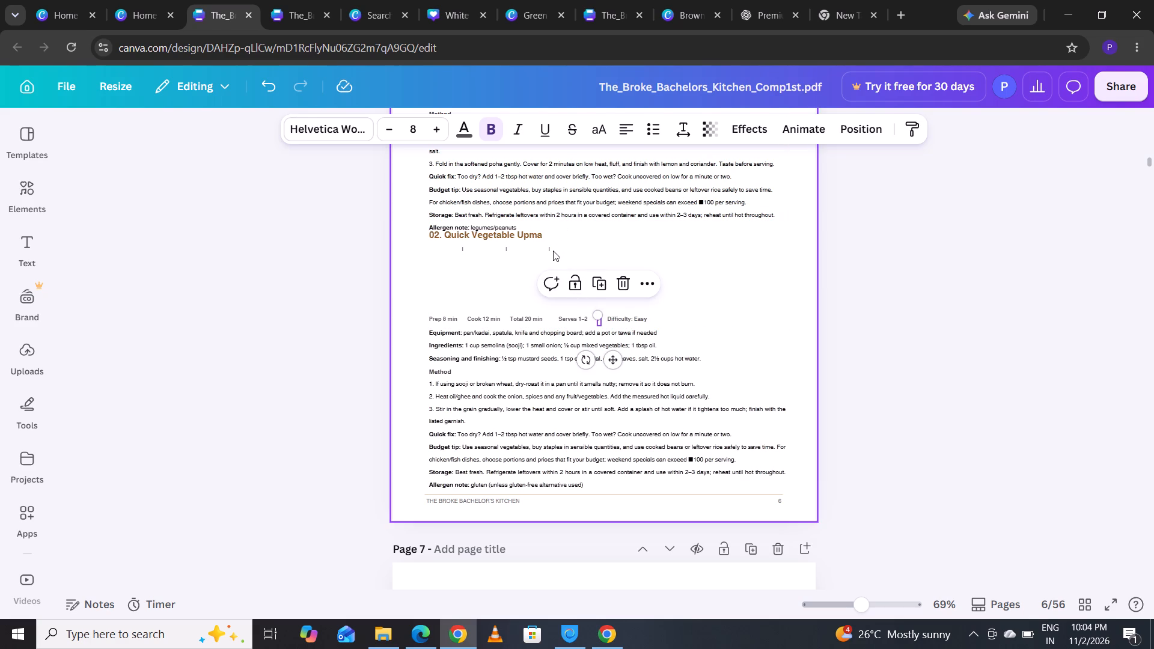
pyautogui.moveTo(548, 248); pyautogui.dragTo(548, 300)
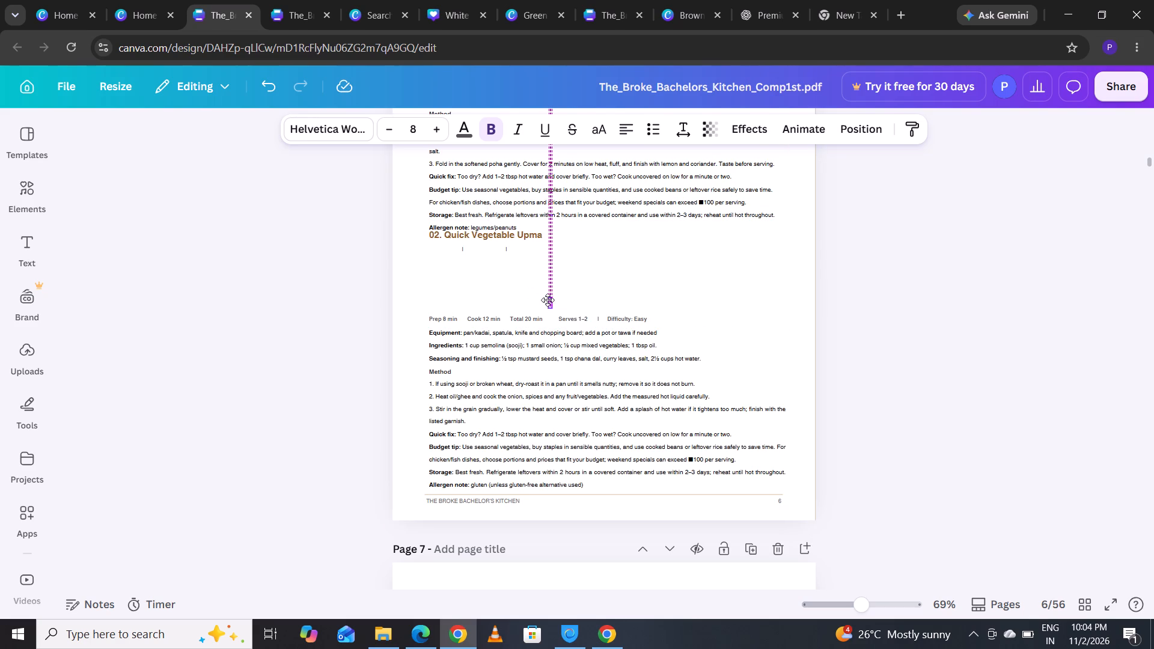
pyautogui.moveTo(548, 300); pyautogui.dragTo(548, 321)
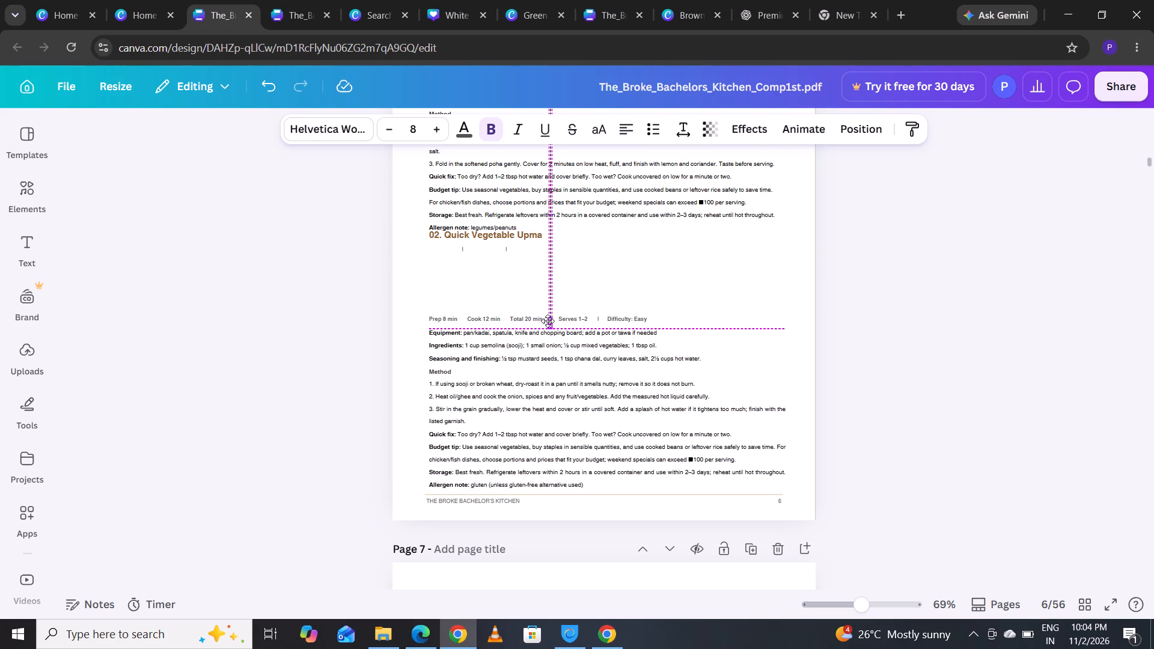
pyautogui.moveTo(548, 321); pyautogui.dragTo(548, 319)
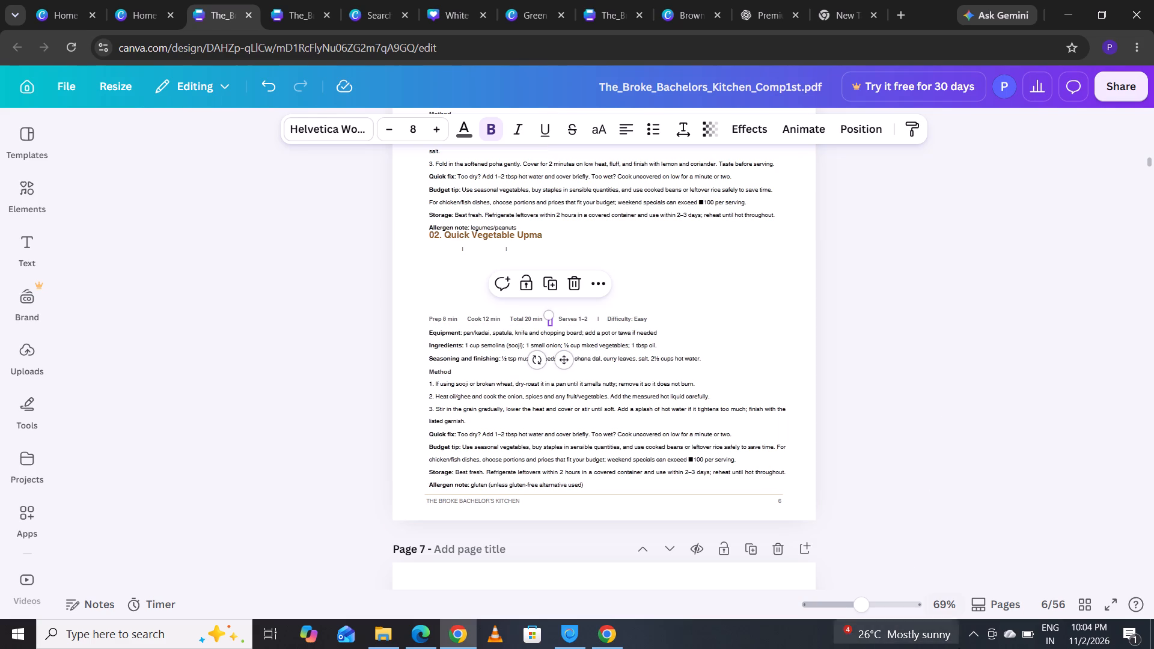
# Show the hidden system tray icons.
pyautogui.doubleClick(980, 639)
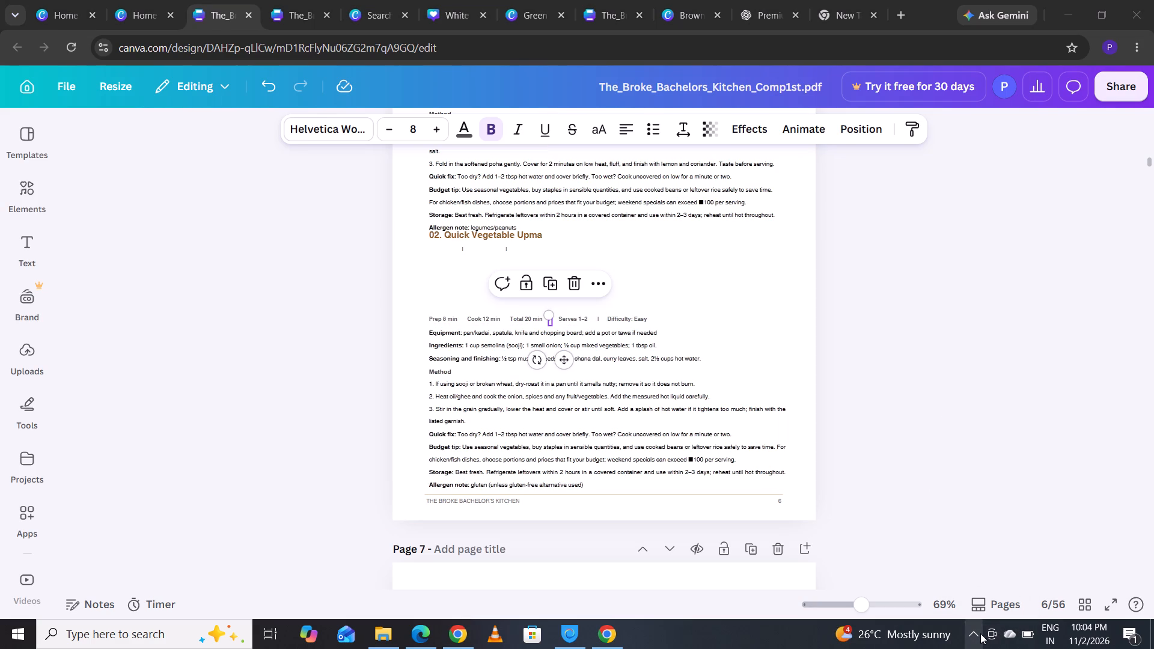
pyautogui.click(976, 634)
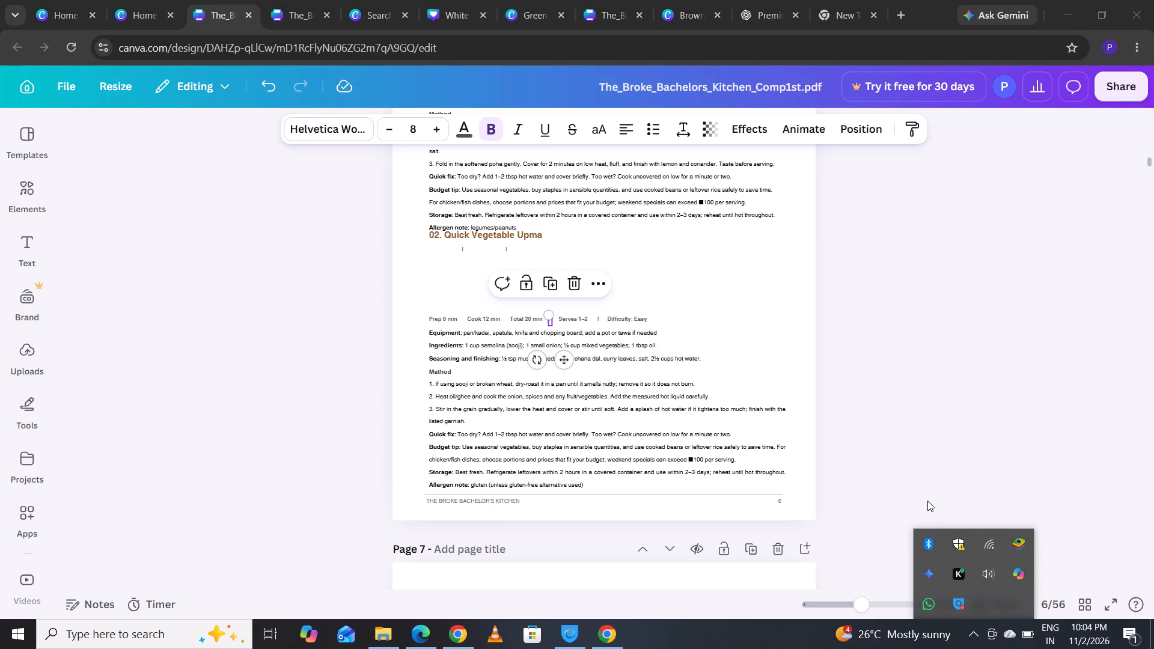
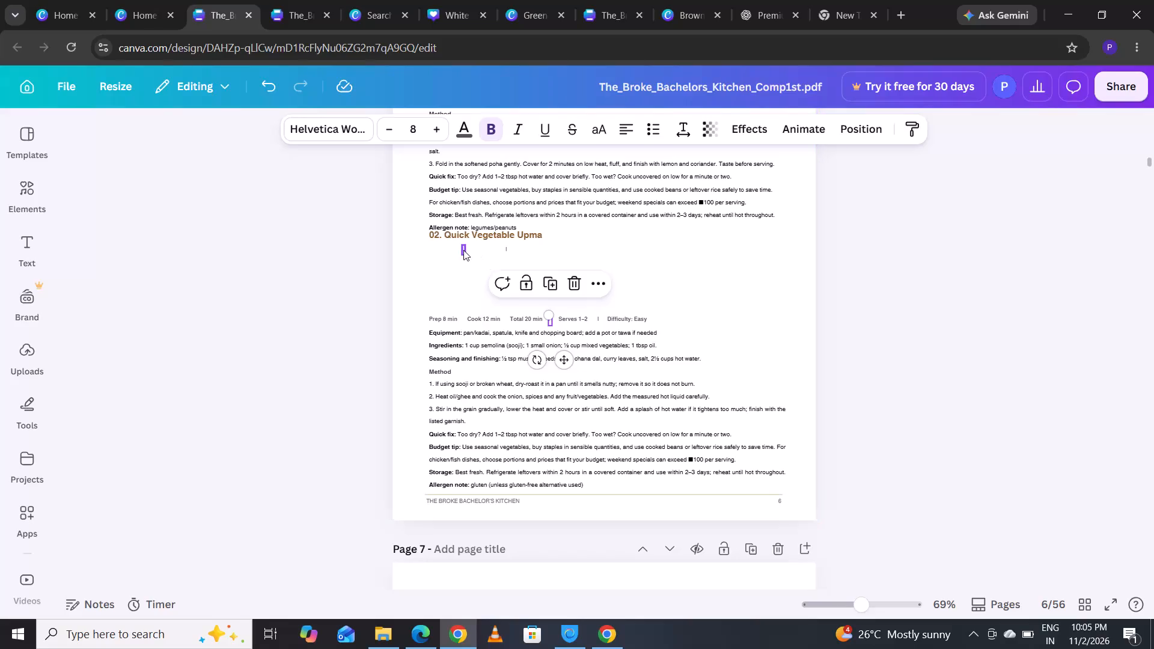
# Move the two remaining vertical separators into the Upma info line, one after Prep 8 min and one after Cook 12 min.
pyautogui.moveTo(463, 250); pyautogui.dragTo(457, 317)
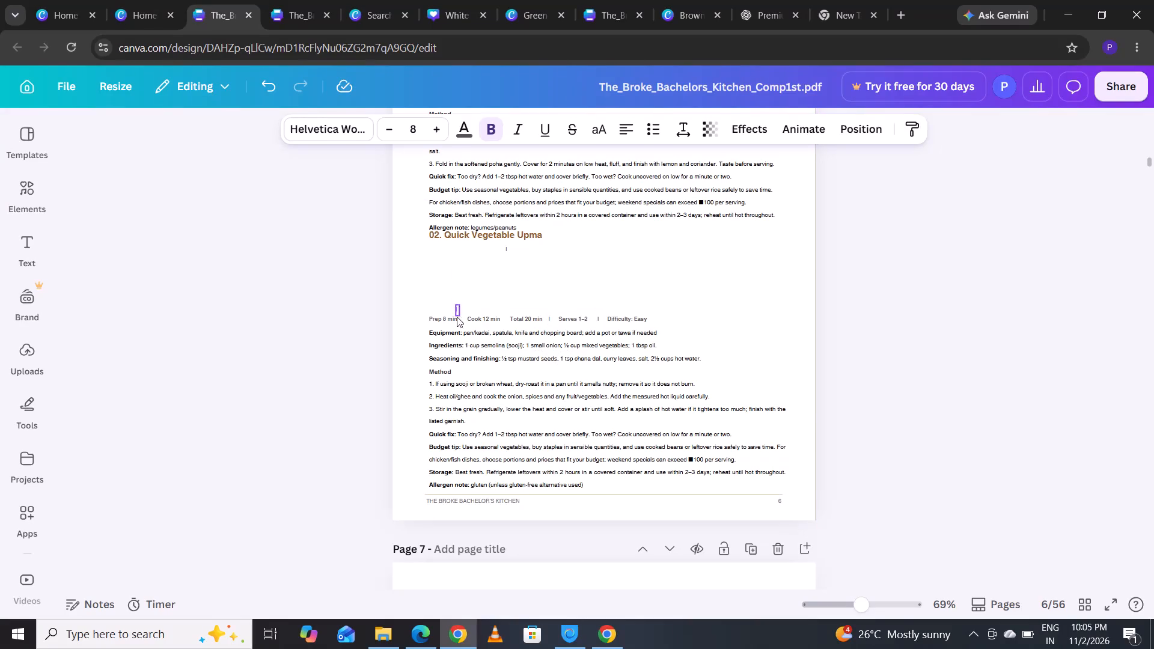
pyautogui.moveTo(457, 317); pyautogui.dragTo(458, 320)
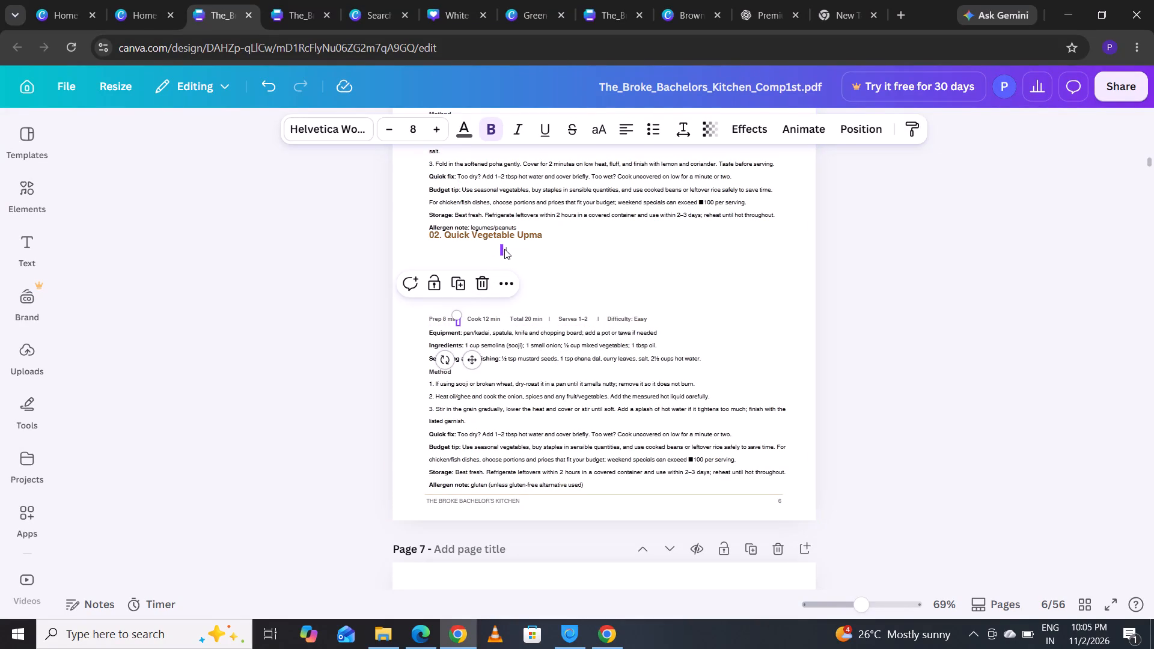
pyautogui.click(504, 249)
pyautogui.moveTo(506, 254); pyautogui.dragTo(504, 331)
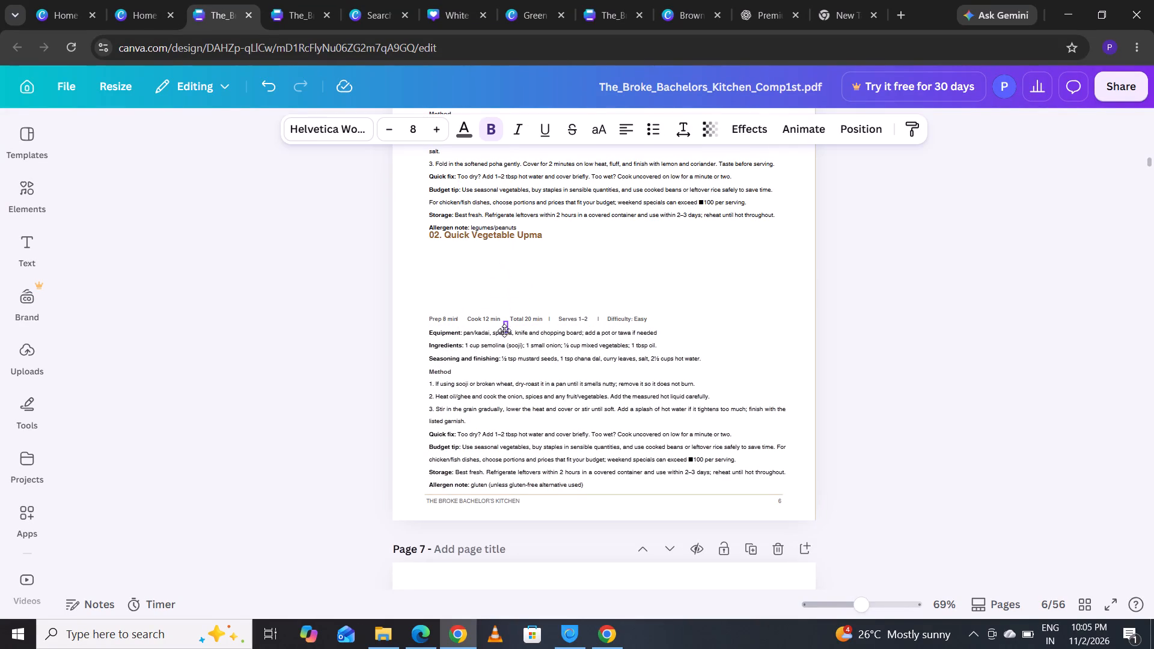
pyautogui.moveTo(504, 331); pyautogui.dragTo(505, 323)
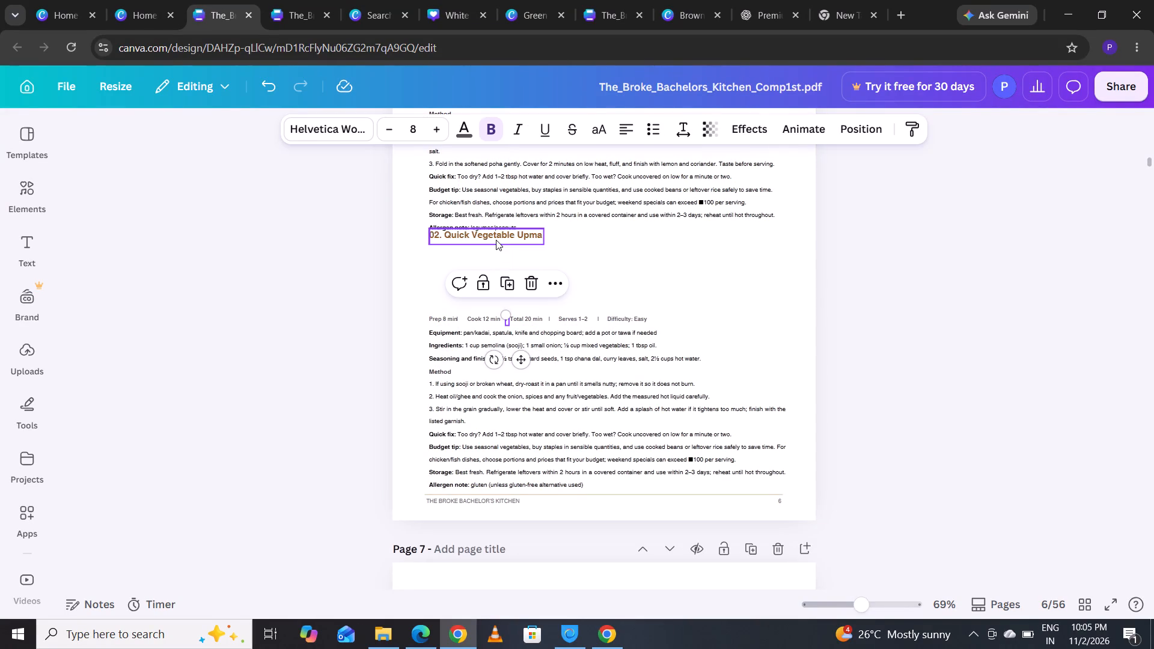
# Move the 02. Quick Vegetable Upma heading down to just above its info line.
pyautogui.moveTo(496, 240); pyautogui.dragTo(493, 308)
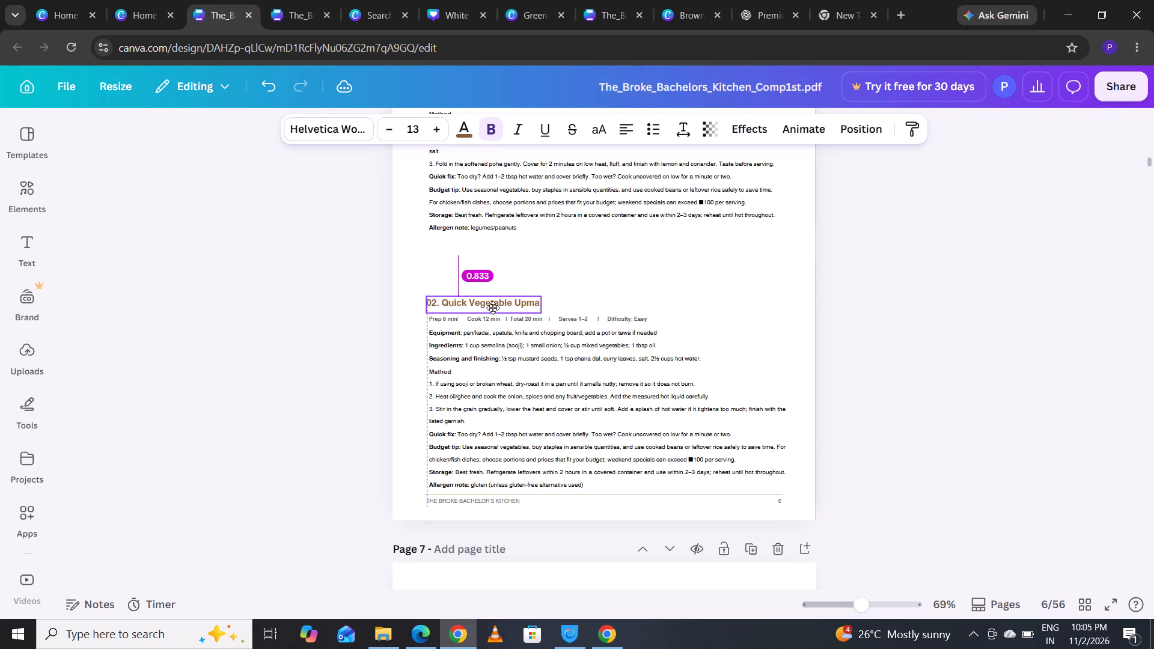
pyautogui.moveTo(493, 308); pyautogui.dragTo(493, 312)
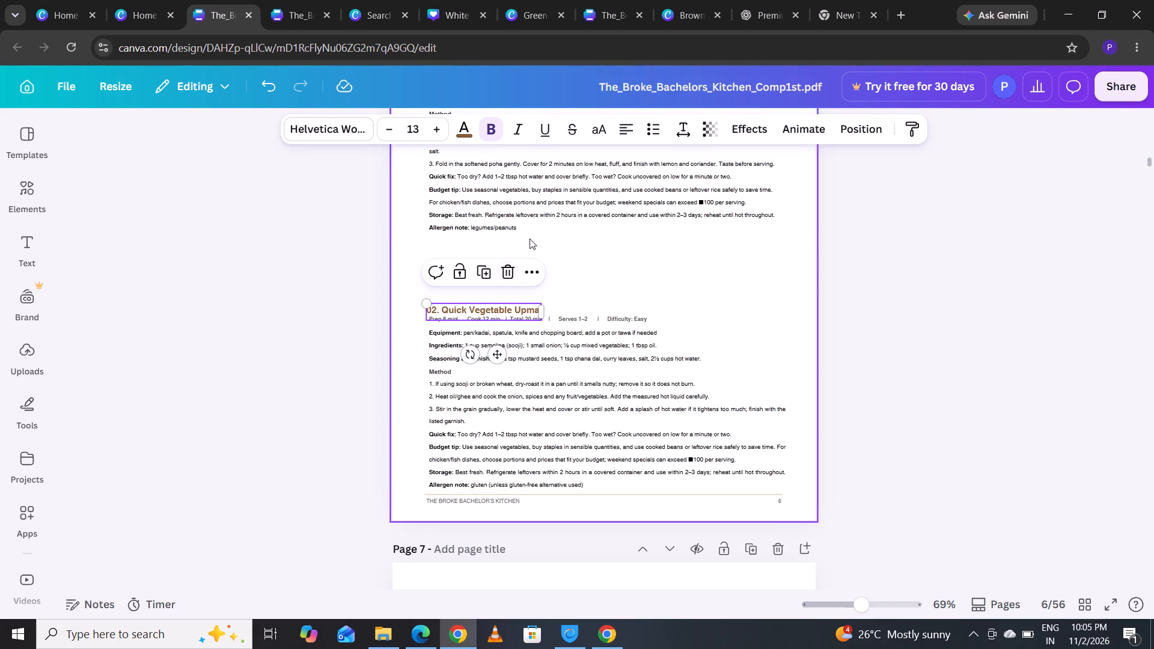
# Move the Masala Poha body text down to just above the Quick Vegetable Upma heading.
pyautogui.moveTo(597, 193); pyautogui.dragTo(593, 248)
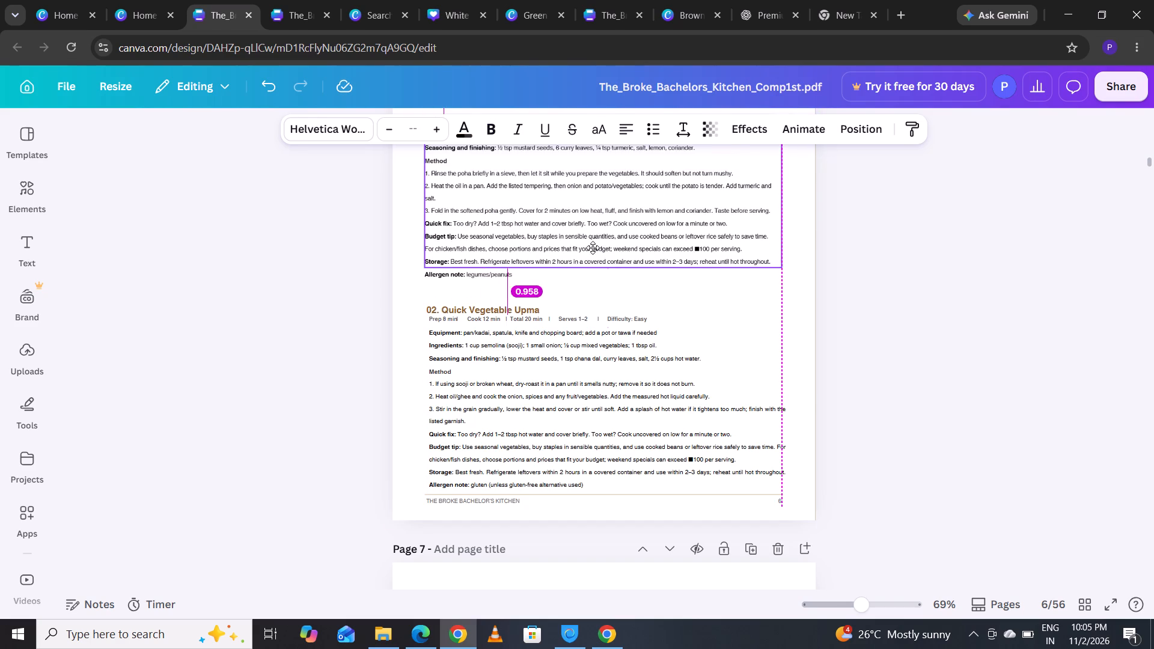
pyautogui.moveTo(593, 248); pyautogui.dragTo(594, 265)
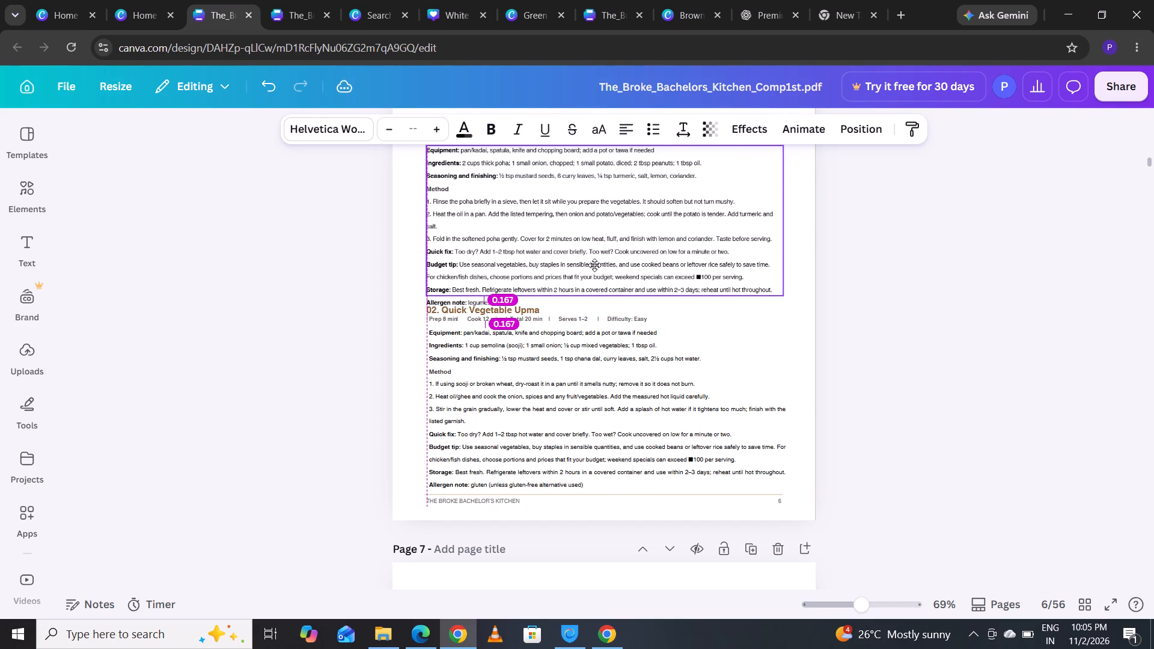
pyautogui.moveTo(594, 265); pyautogui.dragTo(594, 258)
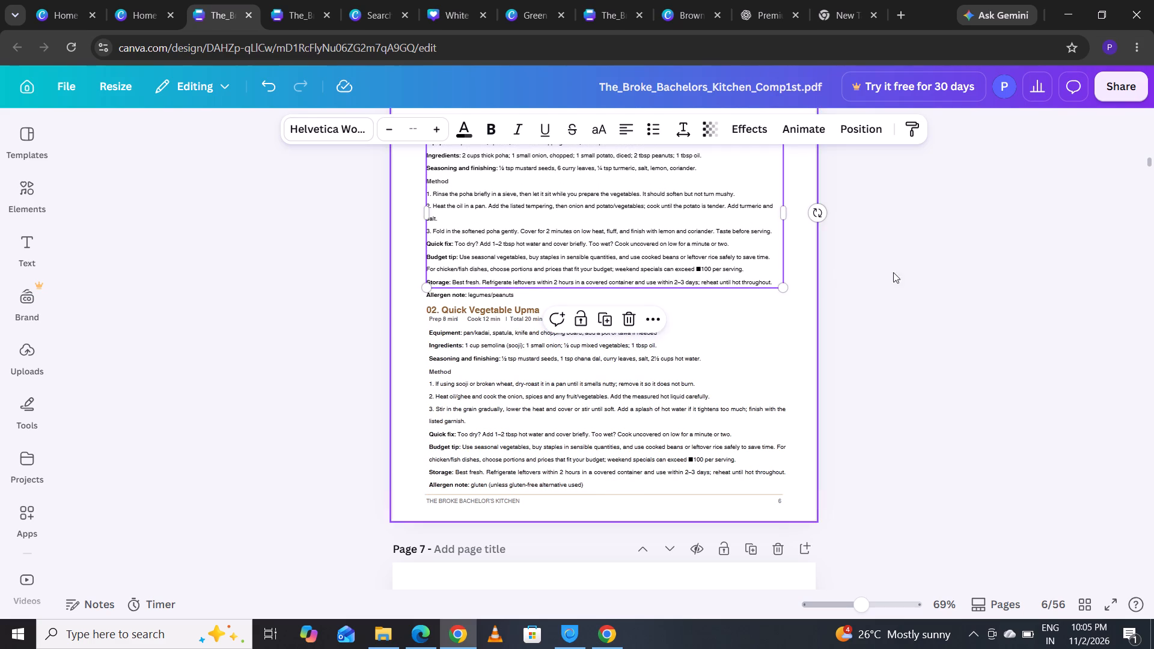
# Move the Masala Poha labels Prep 8 min, Cook 12 min and Total 20 min, with their separators, down to just above the Equipment line.
pyautogui.click(1152, 147)
pyautogui.press('Up')
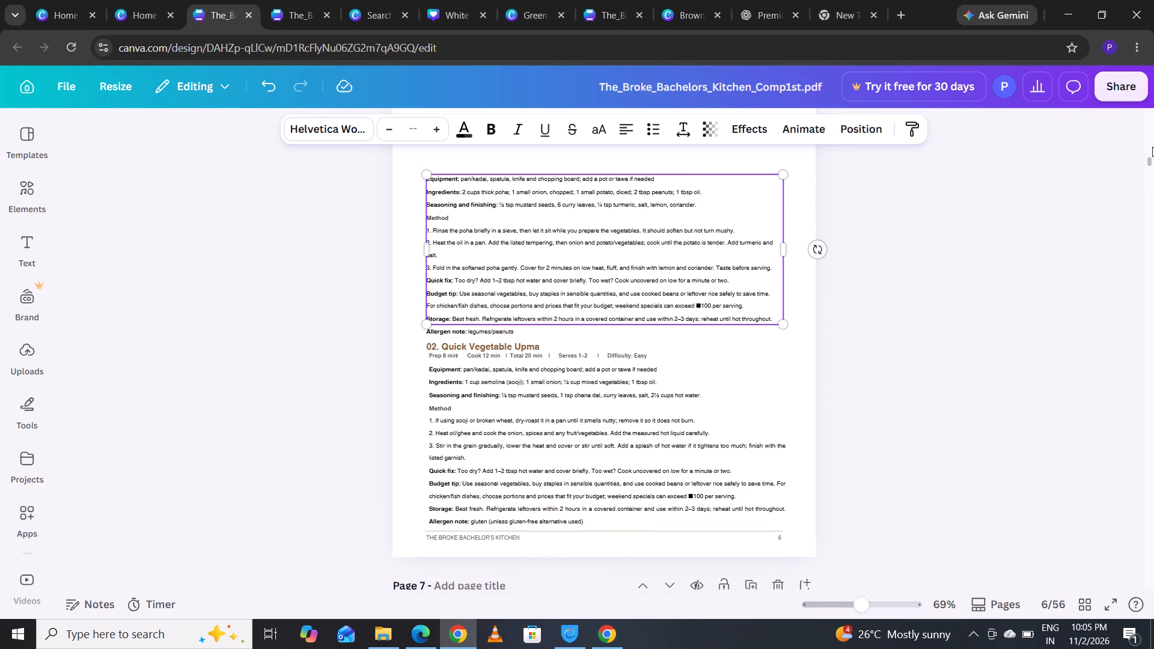
pyautogui.press('Up')
pyautogui.press('Up')
pyautogui.press('Up')
pyautogui.press('Up')
pyautogui.press('Up')
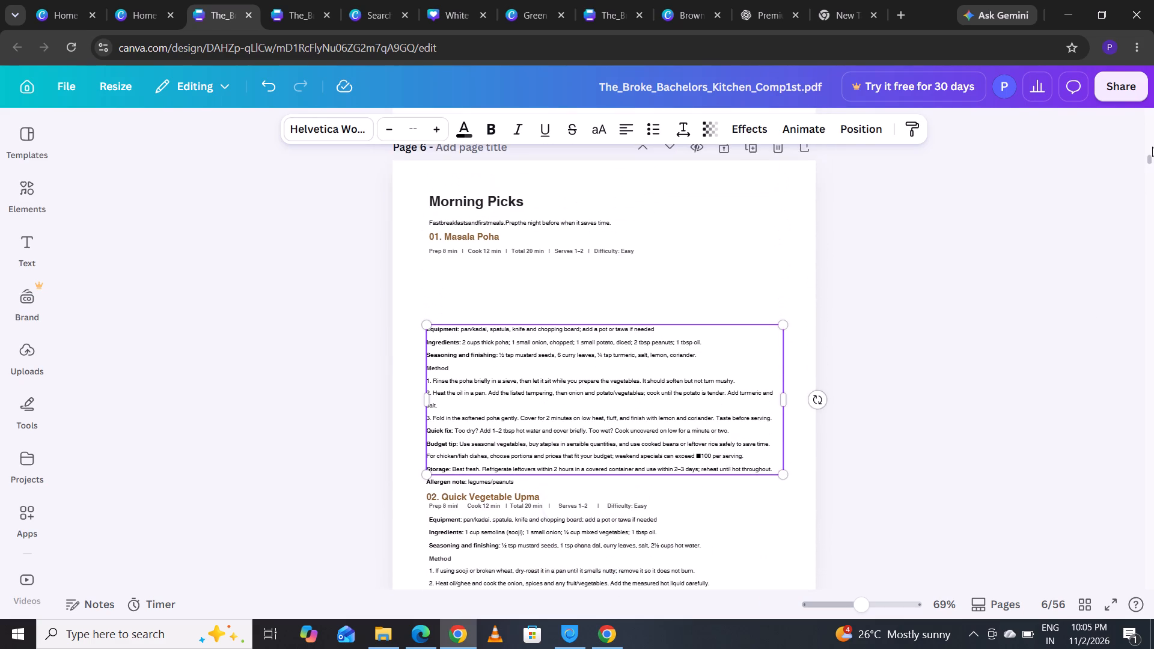
pyautogui.press('Up')
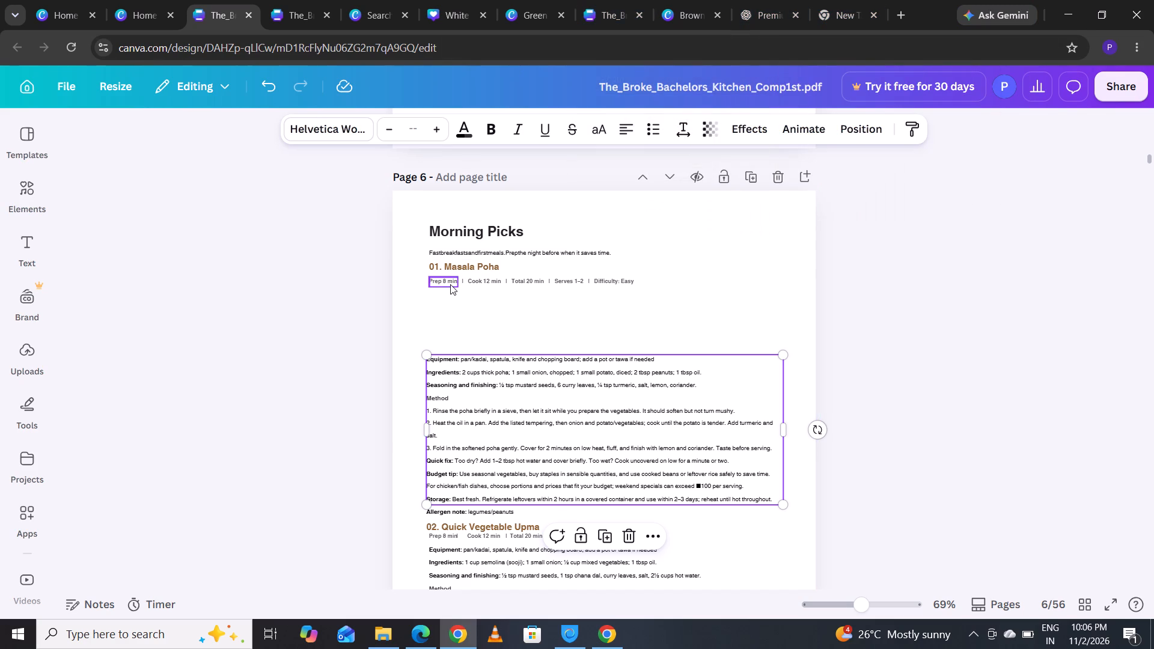
pyautogui.moveTo(450, 284); pyautogui.dragTo(452, 320)
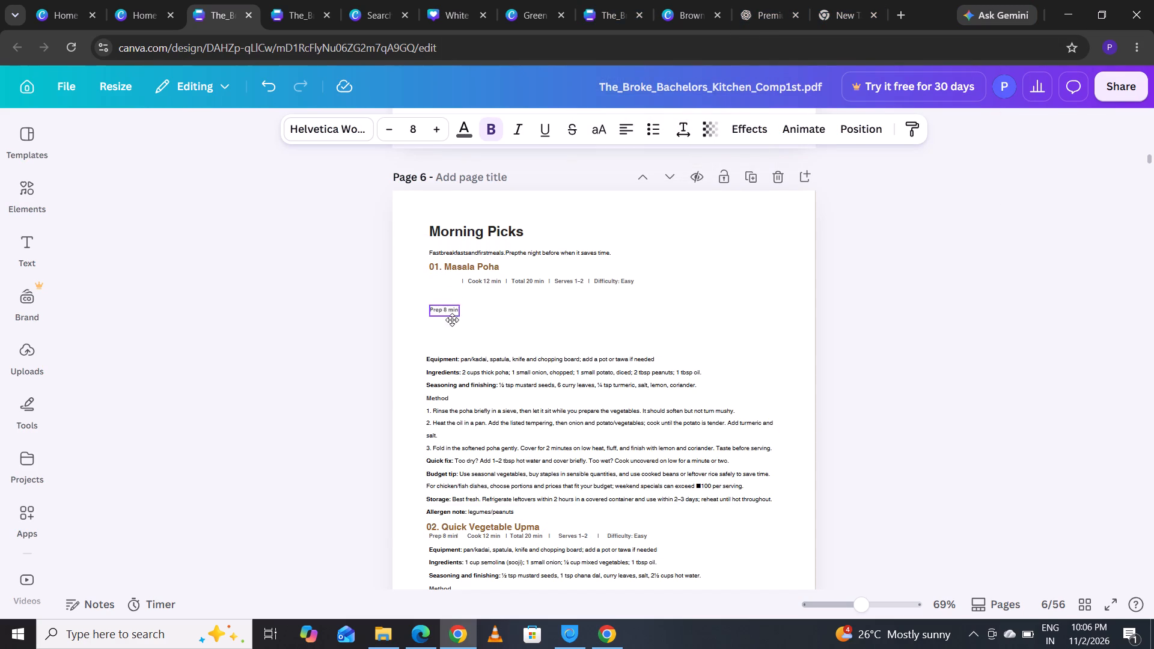
pyautogui.moveTo(452, 320); pyautogui.dragTo(448, 350)
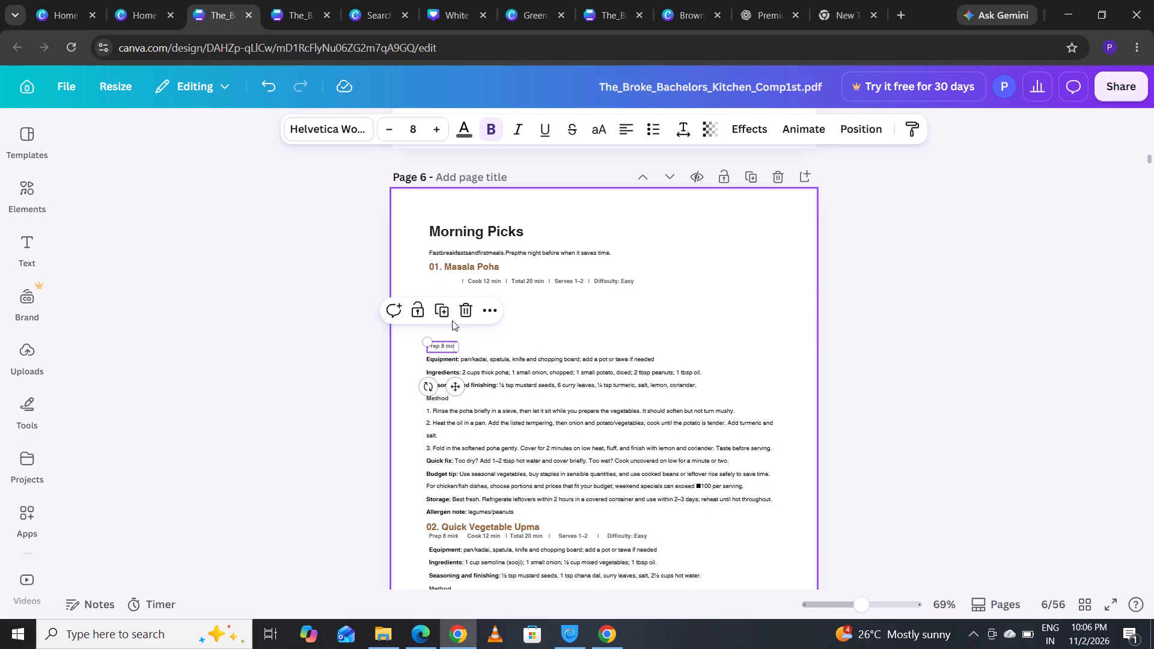
pyautogui.moveTo(463, 278); pyautogui.dragTo(465, 333)
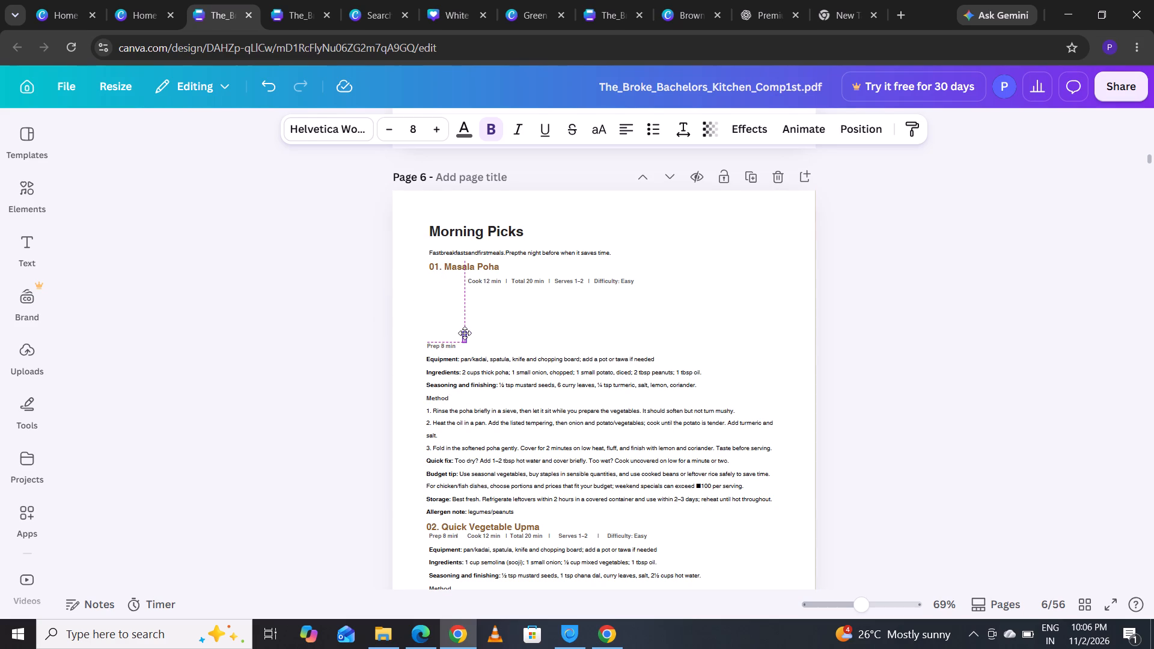
pyautogui.moveTo(465, 333); pyautogui.dragTo(466, 346)
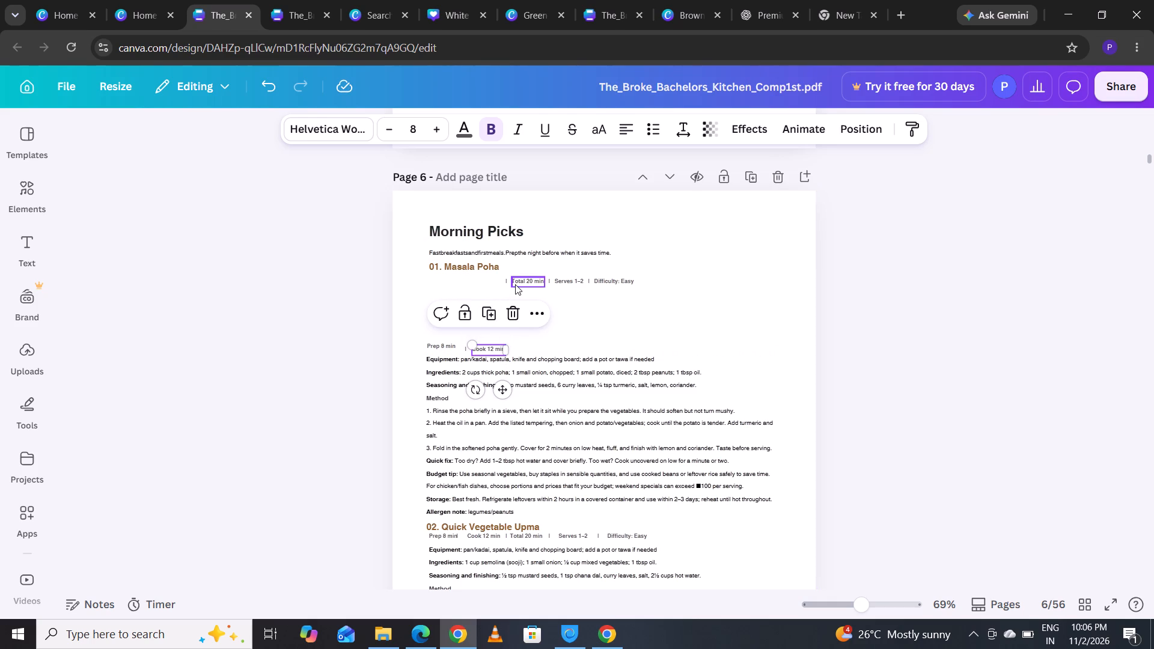
pyautogui.moveTo(508, 283); pyautogui.dragTo(510, 350)
pyautogui.moveTo(524, 282); pyautogui.dragTo(531, 350)
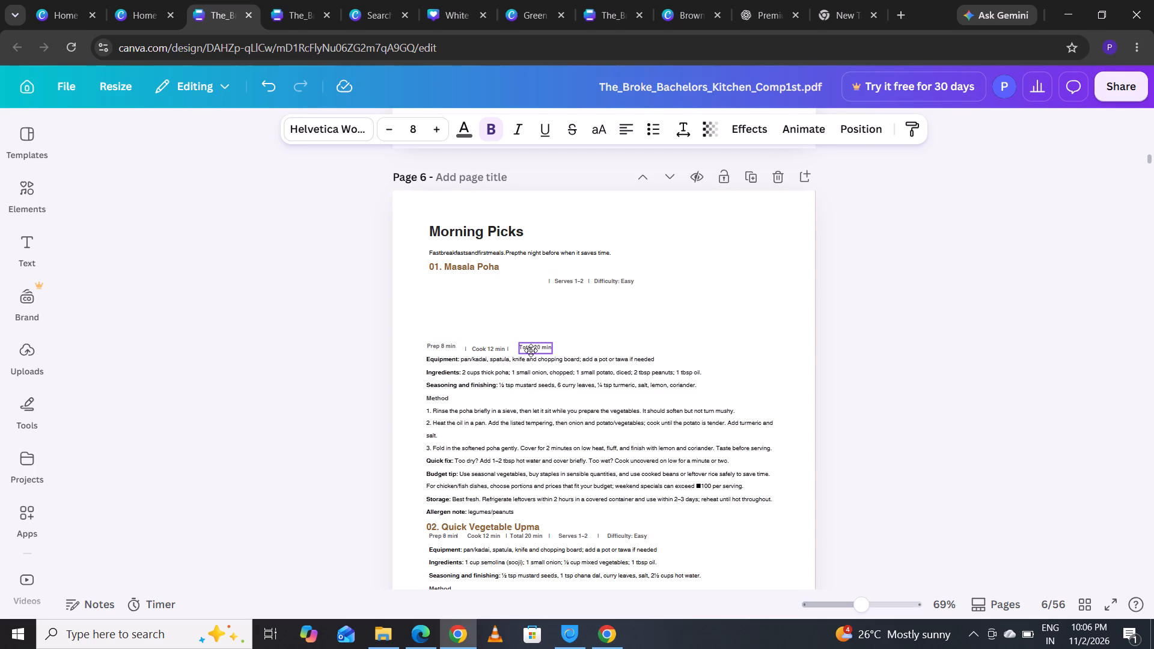
pyautogui.moveTo(531, 350); pyautogui.dragTo(529, 350)
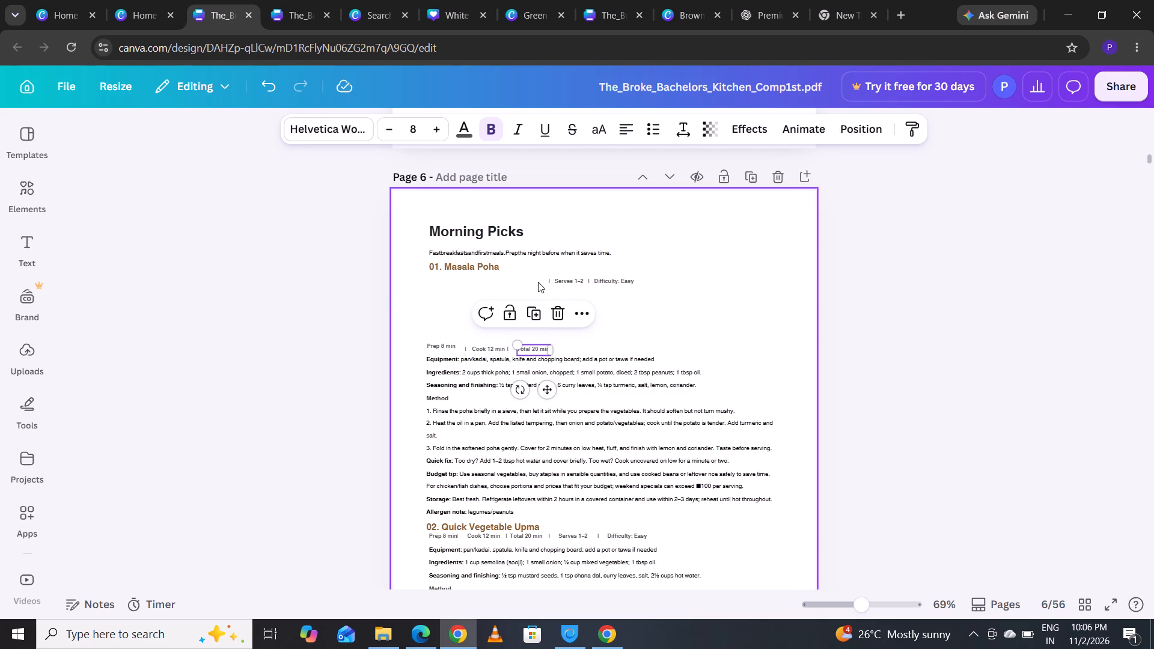
# Move Serves 1–2, Difficulty: Easy and the two separators around Serves down into the Masala Poha info line, aligning Difficulty with Serves.
pyautogui.moveTo(550, 282); pyautogui.dragTo(553, 352)
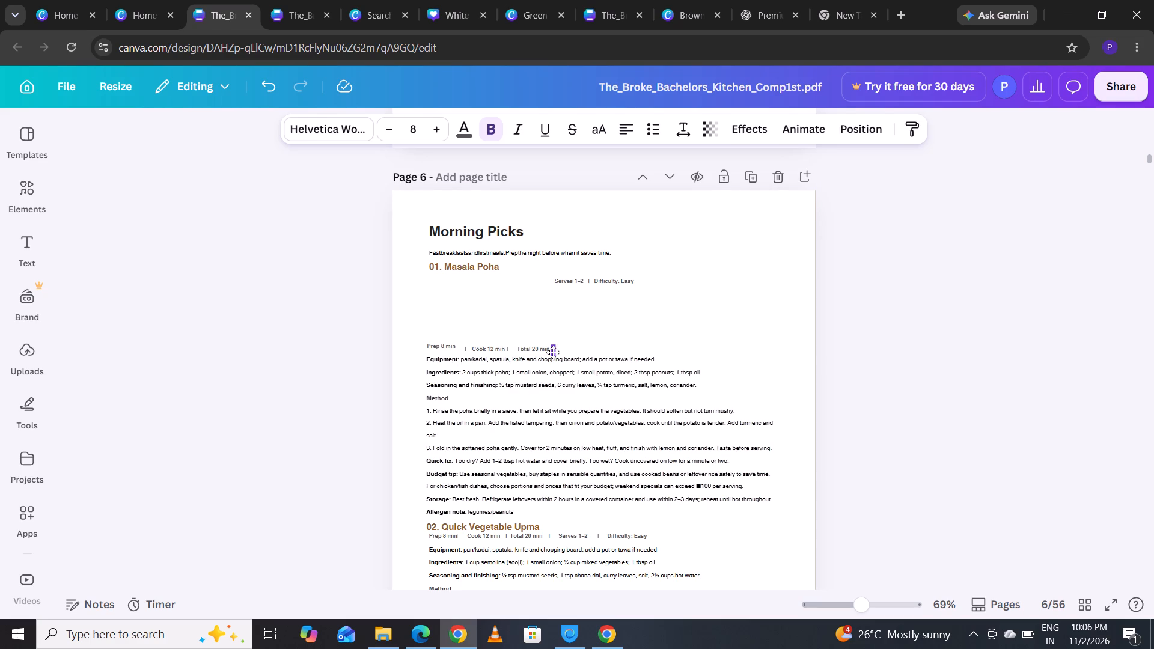
pyautogui.moveTo(553, 352); pyautogui.dragTo(555, 350)
pyautogui.moveTo(559, 282); pyautogui.dragTo(567, 331)
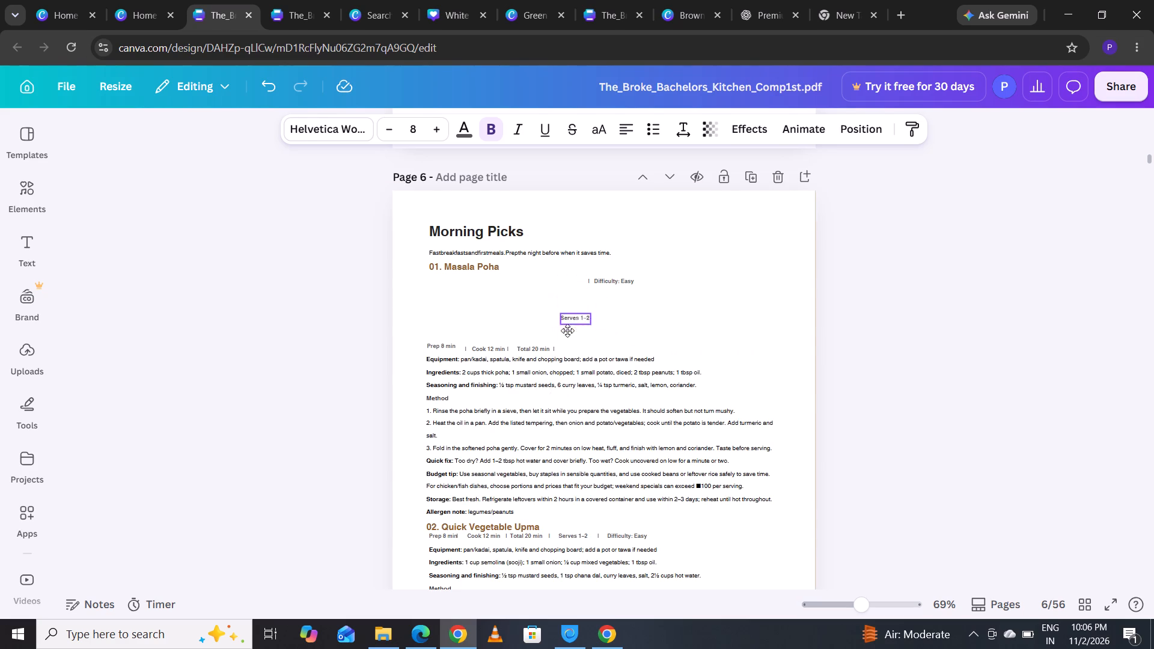
pyautogui.moveTo(567, 331); pyautogui.dragTo(567, 347)
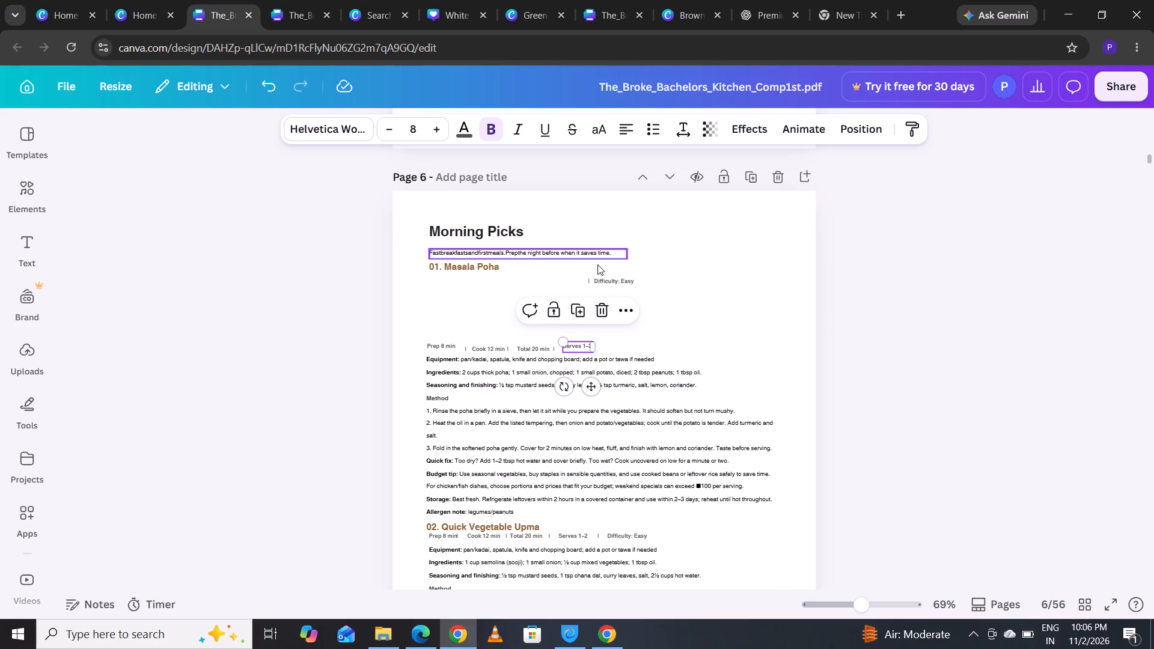
pyautogui.moveTo(599, 284); pyautogui.dragTo(612, 350)
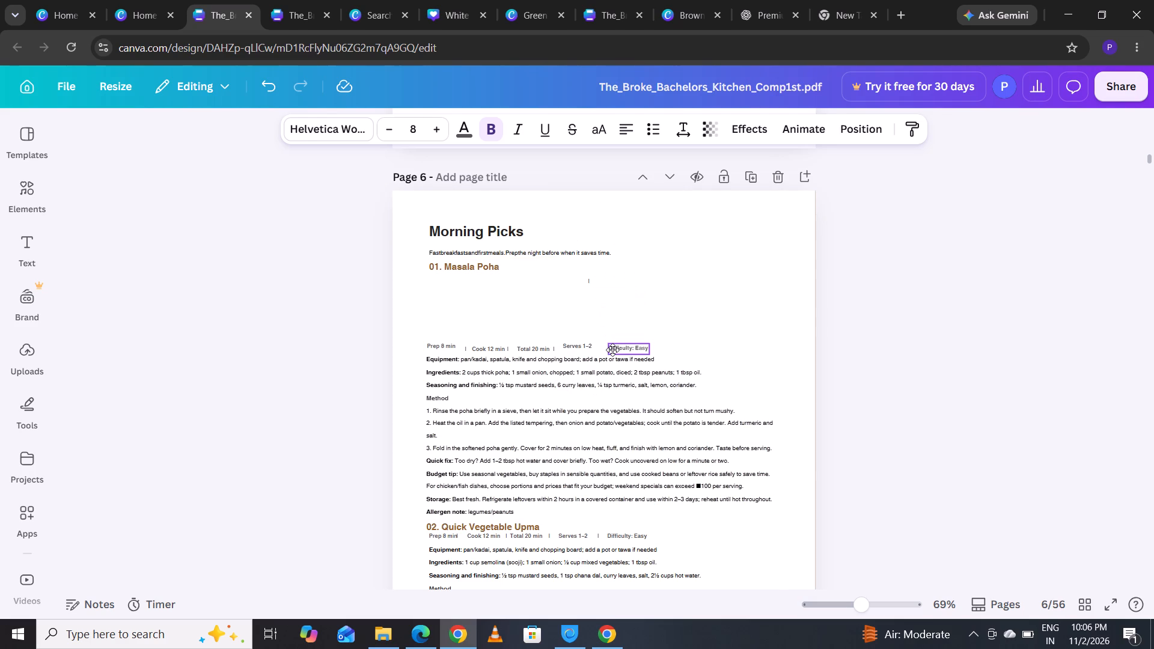
pyautogui.moveTo(612, 350); pyautogui.dragTo(612, 353)
pyautogui.moveTo(590, 284); pyautogui.dragTo(591, 293)
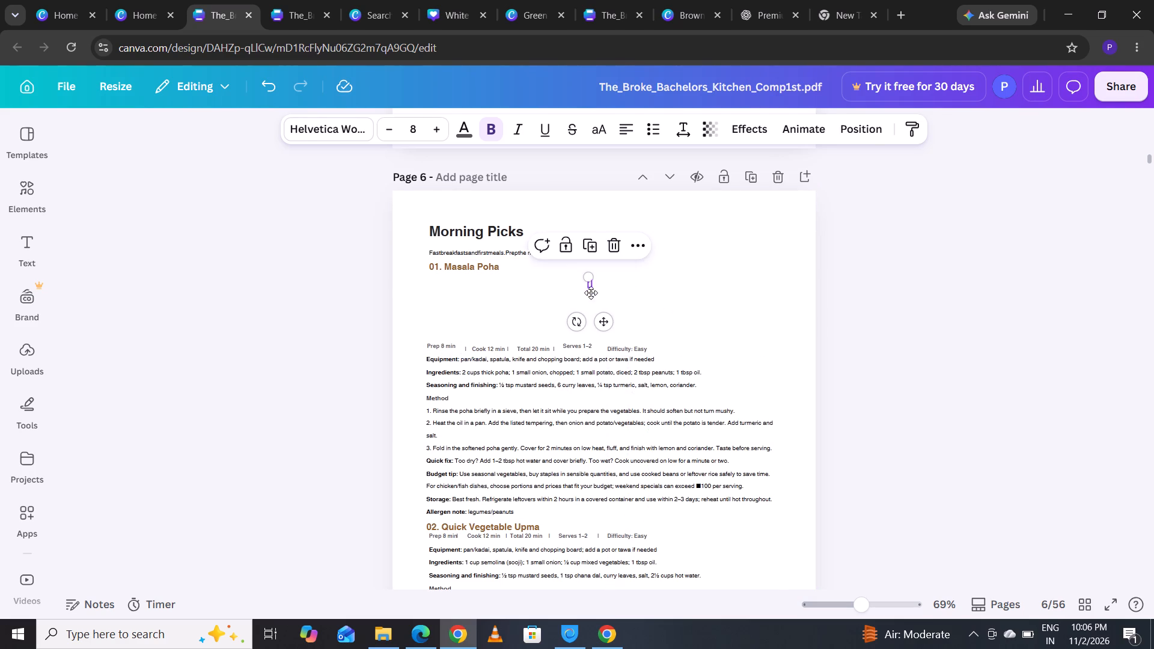
pyautogui.moveTo(591, 293); pyautogui.dragTo(602, 346)
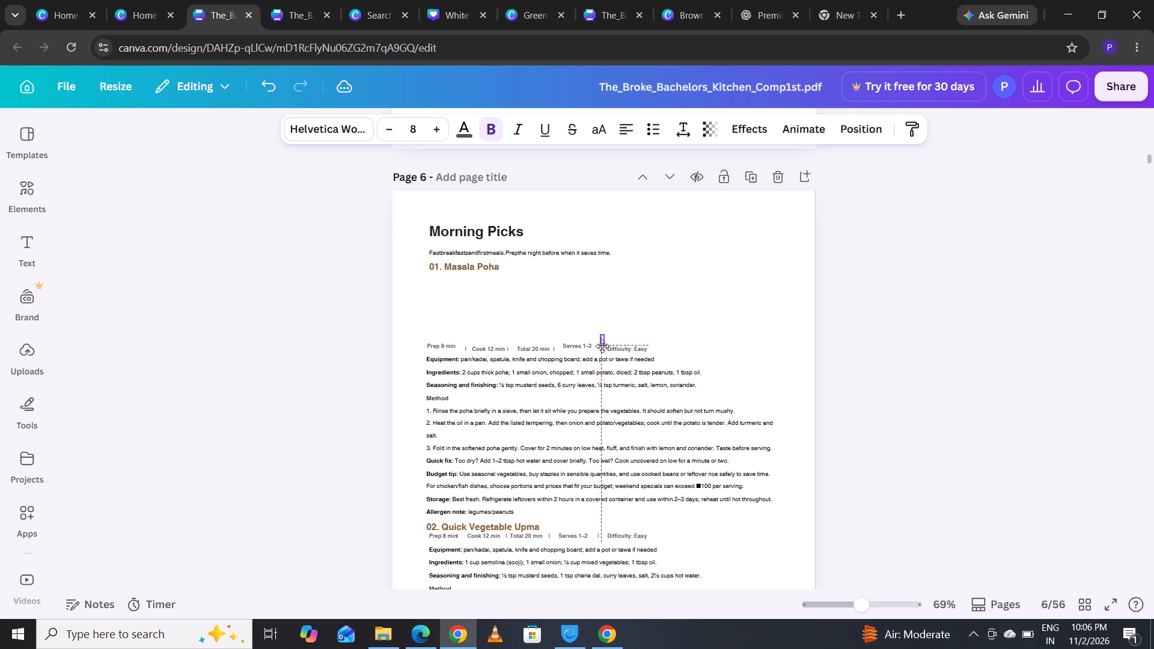
pyautogui.moveTo(602, 346); pyautogui.dragTo(602, 348)
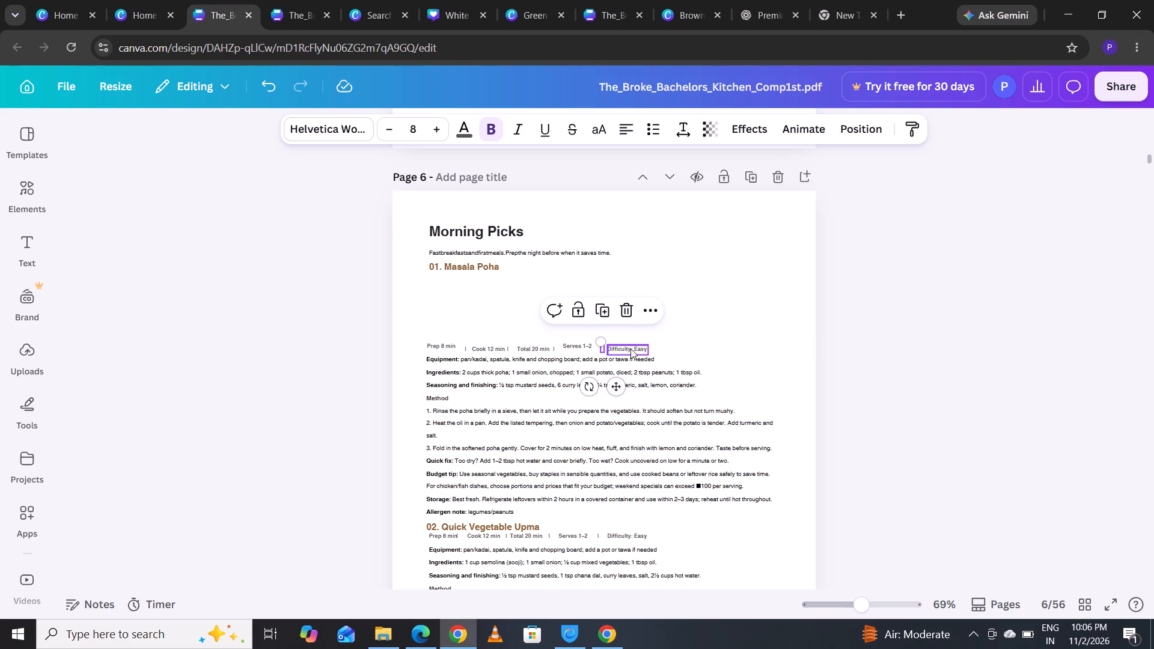
pyautogui.click(630, 349)
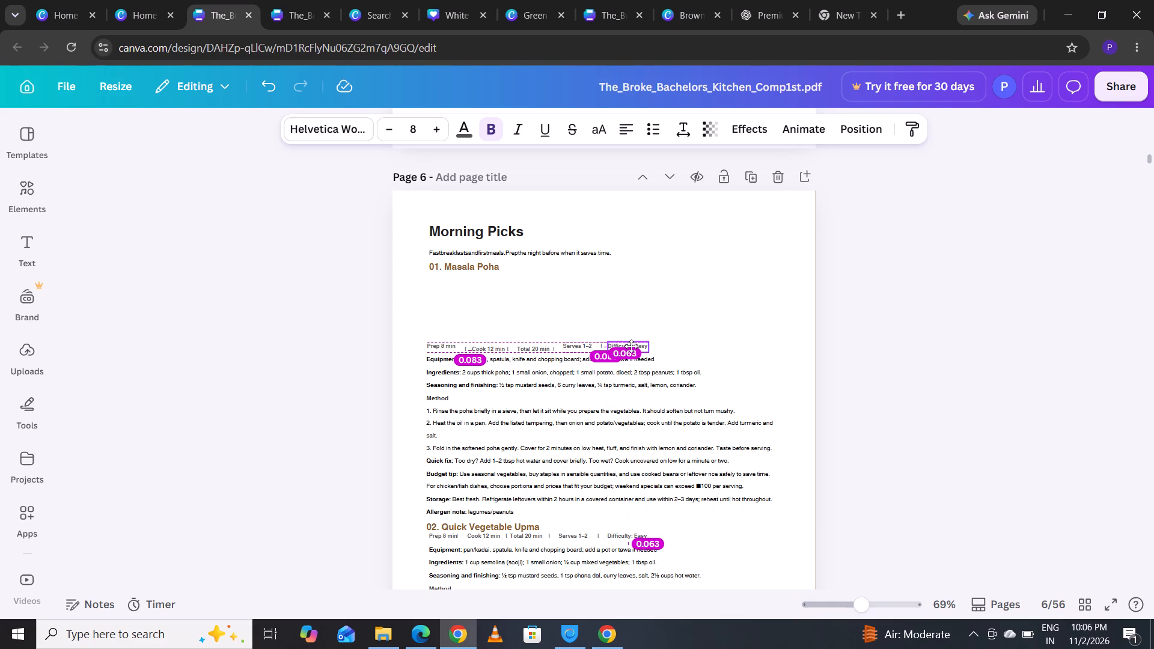
pyautogui.click(706, 302)
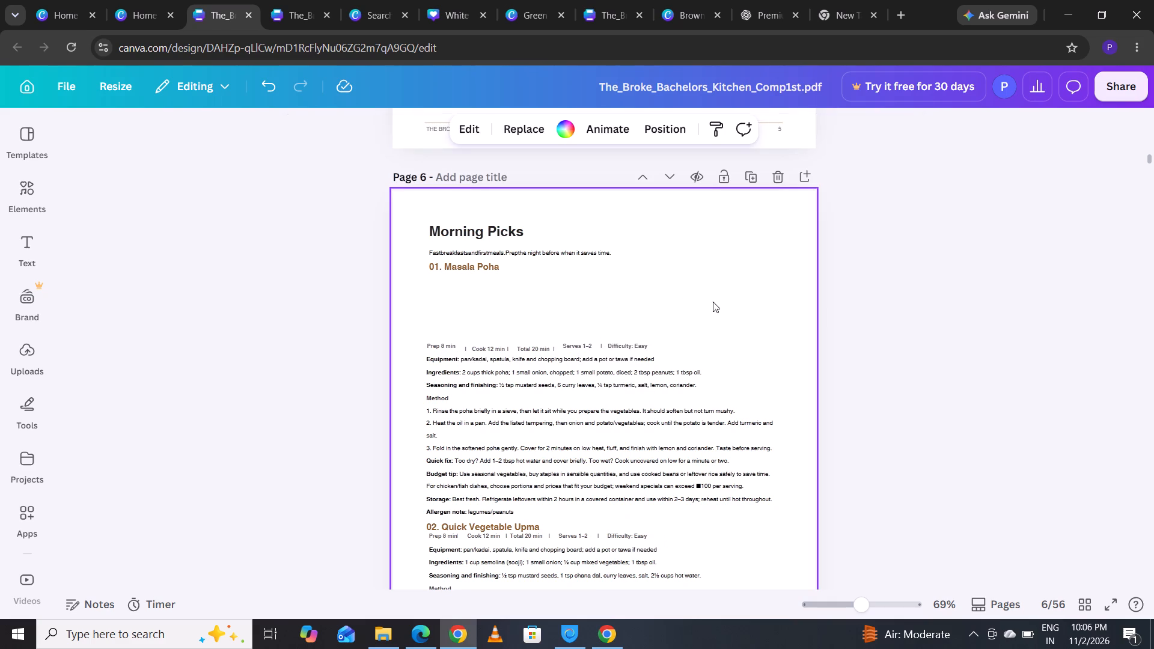
# Move the 01. Masala Poha heading down to just above its info line.
pyautogui.click(492, 275)
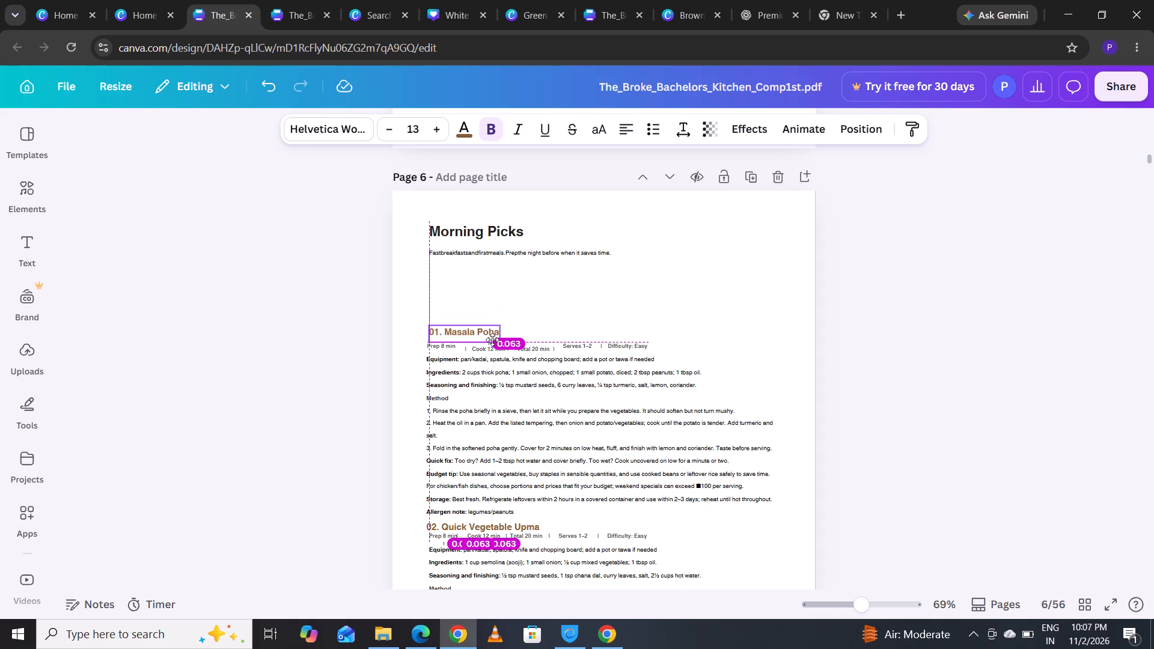
# Nudge the intro line about fast breakfasts up slightly, closer to the Morning Picks title.
pyautogui.click(480, 249)
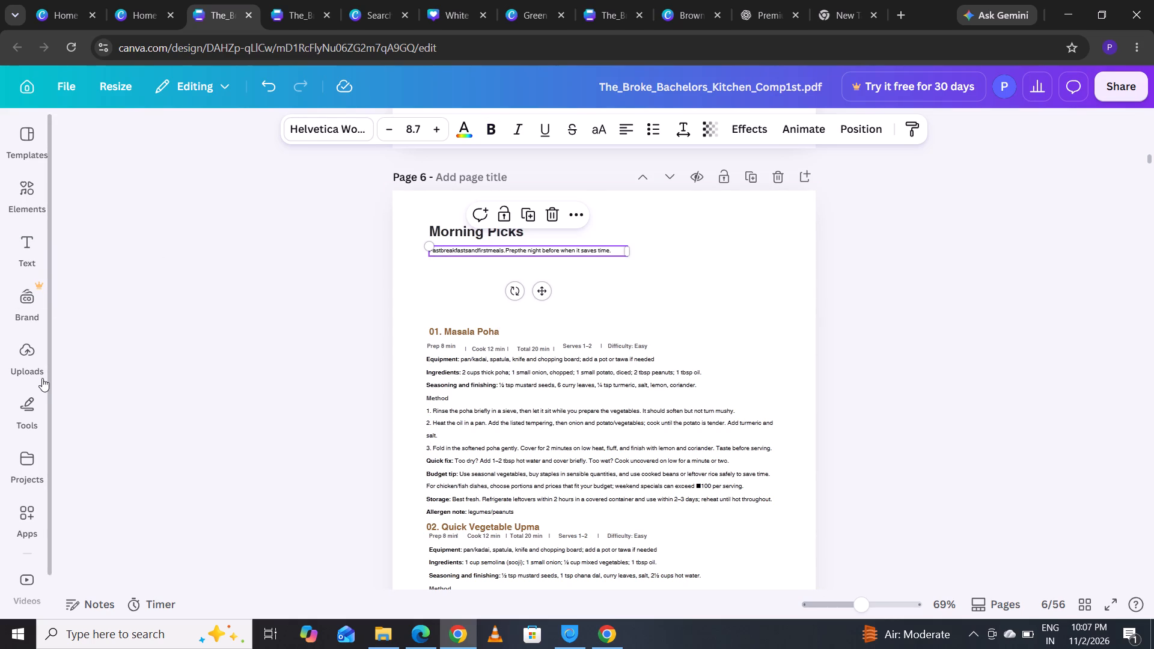
# Place the uploaded roasted chickpea bowl photo on page 6 in the space below the Morning Picks title.
pyautogui.click(28, 345)
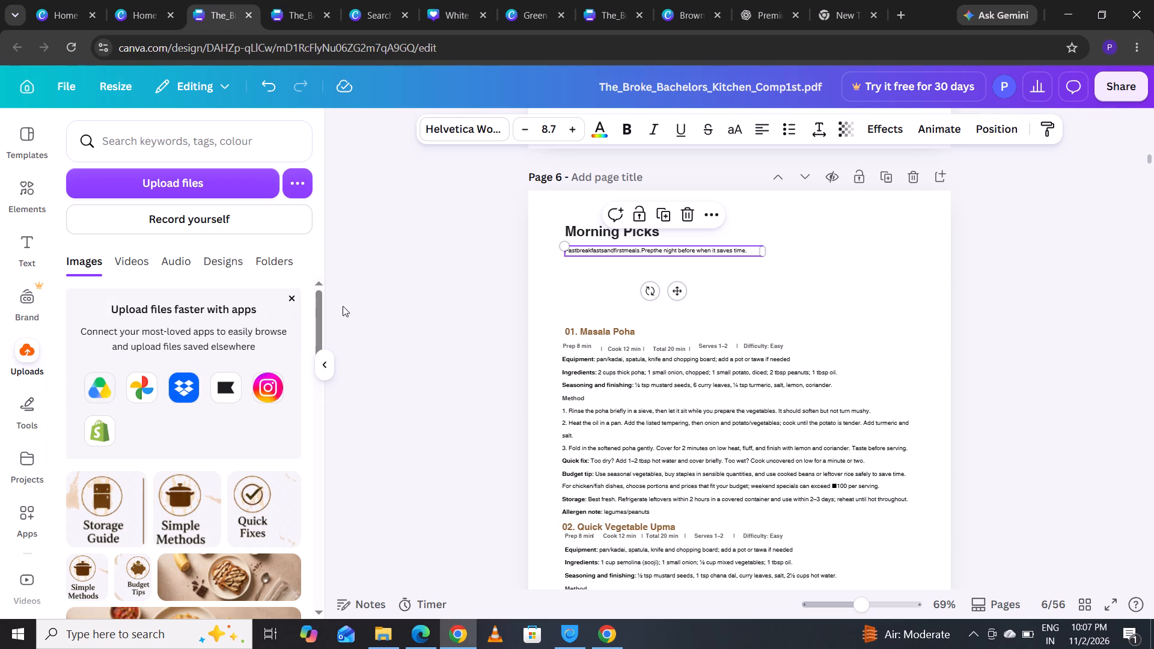
pyautogui.moveTo(324, 313); pyautogui.dragTo(314, 402)
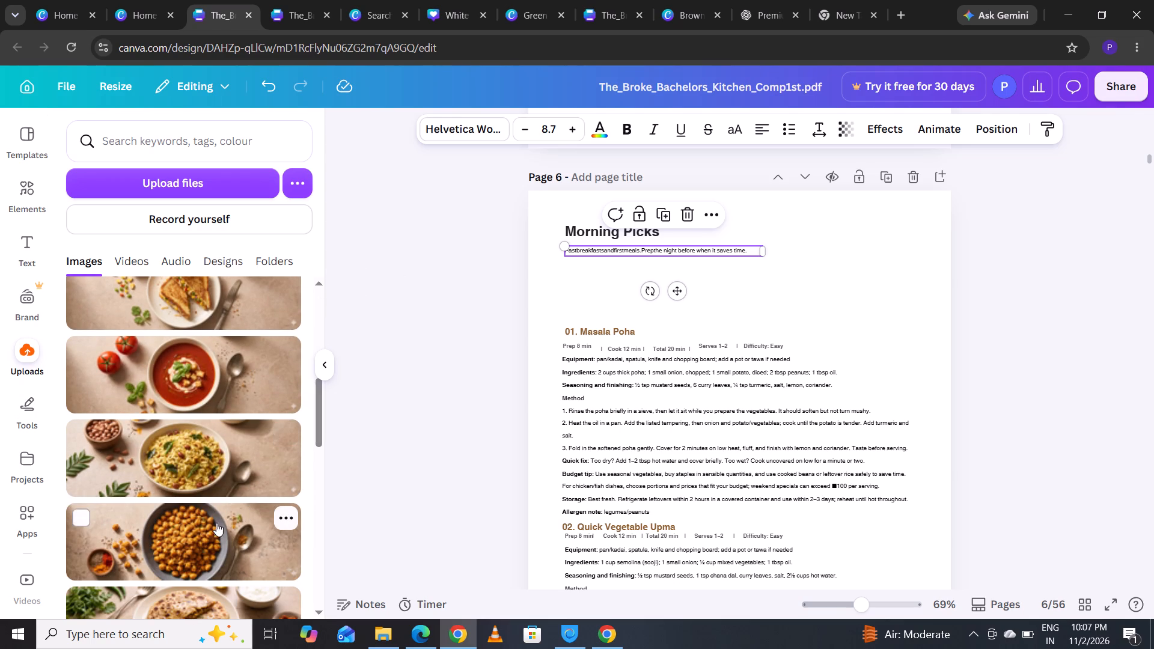
pyautogui.moveTo(171, 547); pyautogui.dragTo(635, 290)
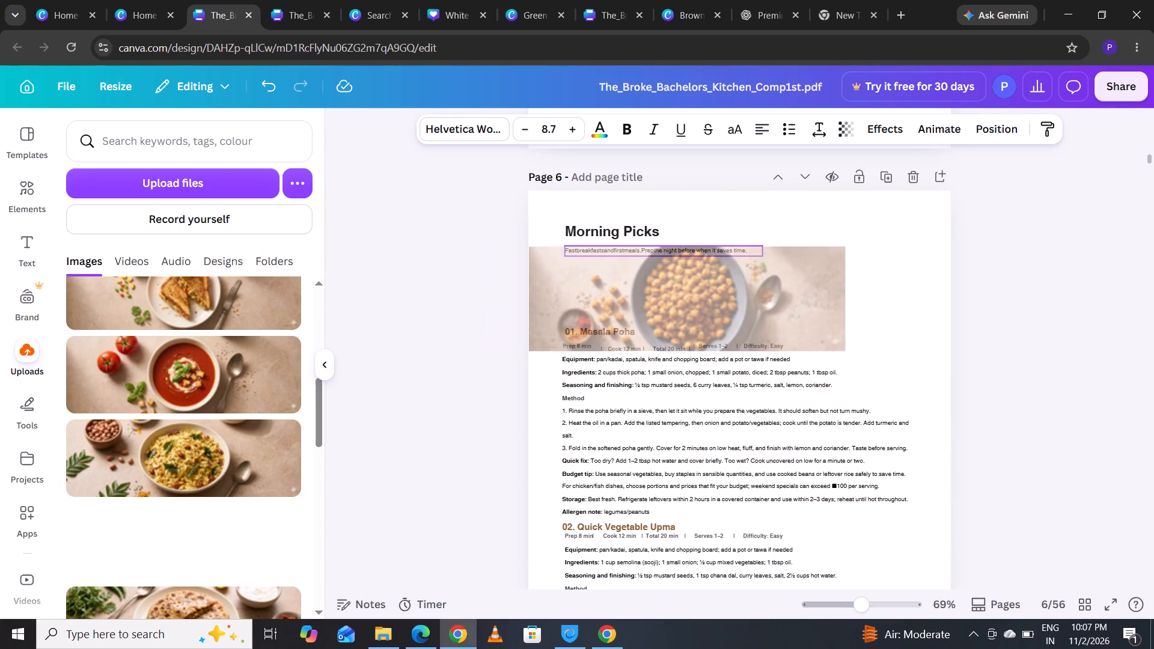
pyautogui.moveTo(635, 290); pyautogui.dragTo(655, 289)
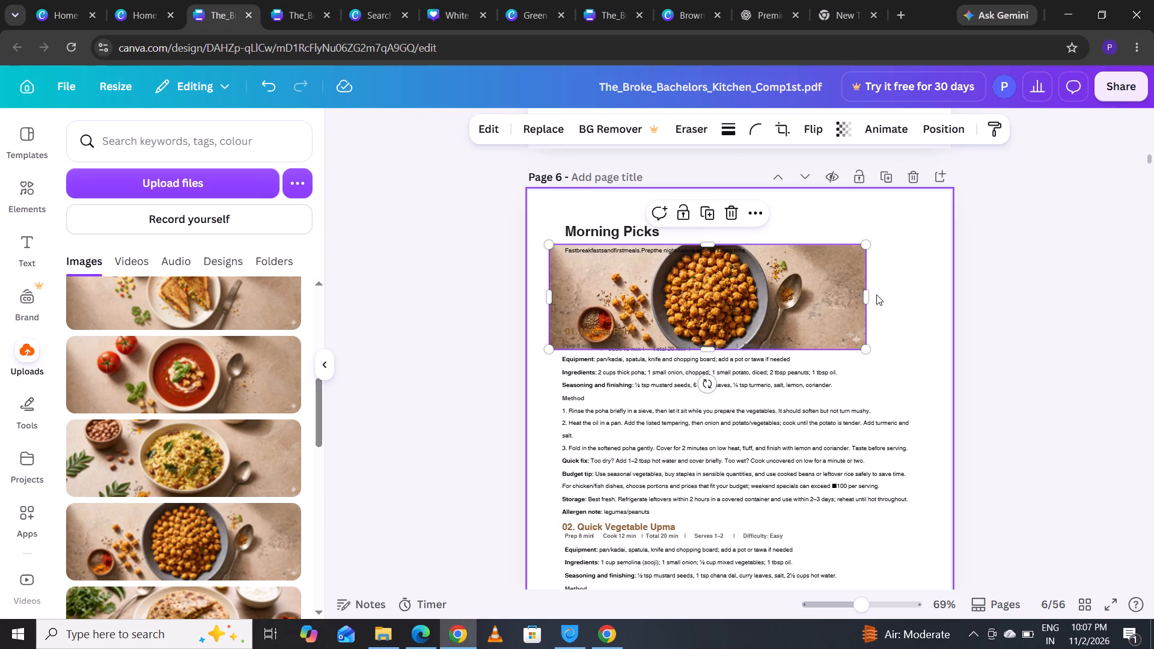
# Crop both sides of the roasted chickpea photo so only the bowl and spoon remain.
pyautogui.moveTo(862, 300); pyautogui.dragTo(777, 311)
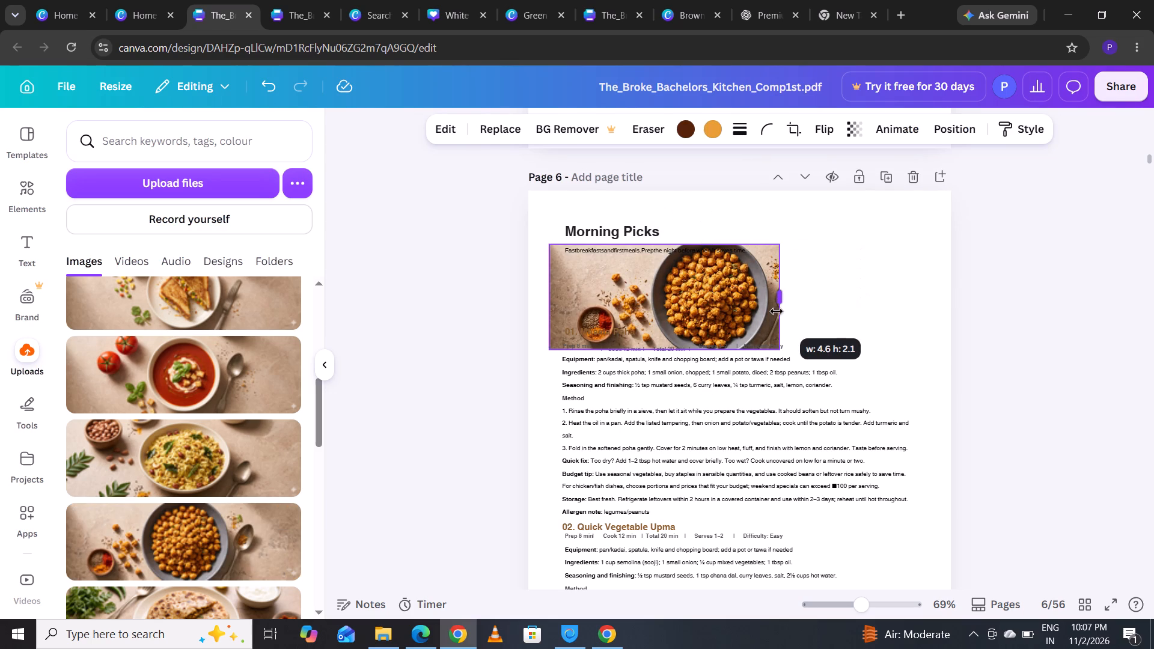
pyautogui.moveTo(777, 311); pyautogui.dragTo(797, 311)
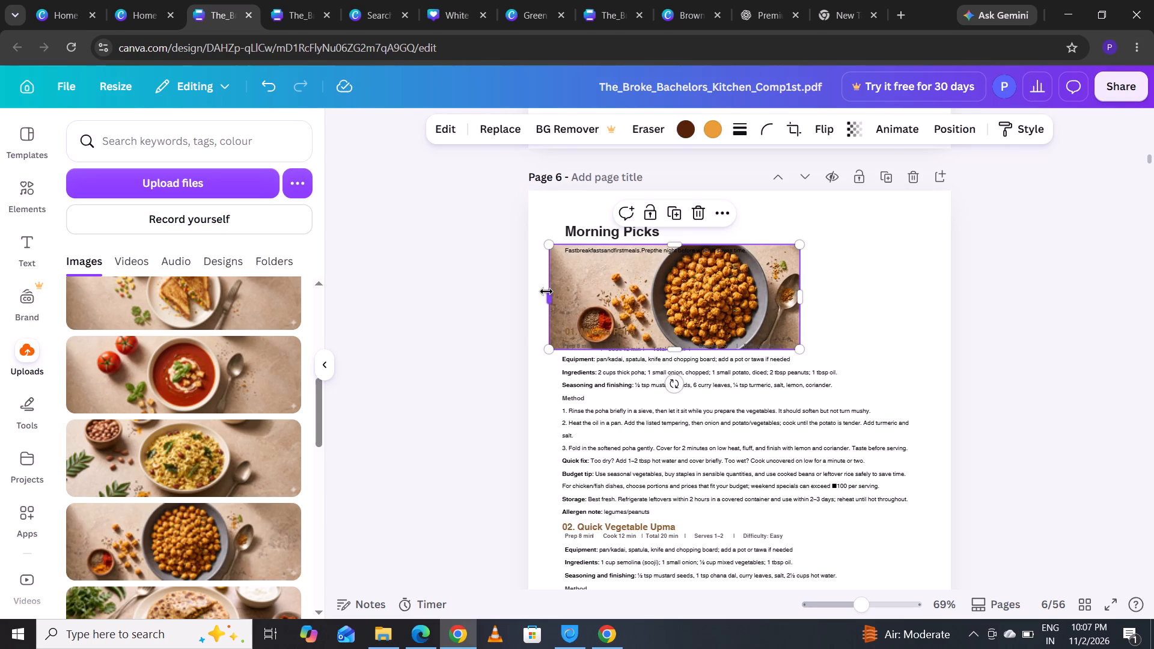
pyautogui.moveTo(546, 291); pyautogui.dragTo(654, 300)
# Shrink the chickpea photo to a small thumbnail and fit it between the intro line and the 01. Masala Poha heading.
pyautogui.moveTo(672, 302); pyautogui.dragTo(577, 287)
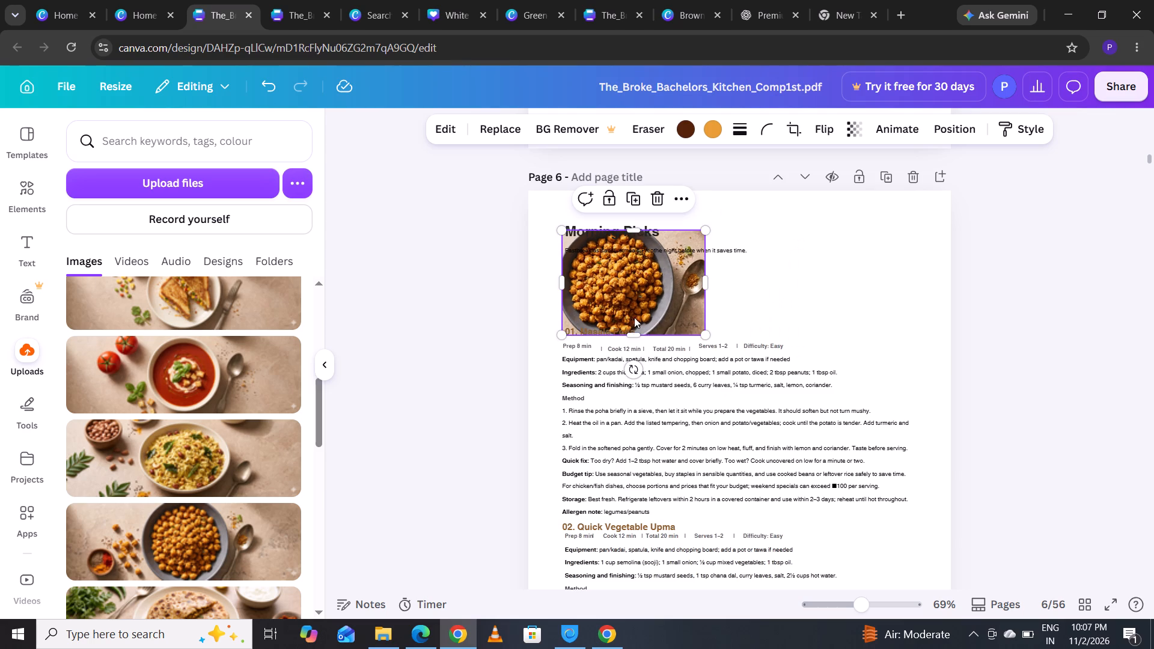
pyautogui.moveTo(702, 340); pyautogui.dragTo(688, 307)
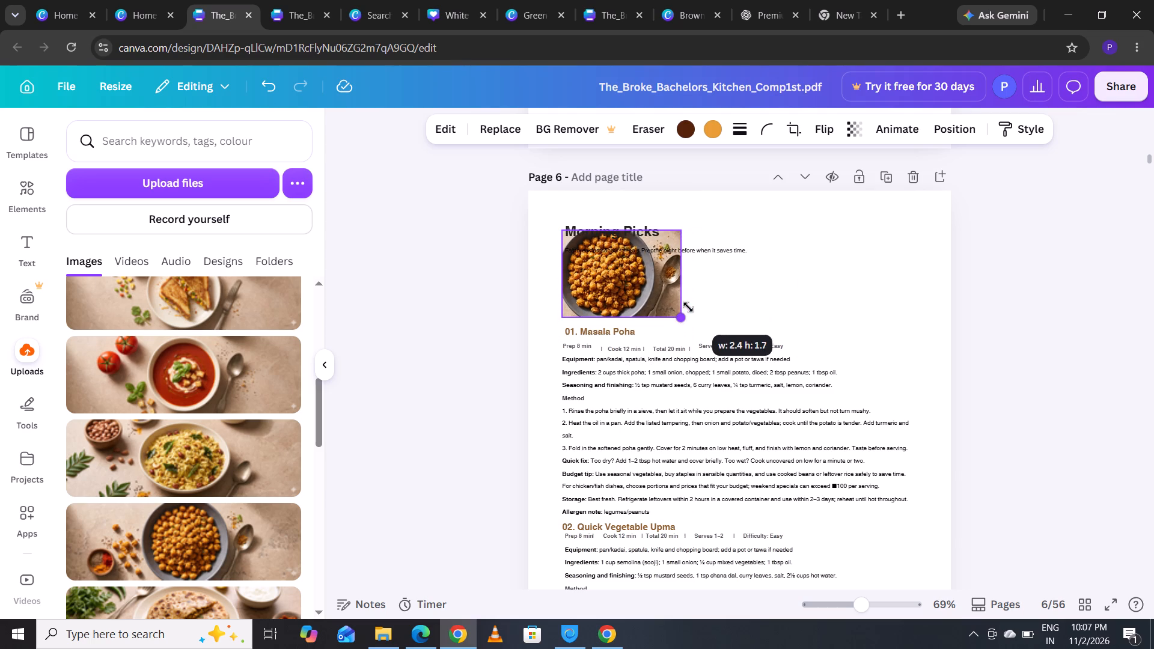
pyautogui.moveTo(688, 307); pyautogui.dragTo(678, 291)
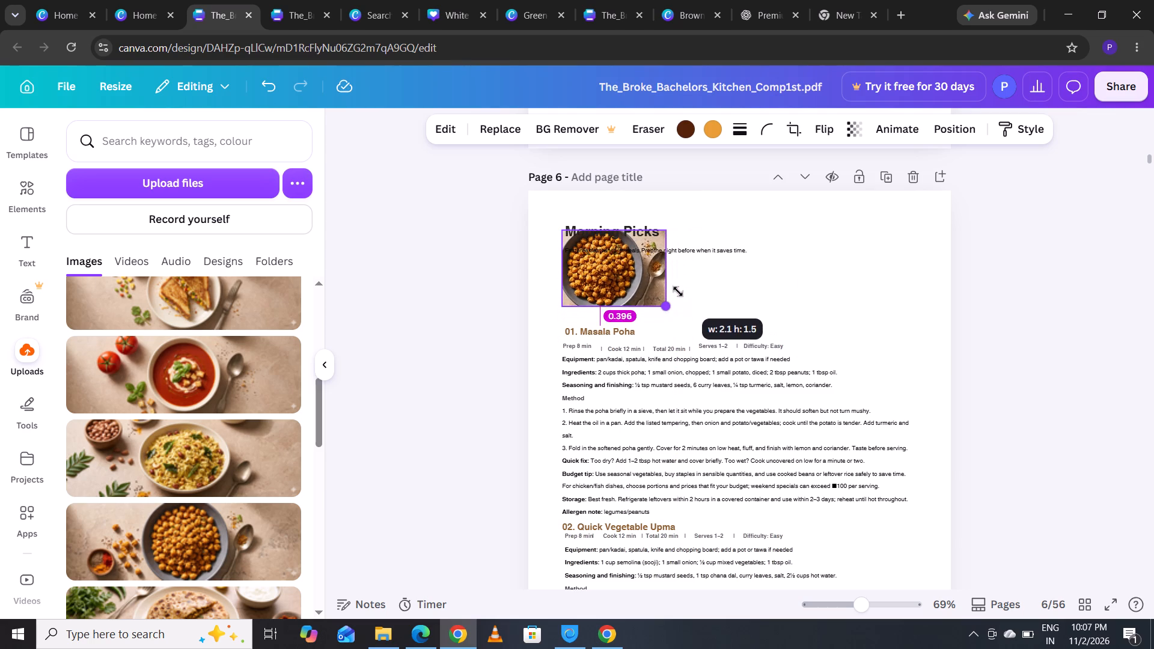
pyautogui.moveTo(678, 291); pyautogui.dragTo(673, 279)
pyautogui.moveTo(601, 279); pyautogui.dragTo(606, 303)
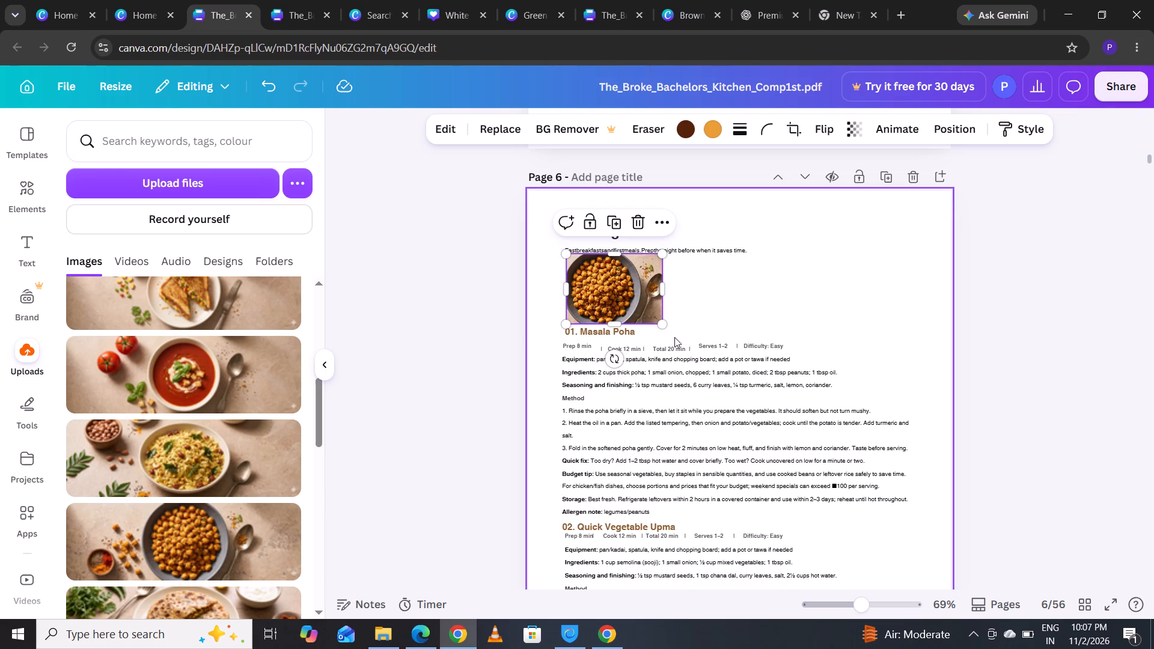
pyautogui.moveTo(661, 329); pyautogui.dragTo(655, 314)
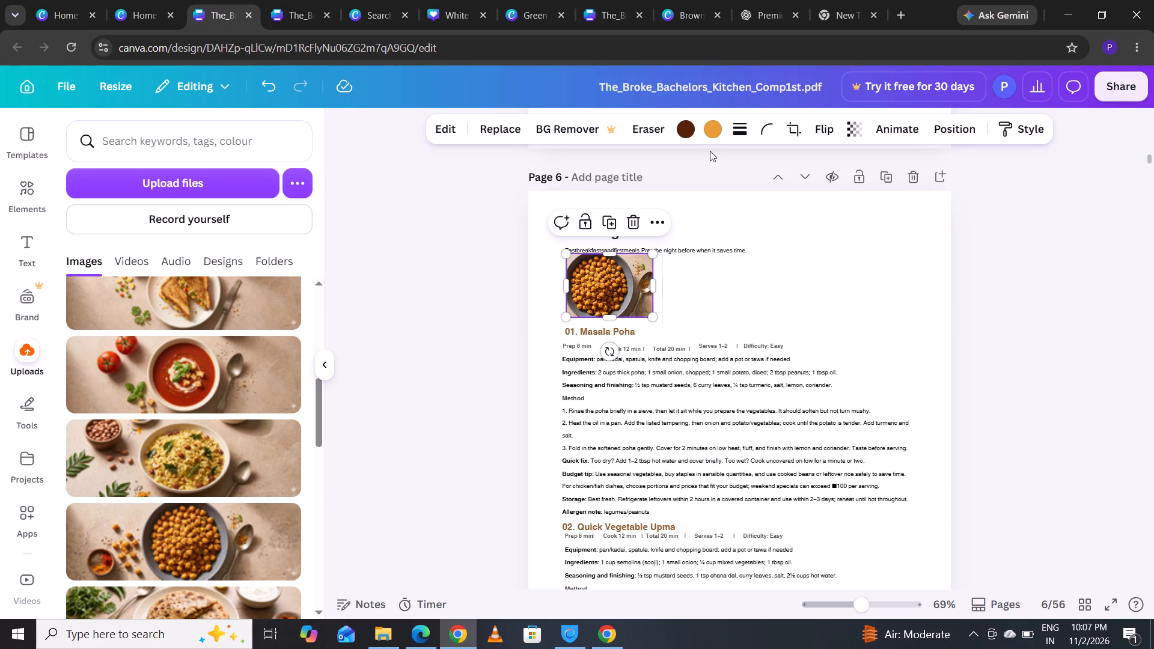
pyautogui.click(621, 283)
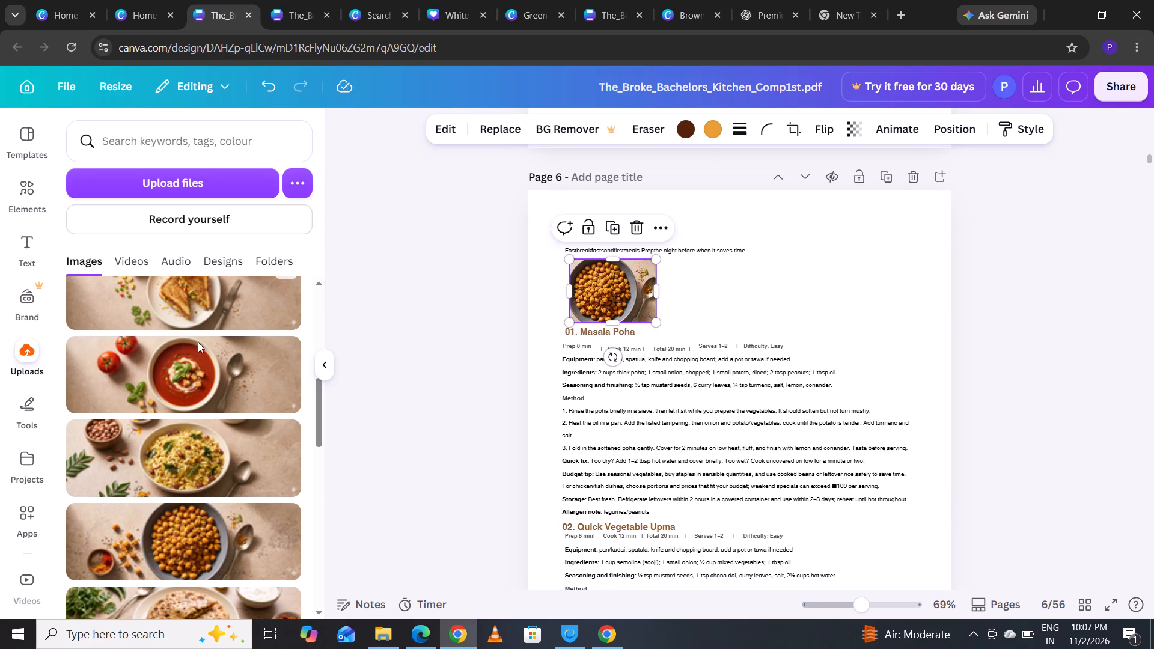
# Add the uploaded poha bowl photo with peanuts and curry leaves to page 6 and crop all four sides closely around the bowl.
pyautogui.moveTo(138, 456); pyautogui.dragTo(893, 242)
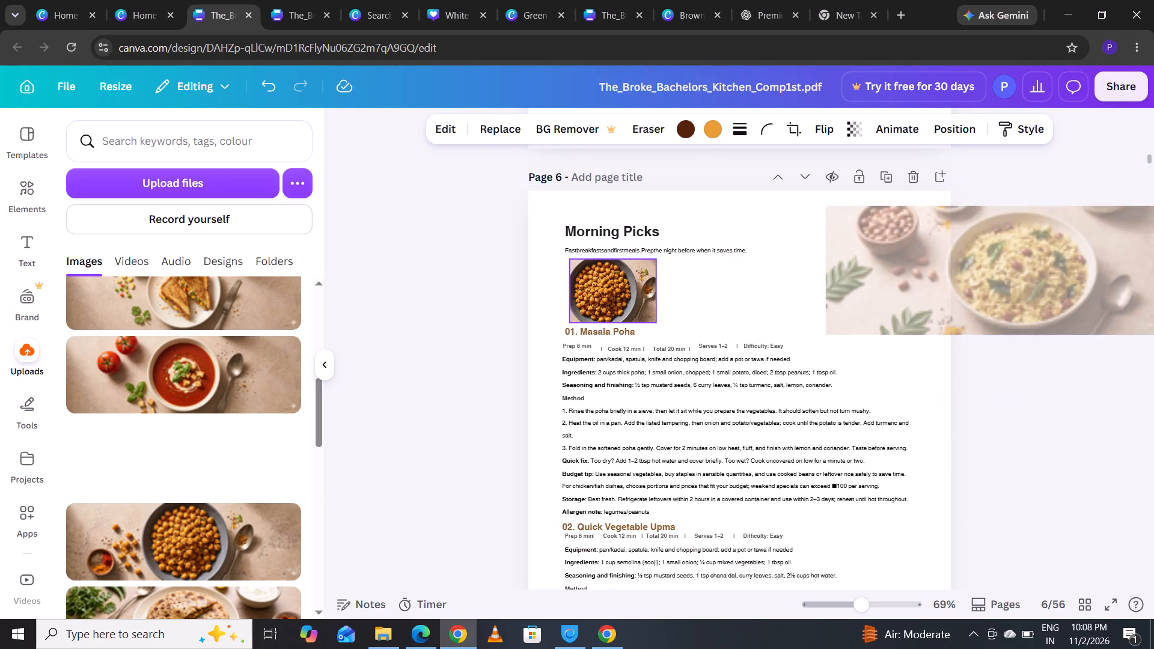
pyautogui.moveTo(893, 242); pyautogui.dragTo(767, 279)
pyautogui.click(767, 279)
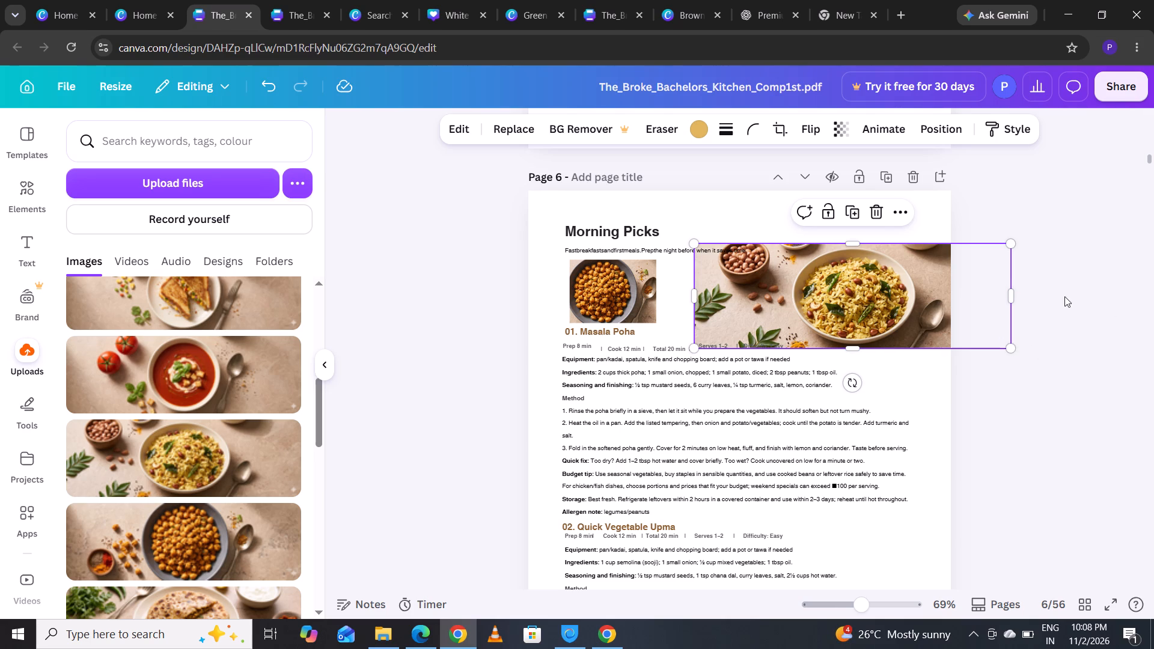
pyautogui.moveTo(1016, 290); pyautogui.dragTo(913, 290)
pyautogui.click(913, 290)
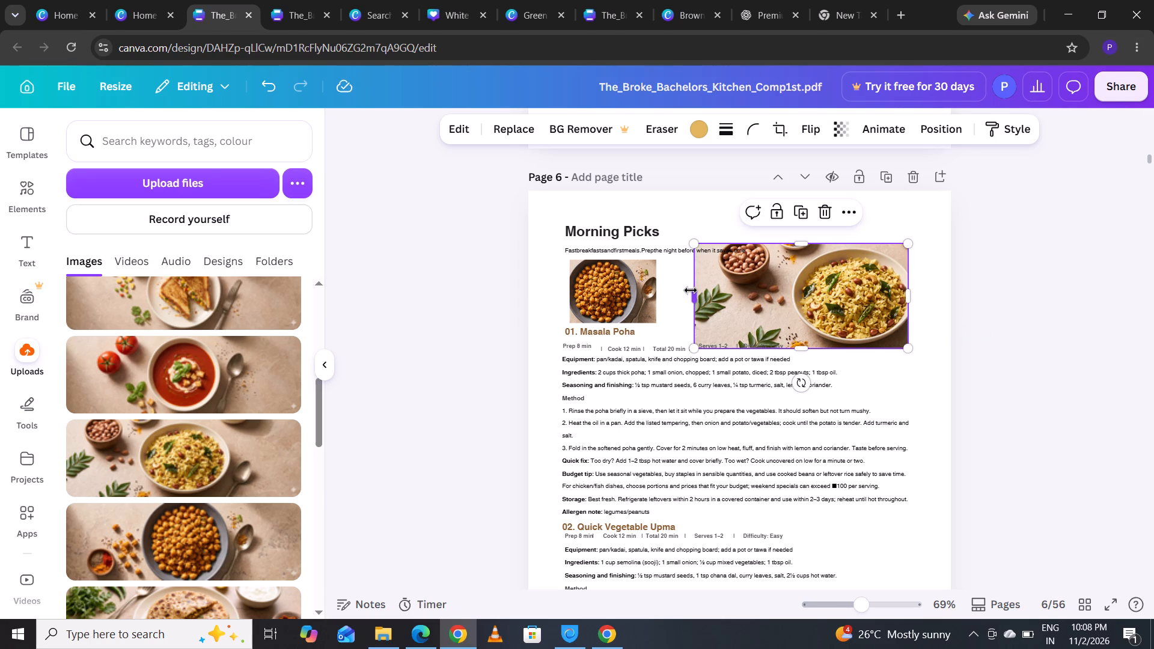
pyautogui.moveTo(691, 290); pyautogui.dragTo(802, 301)
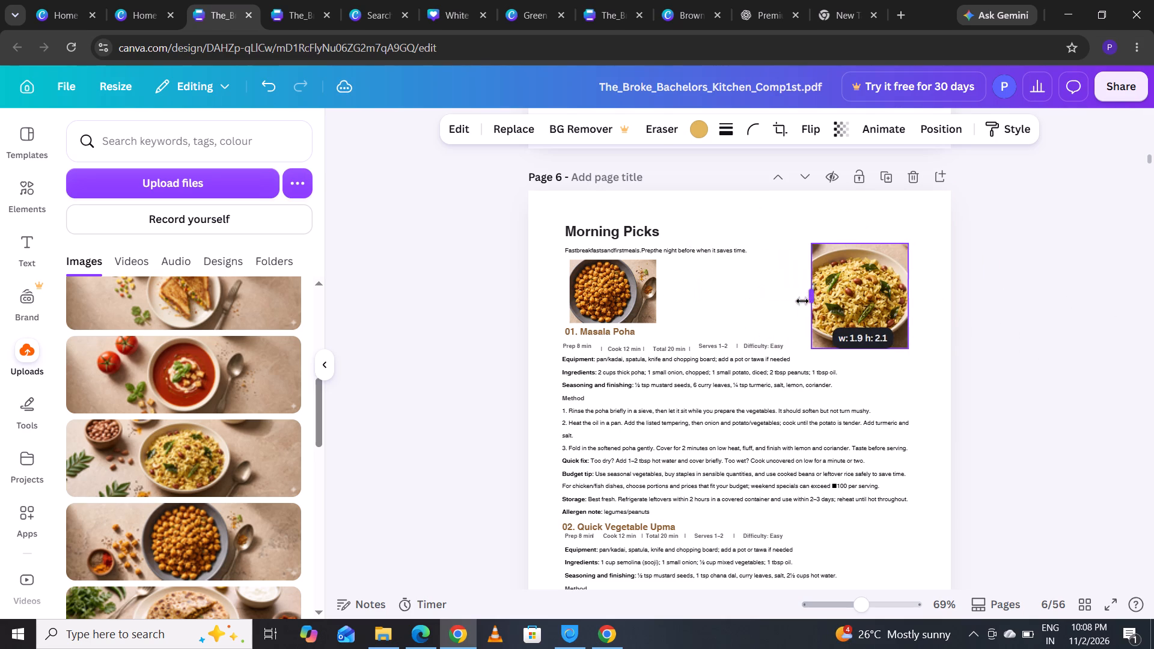
pyautogui.moveTo(802, 301); pyautogui.dragTo(800, 301)
pyautogui.click(800, 301)
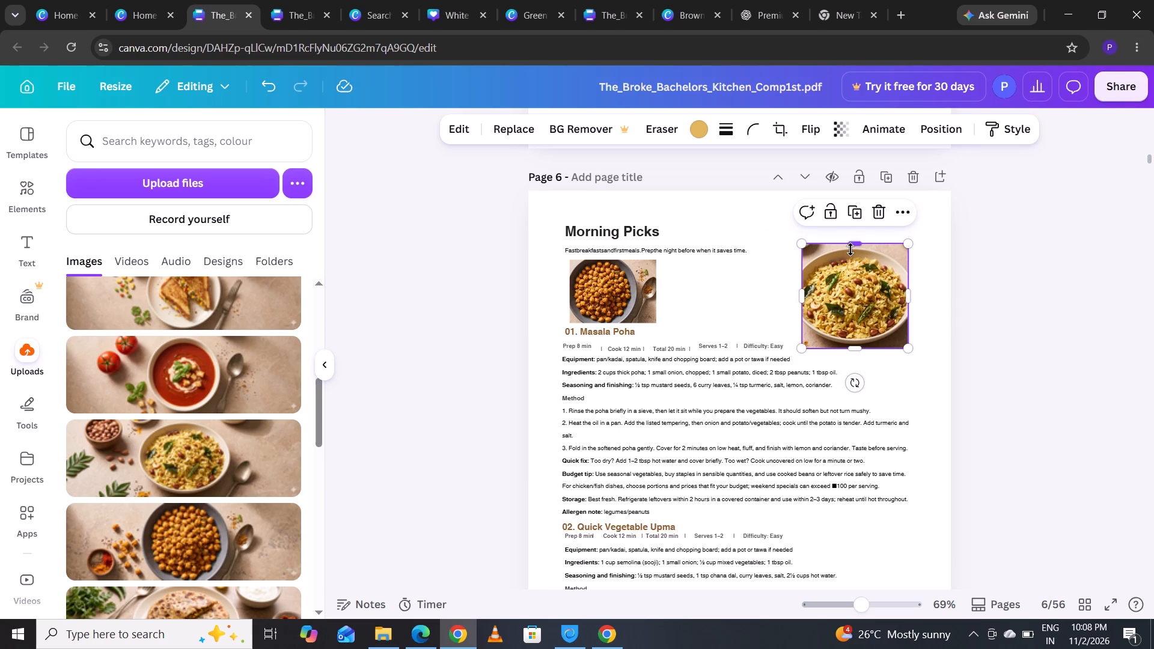
pyautogui.moveTo(850, 249); pyautogui.dragTo(853, 272)
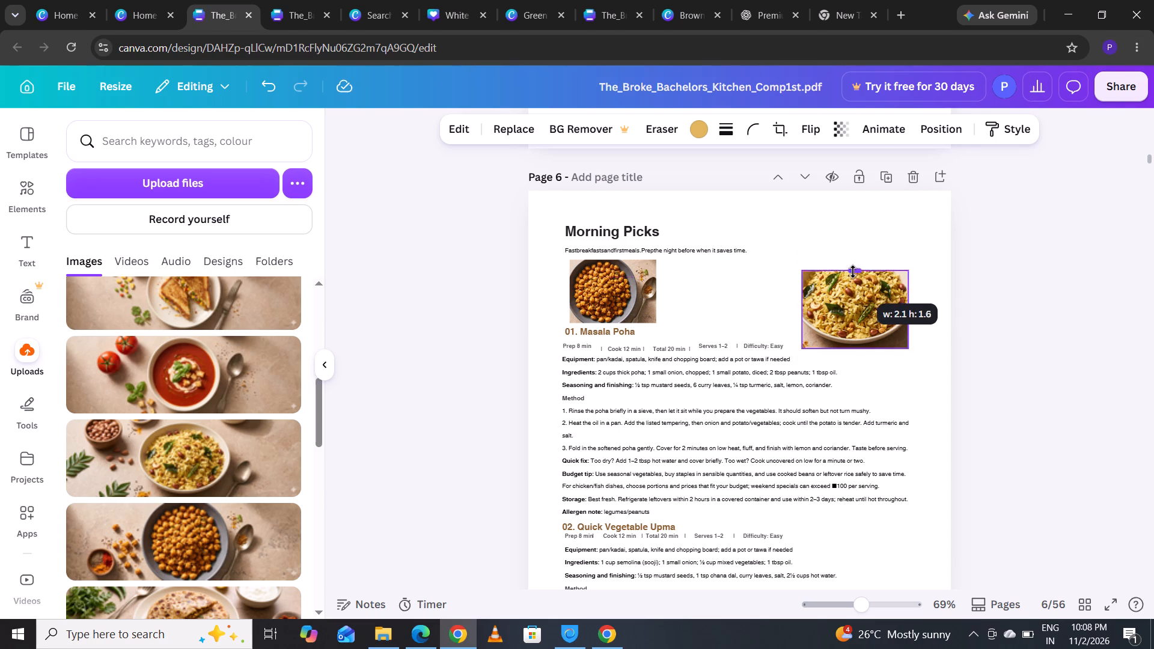
pyautogui.moveTo(853, 272); pyautogui.dragTo(854, 264)
pyautogui.click(859, 341)
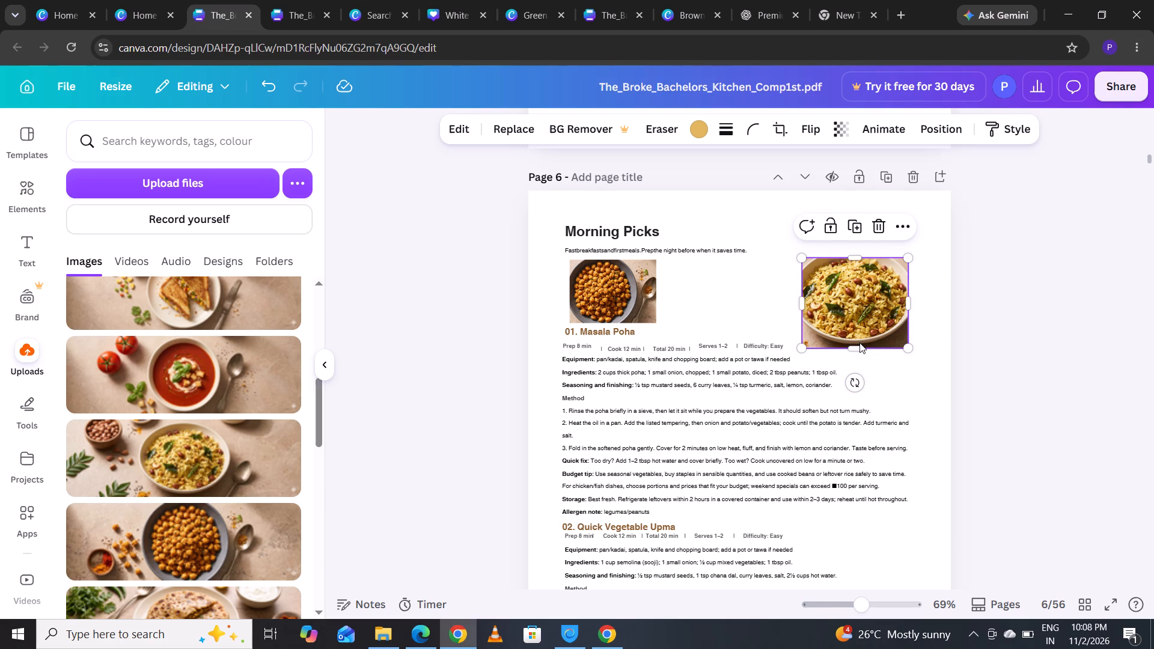
pyautogui.click(859, 346)
pyautogui.moveTo(853, 346); pyautogui.dragTo(853, 336)
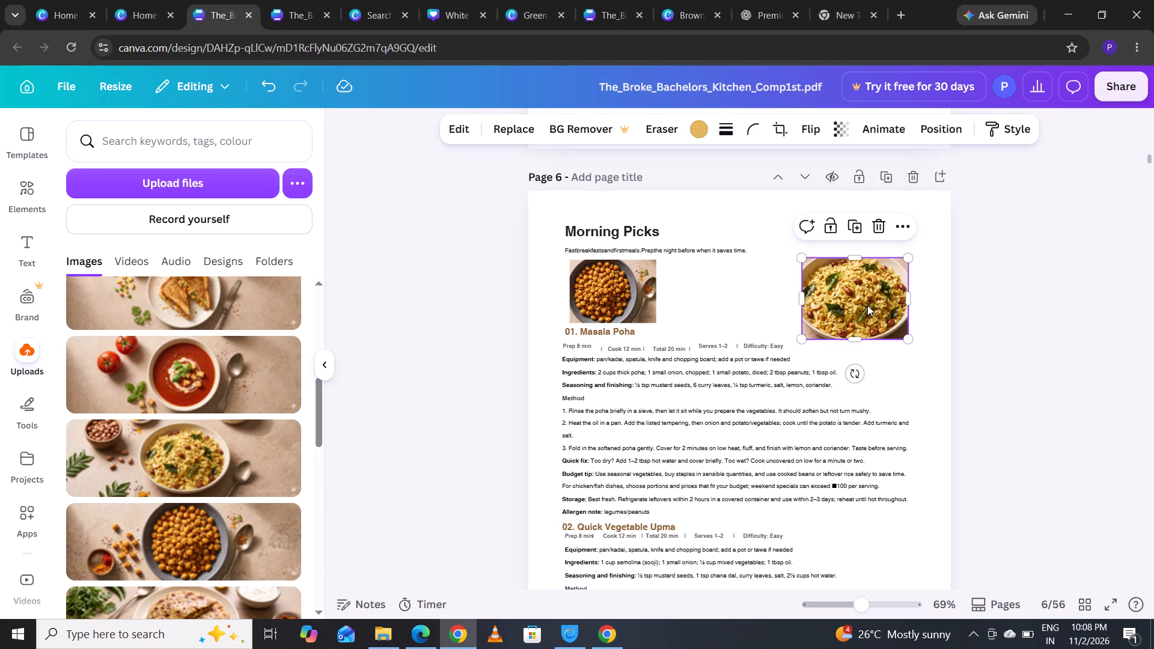
# Shrink the poha bowl photo to thumbnail size and place it directly against the right edge of the chickpea photo.
pyautogui.moveTo(867, 305); pyautogui.dragTo(875, 305)
pyautogui.moveTo(893, 303); pyautogui.dragTo(807, 304)
pyautogui.moveTo(828, 337); pyautogui.dragTo(805, 311)
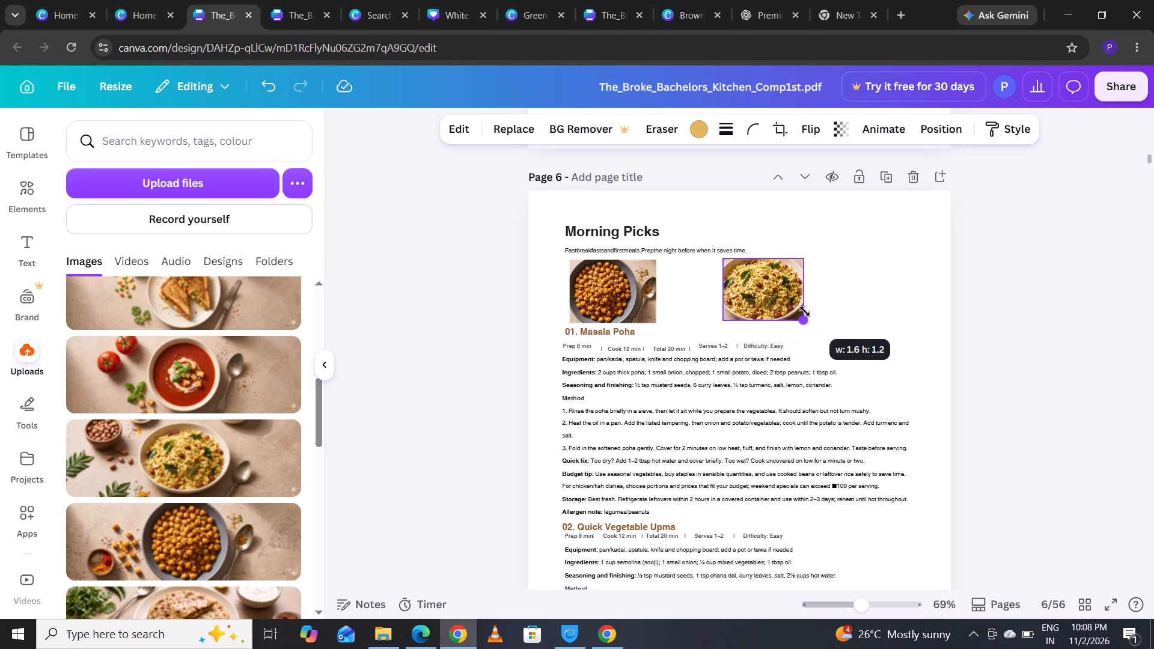
pyautogui.moveTo(805, 311); pyautogui.dragTo(802, 309)
pyautogui.moveTo(756, 288); pyautogui.dragTo(683, 286)
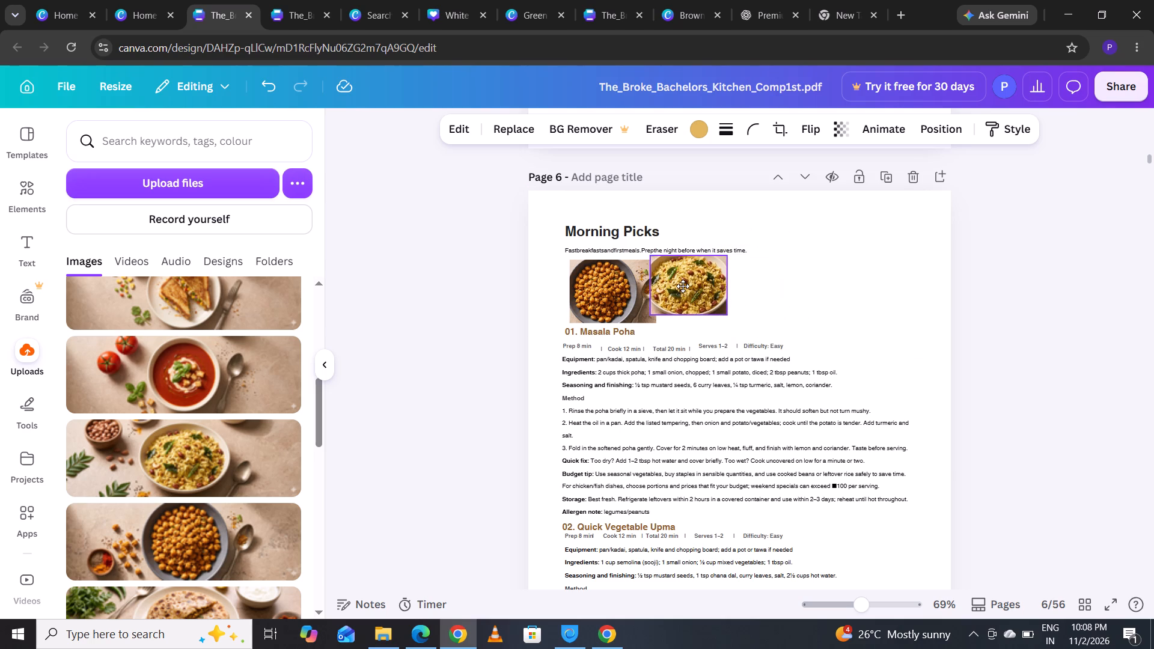
pyautogui.moveTo(683, 286); pyautogui.dragTo(689, 293)
pyautogui.doubleClick(689, 293)
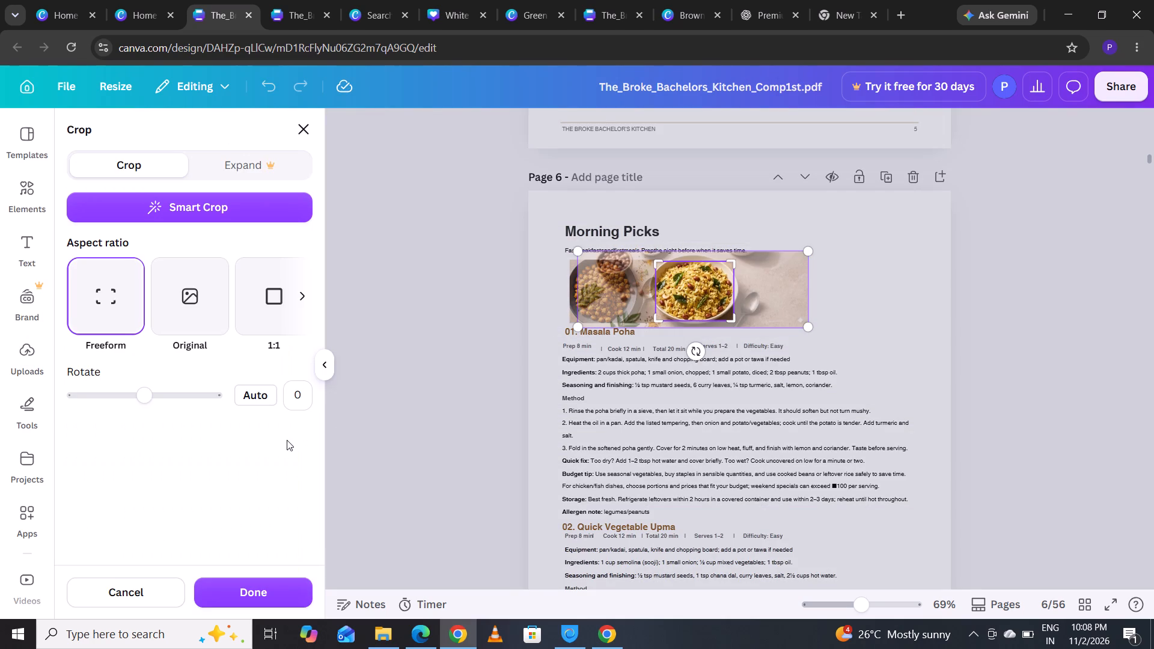
pyautogui.click(25, 360)
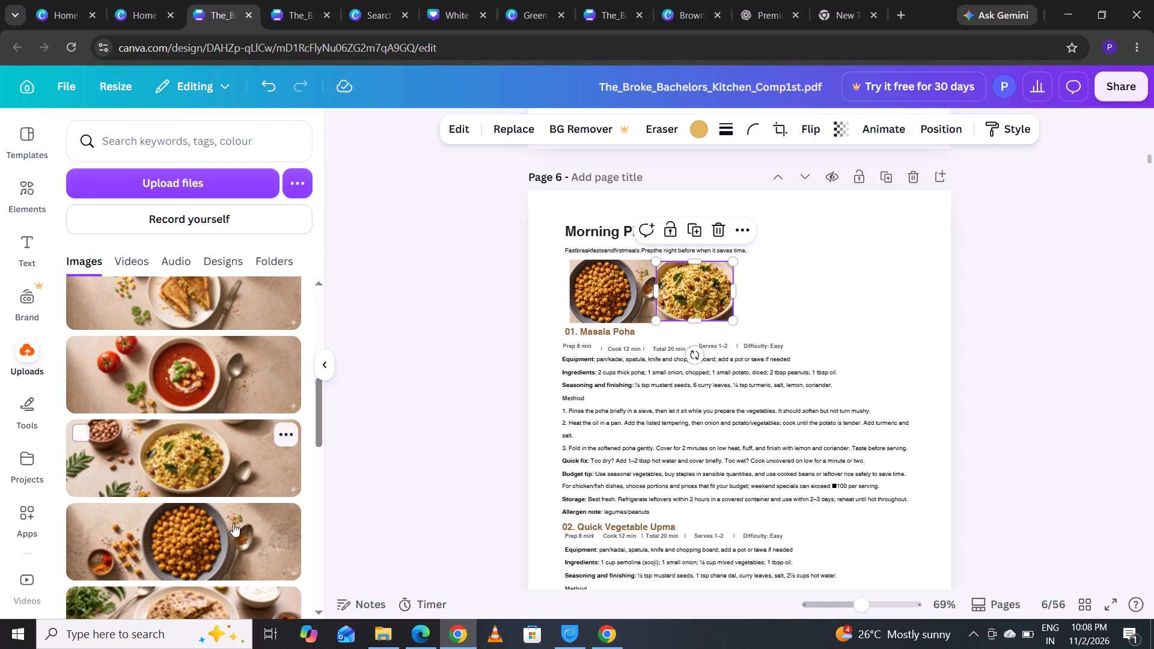
# Add the uploaded toasted sandwich photo to page 6 and crop all four sides closely around the plate.
pyautogui.moveTo(198, 300); pyautogui.dragTo(861, 269)
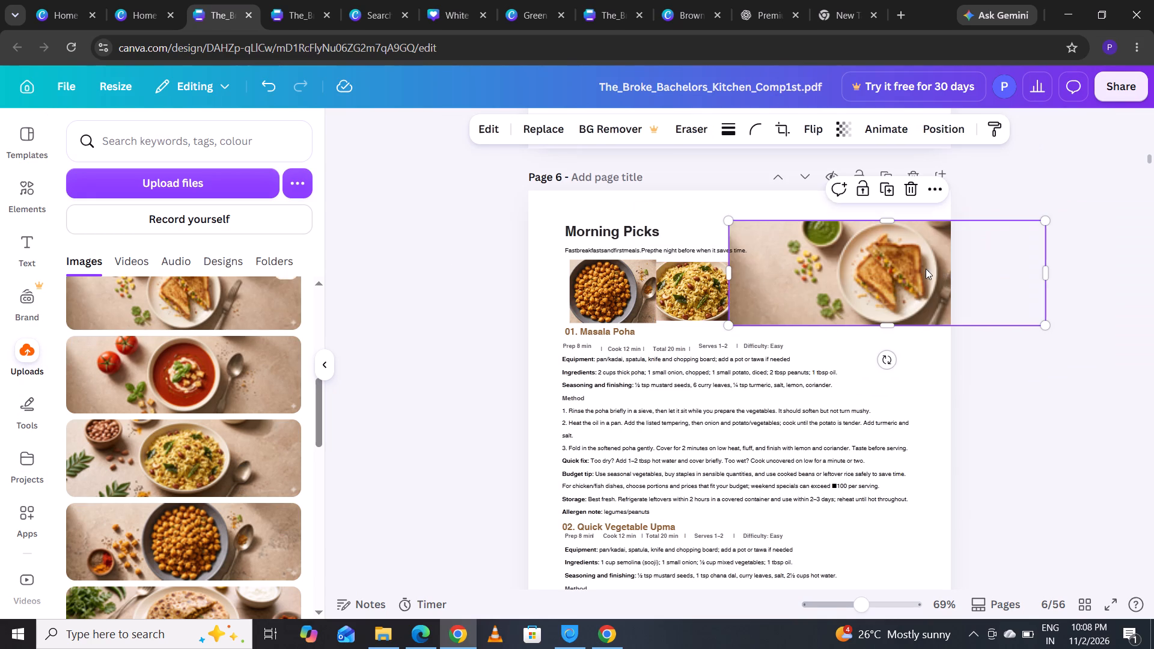
pyautogui.moveTo(1048, 273); pyautogui.dragTo(988, 281)
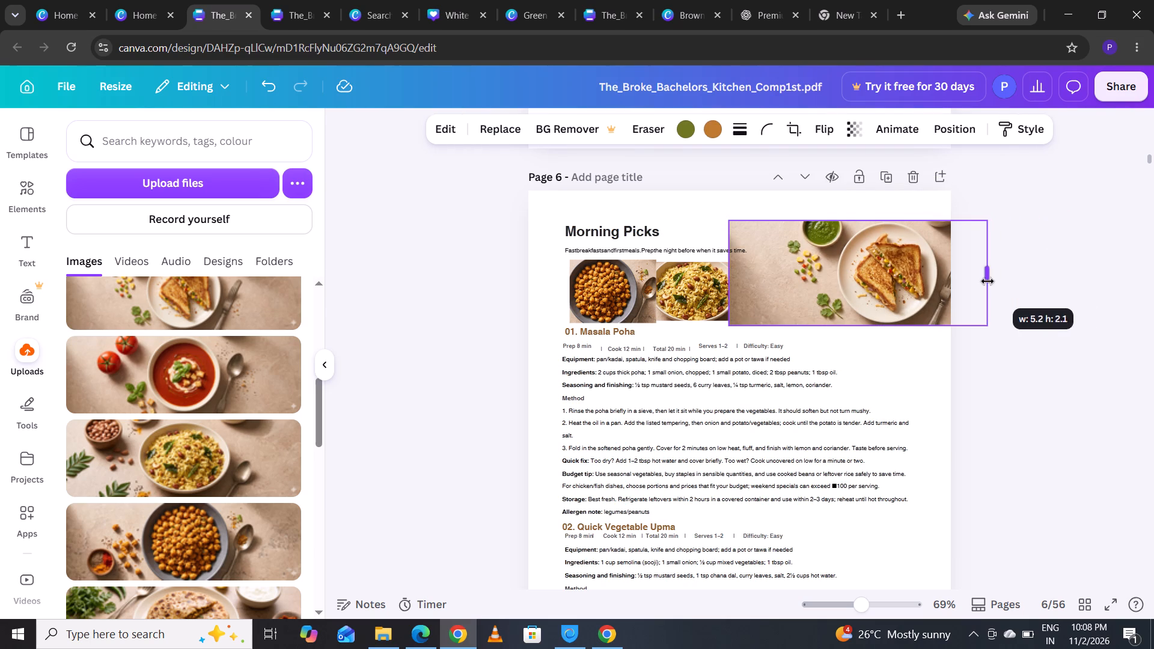
pyautogui.moveTo(988, 281); pyautogui.dragTo(947, 285)
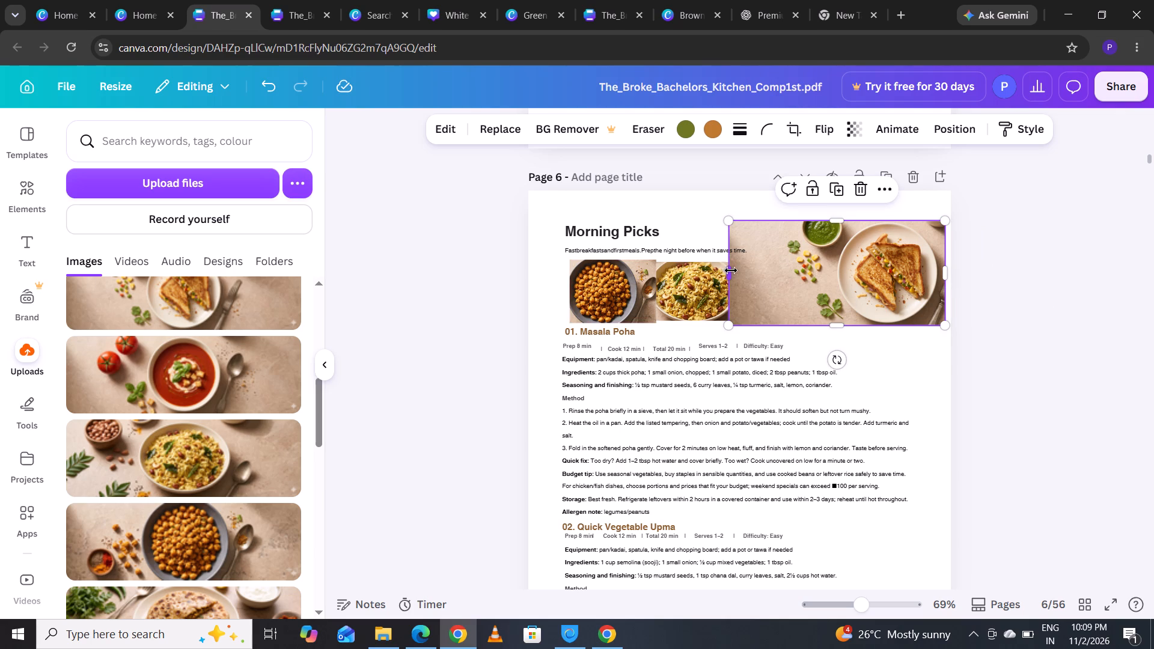
pyautogui.moveTo(731, 270); pyautogui.dragTo(843, 275)
pyautogui.moveTo(890, 221); pyautogui.dragTo(894, 235)
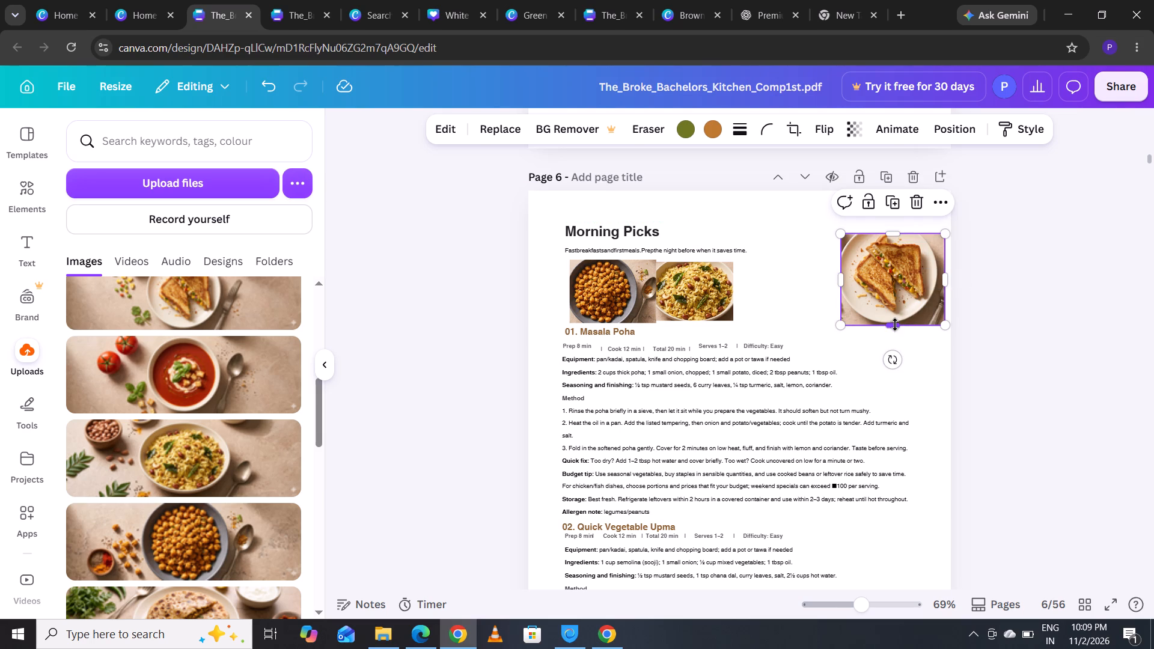
pyautogui.moveTo(895, 324); pyautogui.dragTo(895, 305)
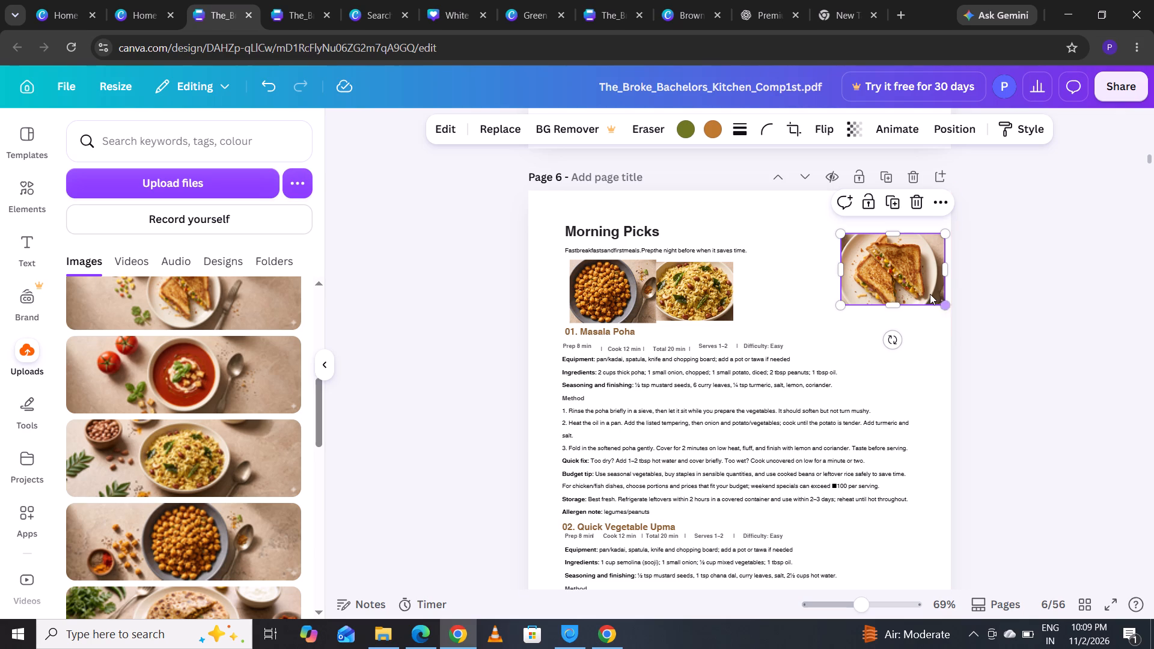
# Shrink the sandwich photo to match the other thumbnails and place it directly beside the poha bowl photo.
pyautogui.moveTo(950, 303); pyautogui.dragTo(945, 298)
pyautogui.moveTo(945, 298); pyautogui.dragTo(921, 295)
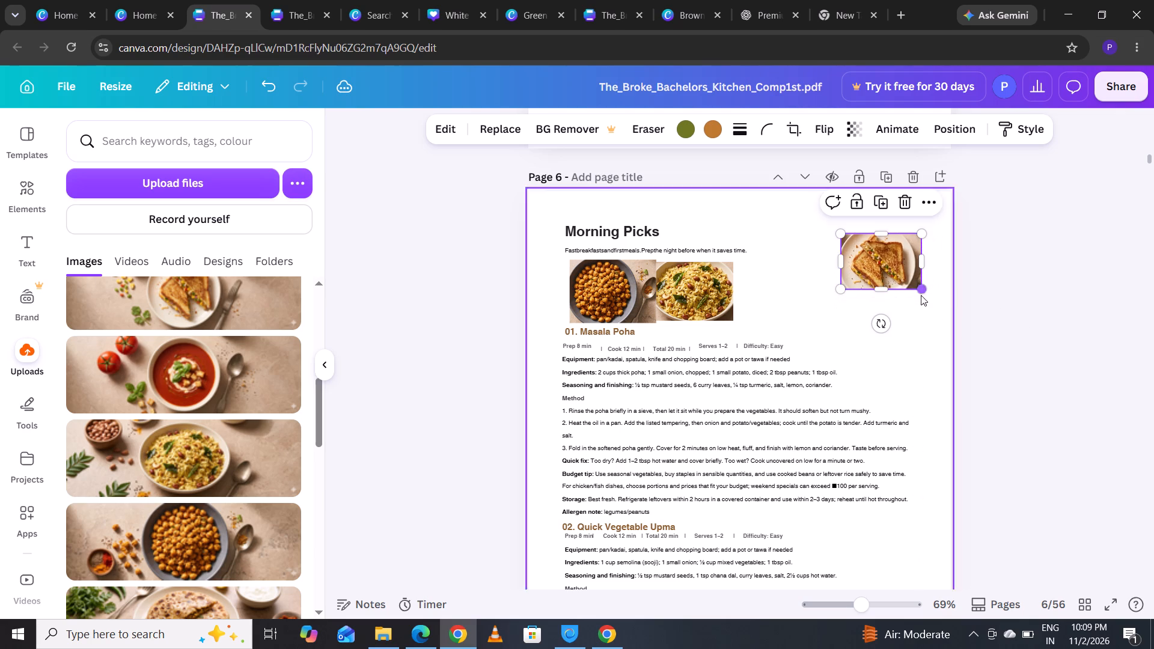
pyautogui.moveTo(884, 265); pyautogui.dragTo(780, 278)
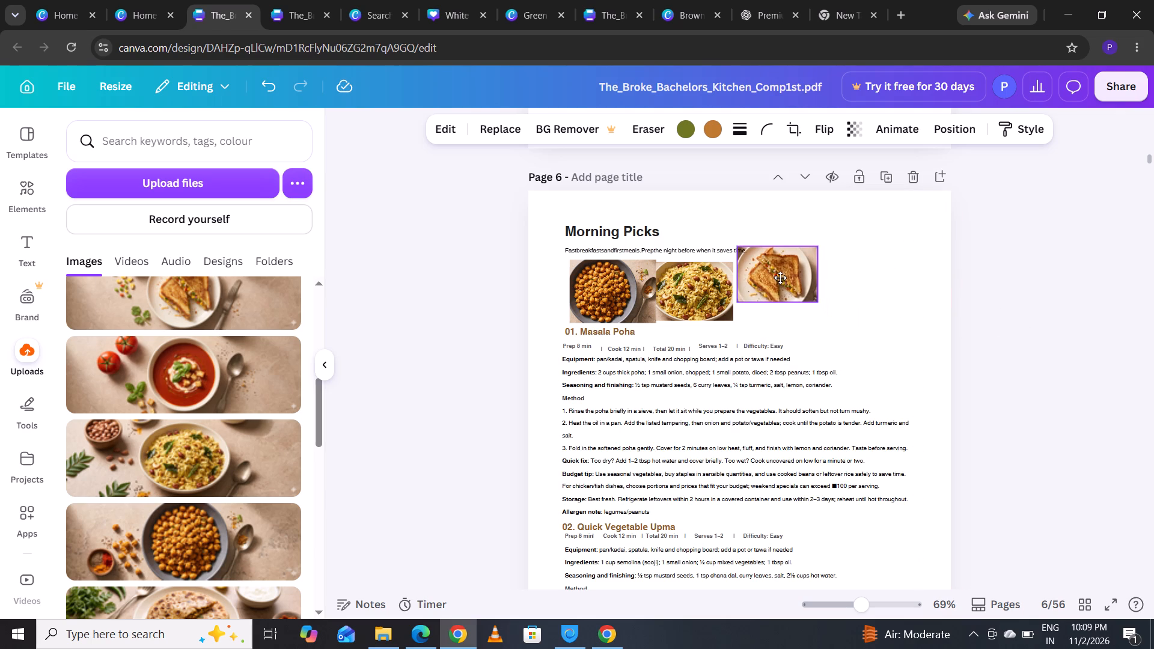
pyautogui.moveTo(780, 278); pyautogui.dragTo(776, 294)
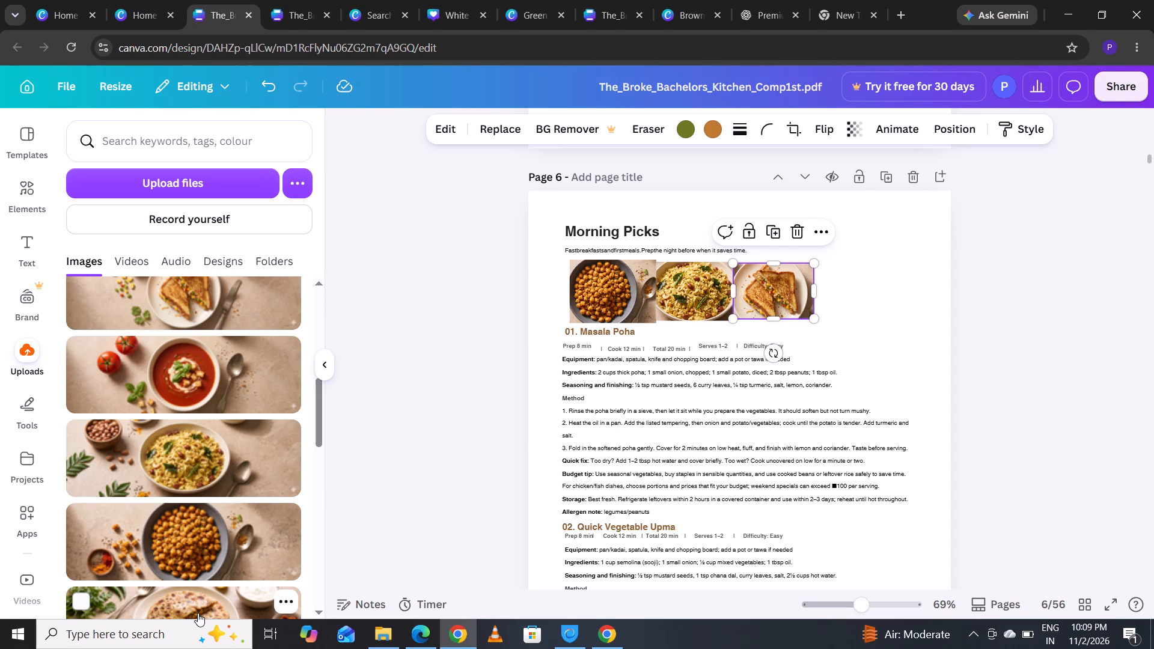
# Add the uploaded stuffed flatbread photo to page 6 and crop all four sides closely around the plate.
pyautogui.moveTo(201, 603); pyautogui.dragTo(376, 558)
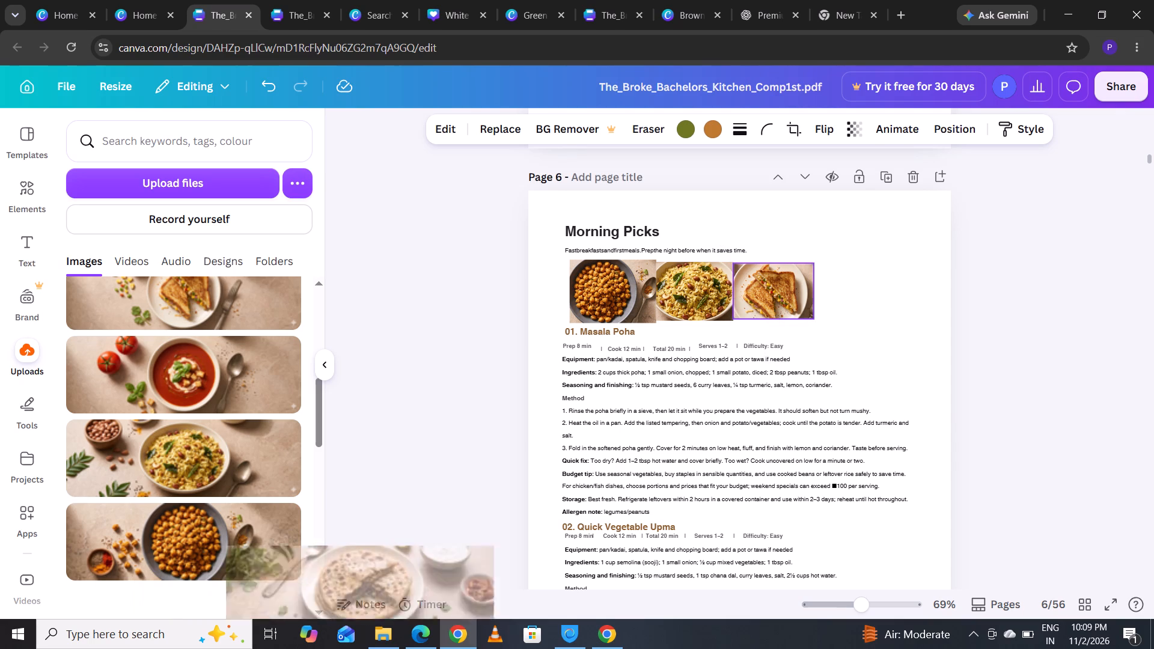
pyautogui.moveTo(376, 558); pyautogui.dragTo(794, 334)
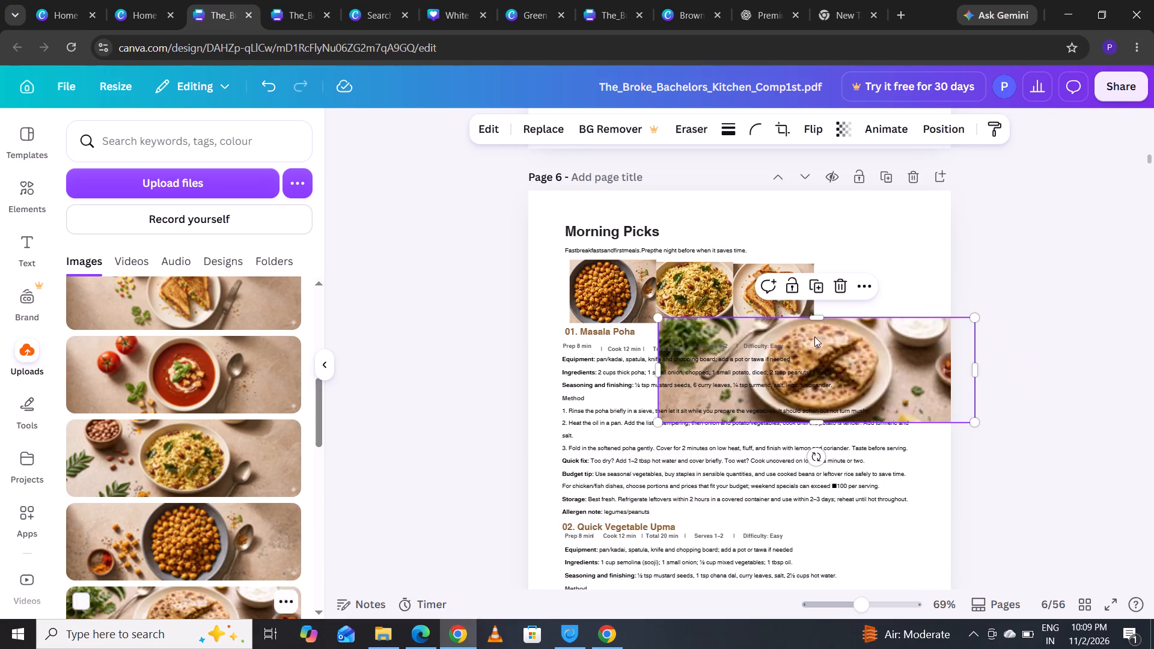
pyautogui.moveTo(972, 367); pyautogui.dragTo(894, 361)
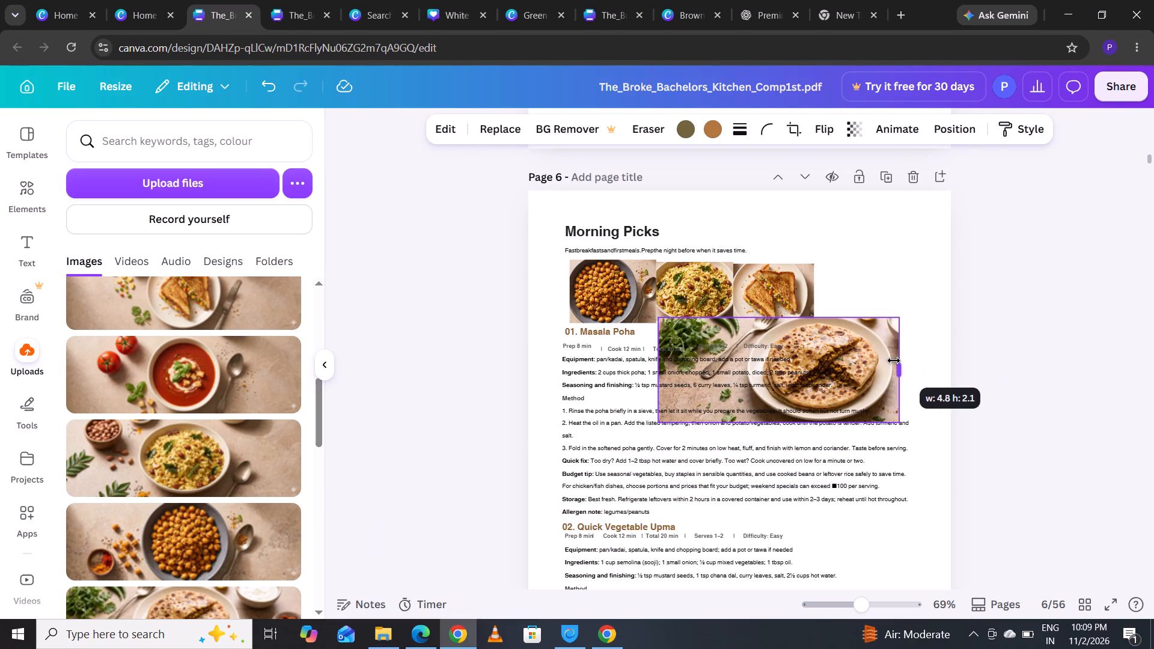
pyautogui.moveTo(894, 361); pyautogui.dragTo(872, 361)
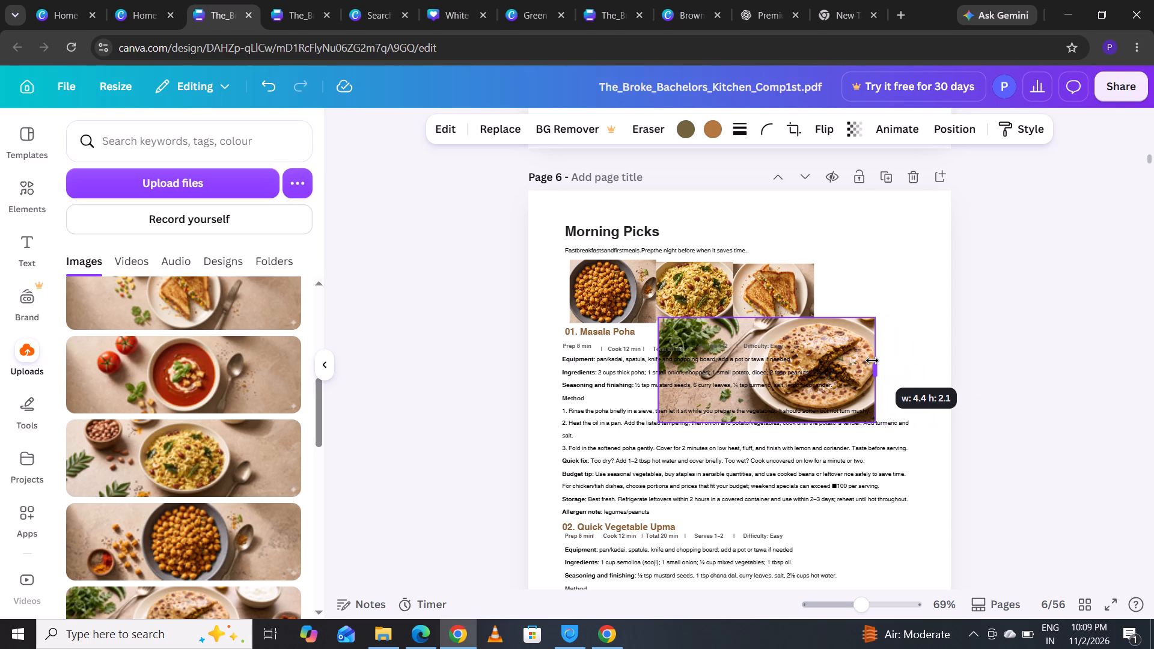
pyautogui.moveTo(872, 361); pyautogui.dragTo(876, 361)
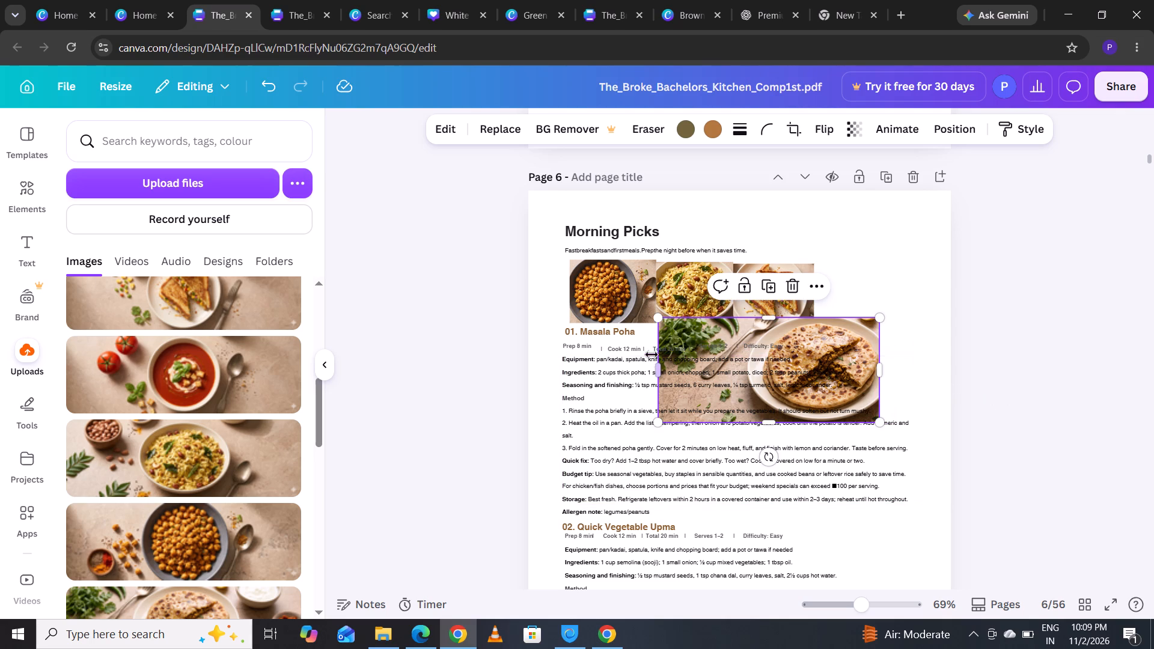
pyautogui.moveTo(655, 370); pyautogui.dragTo(733, 369)
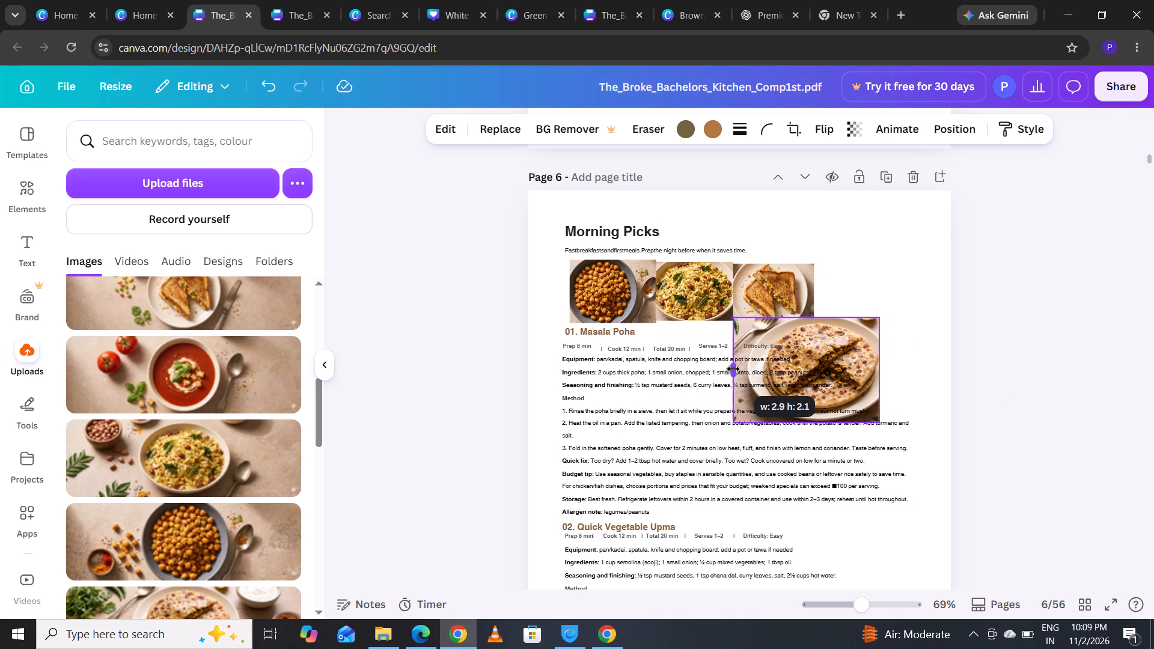
pyautogui.moveTo(733, 369); pyautogui.dragTo(765, 369)
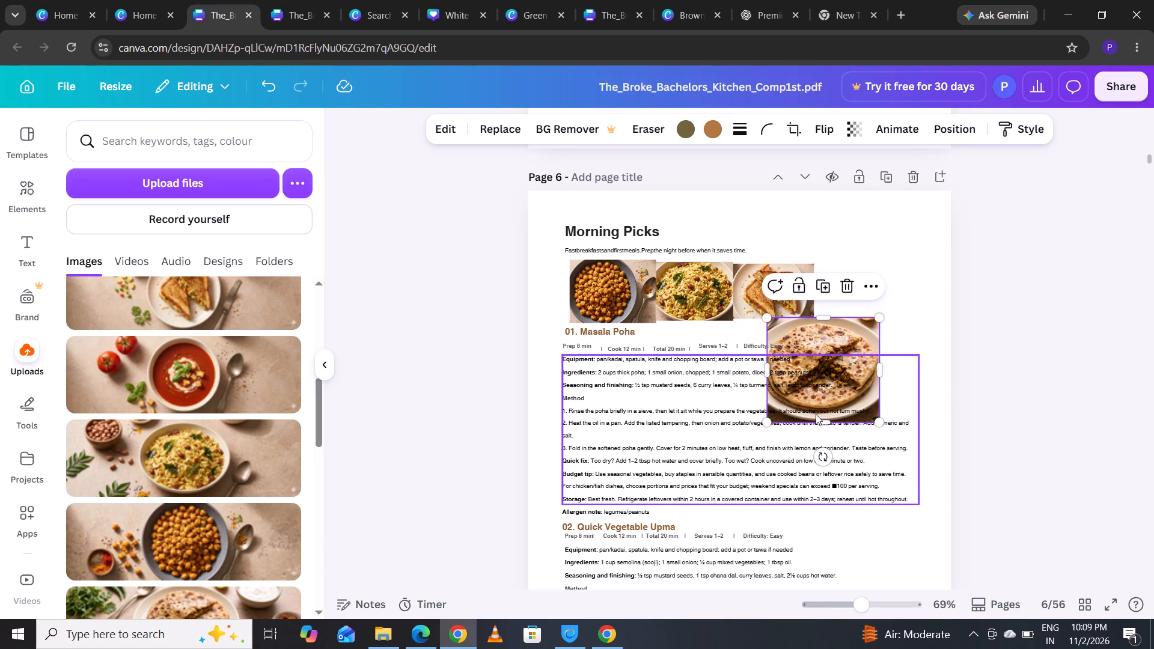
pyautogui.moveTo(823, 424); pyautogui.dragTo(825, 414)
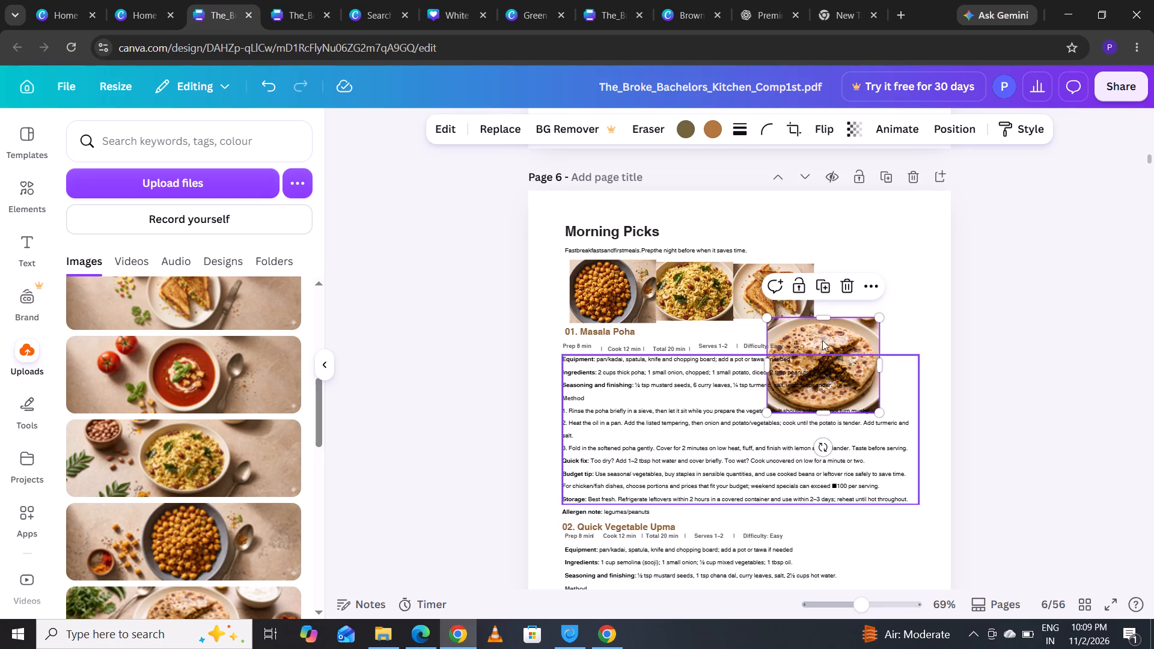
pyautogui.moveTo(822, 312); pyautogui.dragTo(822, 321)
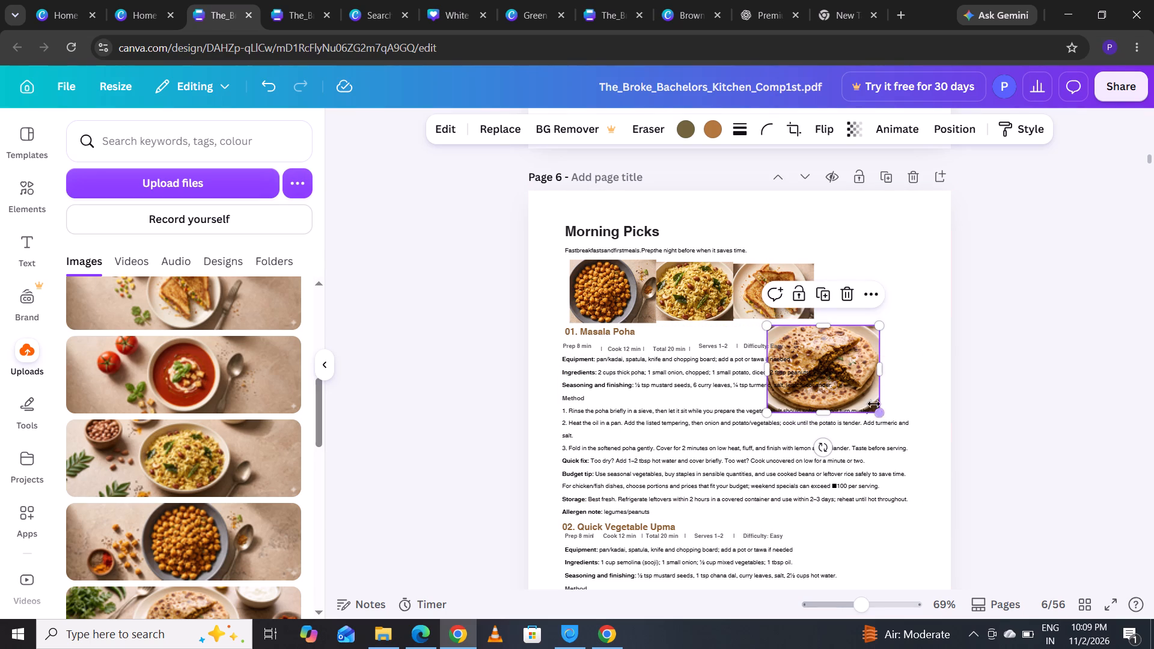
# Shrink the flatbread photo to about 1.6 by 1.2 and place it directly beside the sandwich photo to extend the row.
pyautogui.moveTo(881, 412); pyautogui.dragTo(851, 381)
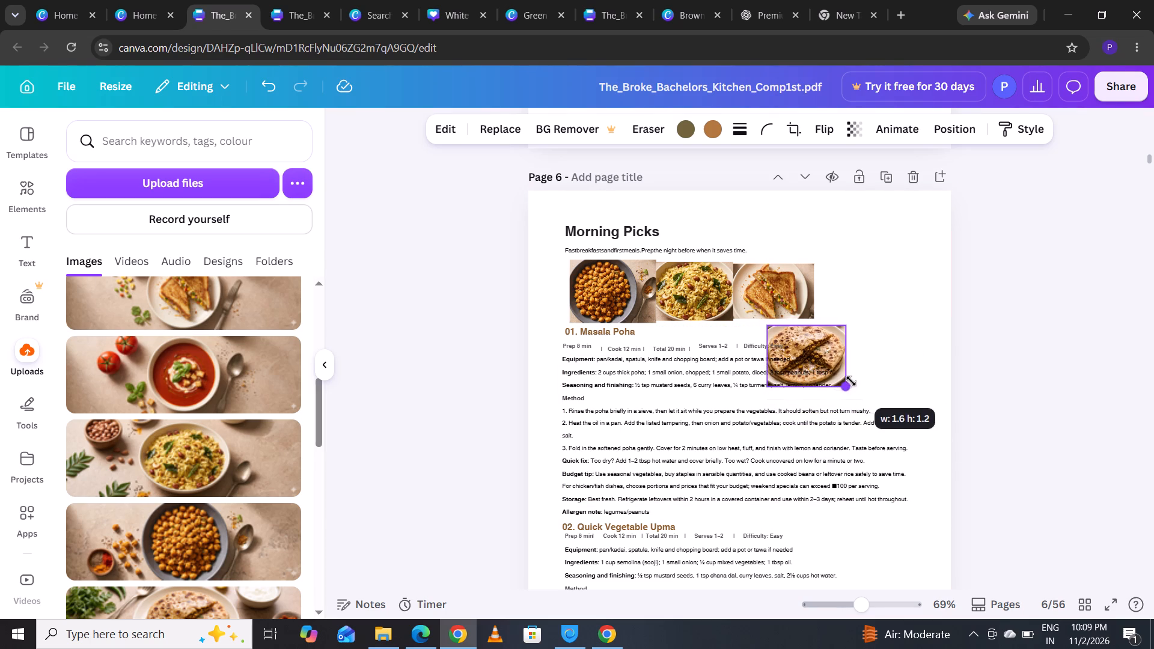
pyautogui.moveTo(851, 381); pyautogui.dragTo(850, 380)
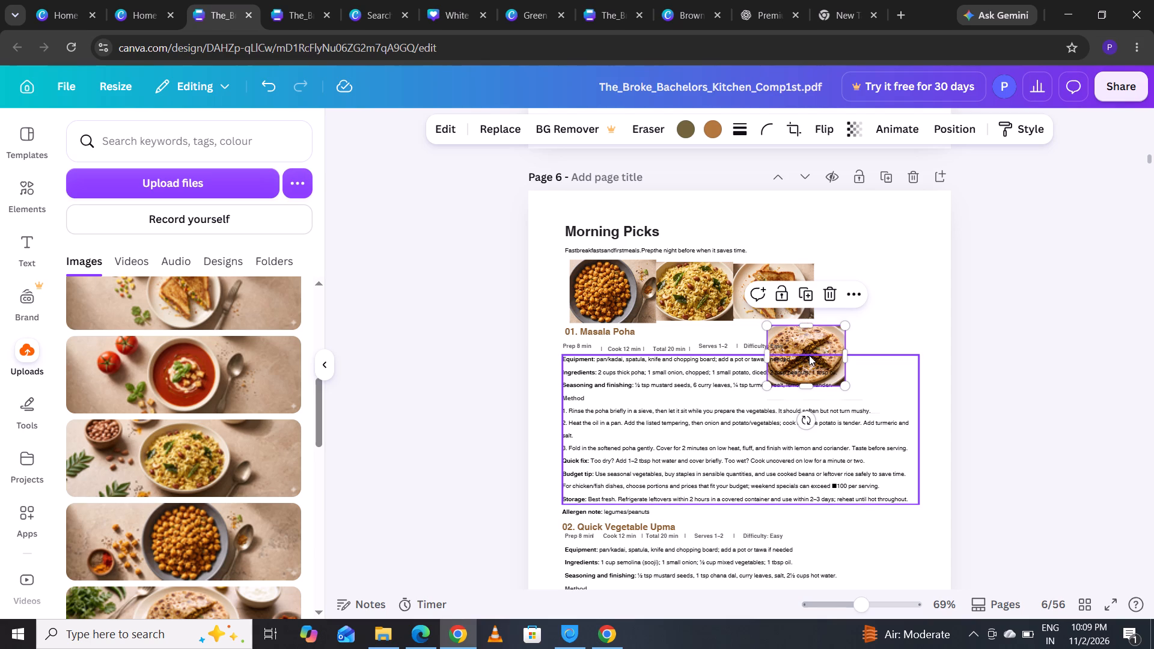
pyautogui.moveTo(810, 347); pyautogui.dragTo(847, 287)
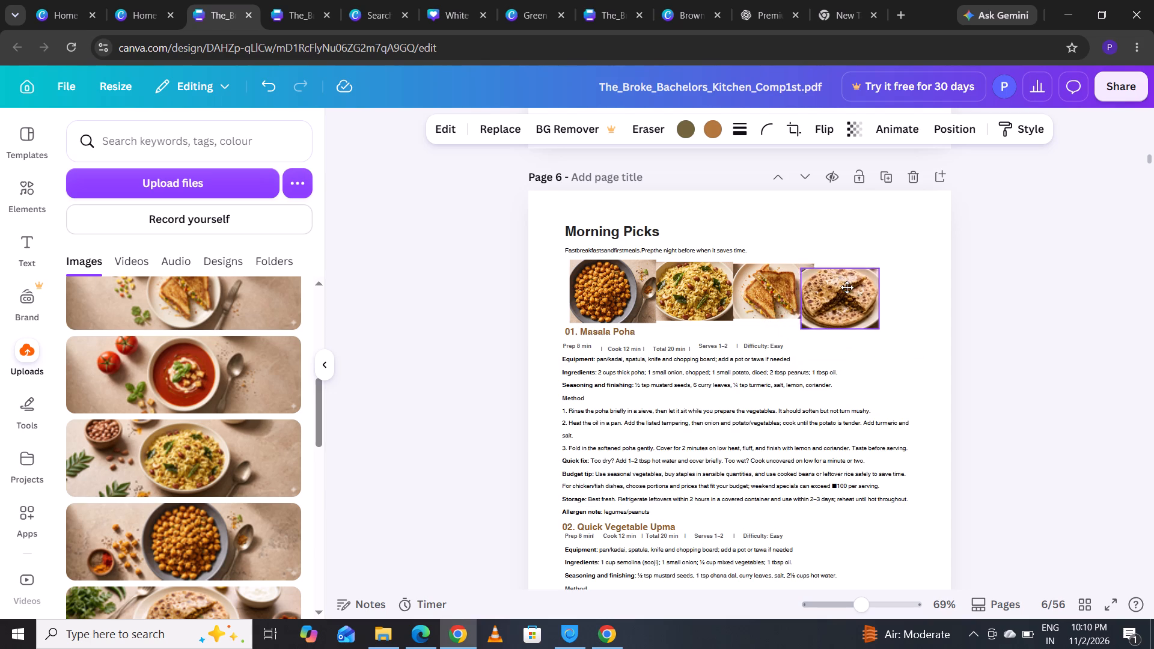
pyautogui.moveTo(847, 287); pyautogui.dragTo(861, 283)
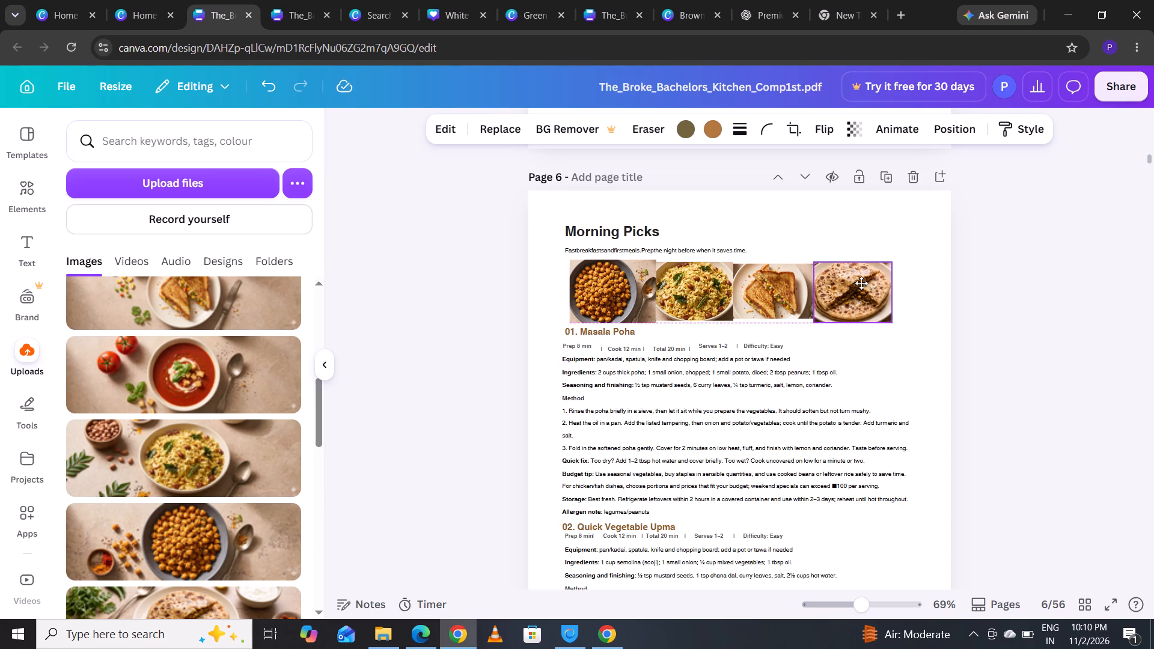
pyautogui.moveTo(861, 283); pyautogui.dragTo(859, 283)
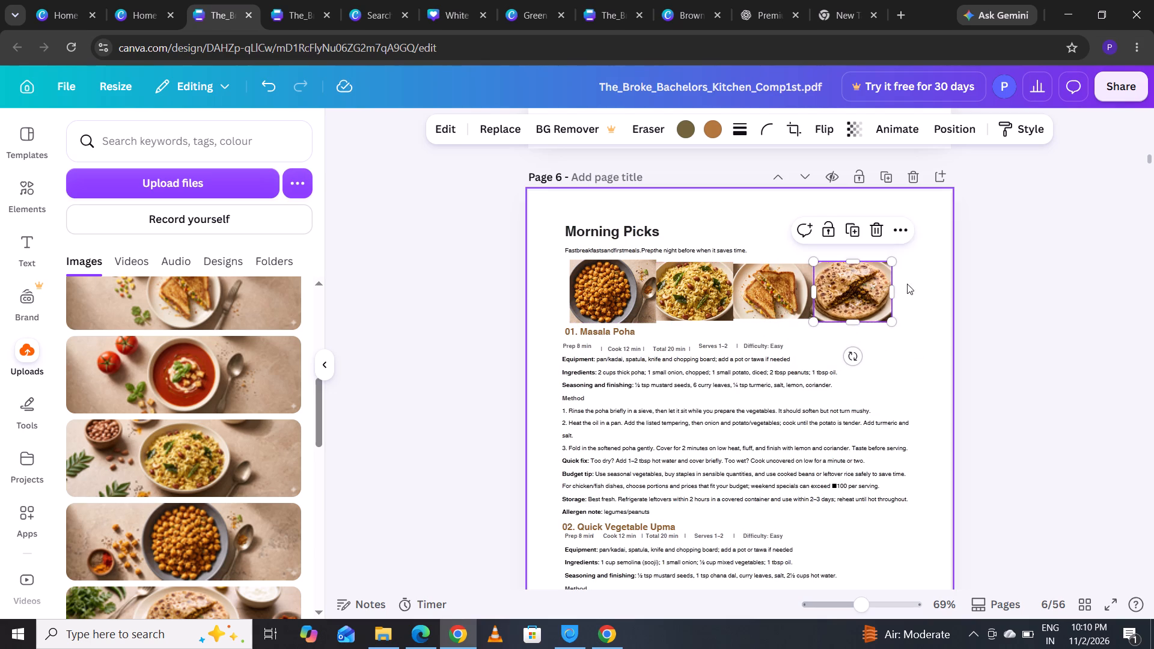
pyautogui.click(1103, 367)
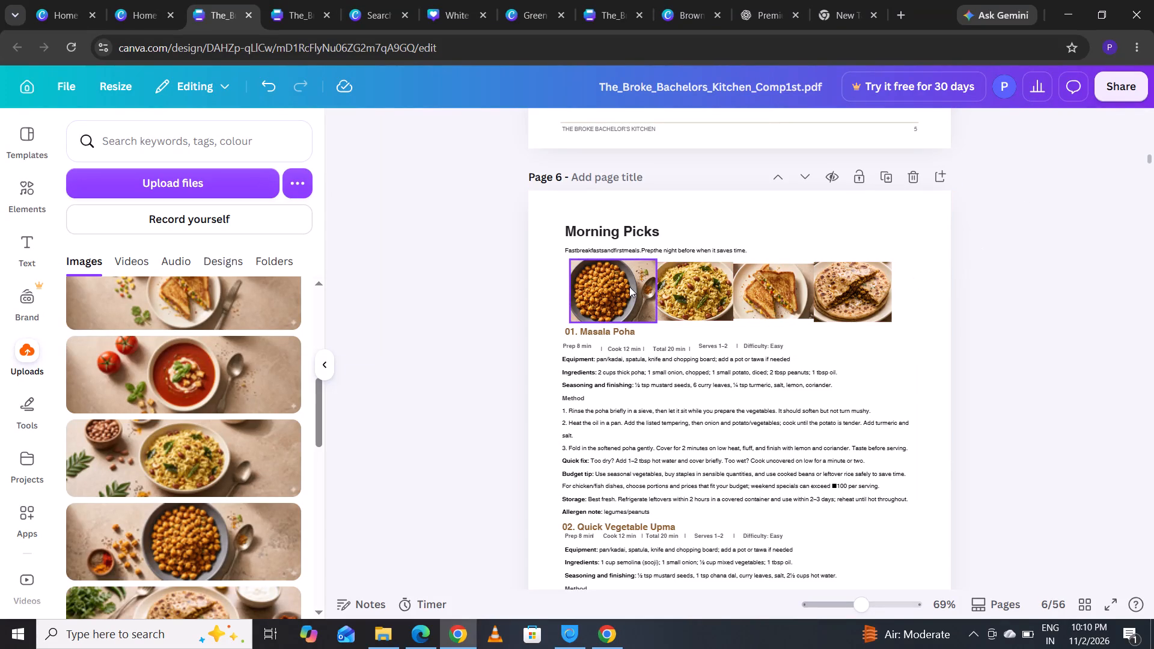
# On page 8, move the Egg Bhurji Toast body text and its heading down, leaving a gap below the Banana Peanut Oats allergen note.
pyautogui.tripleClick(1153, 189)
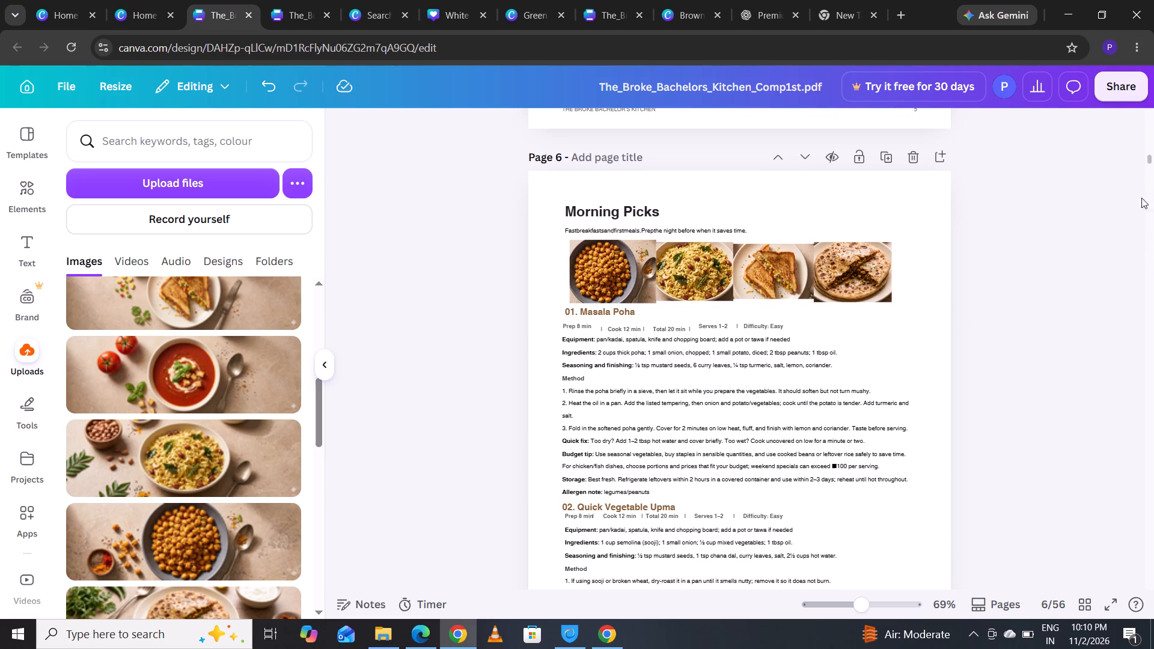
pyautogui.click(1138, 198)
pyautogui.moveTo(1150, 161); pyautogui.dragTo(1150, 174)
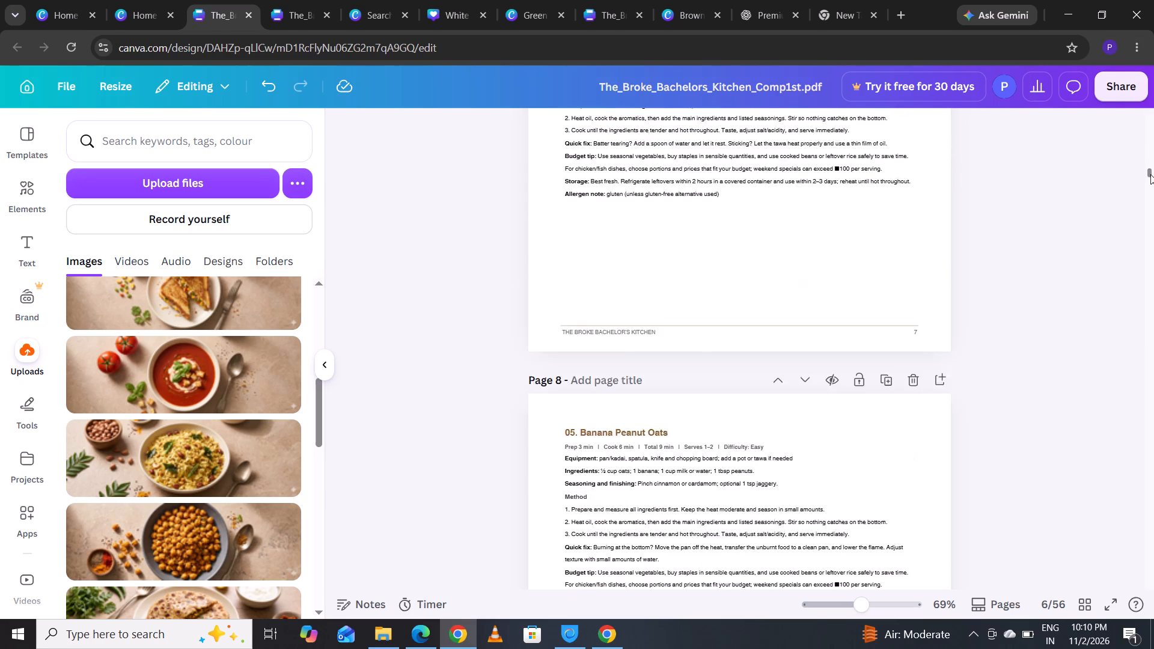
pyautogui.moveTo(1150, 174); pyautogui.dragTo(1150, 178)
pyautogui.click(620, 284)
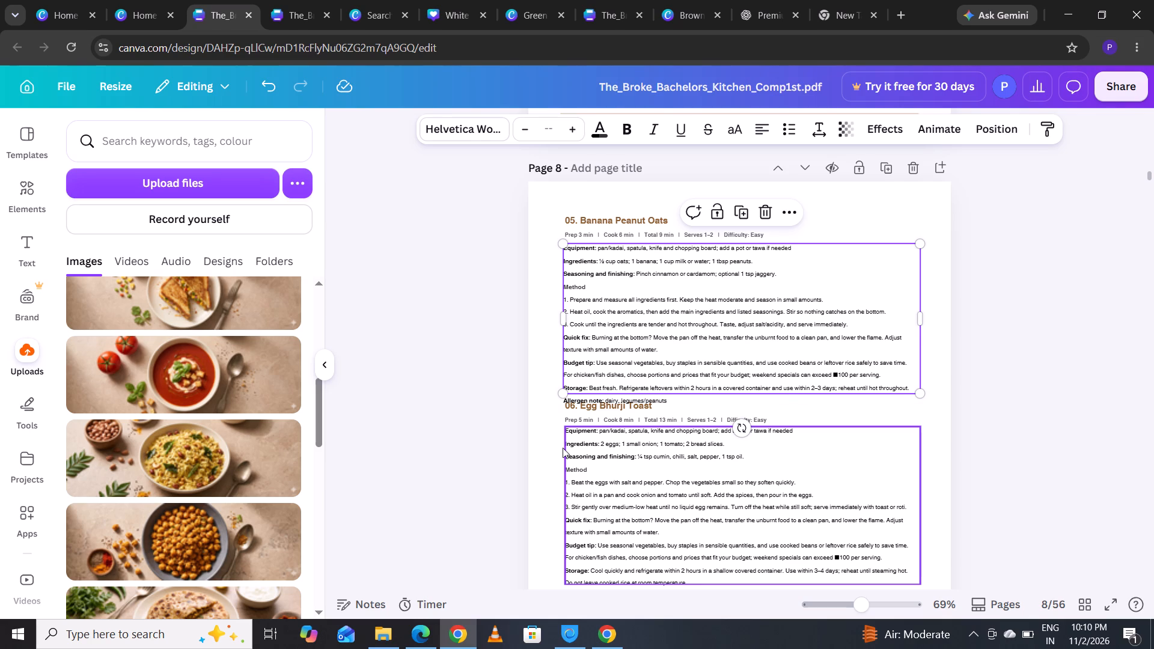
pyautogui.moveTo(590, 508); pyautogui.dragTo(590, 562)
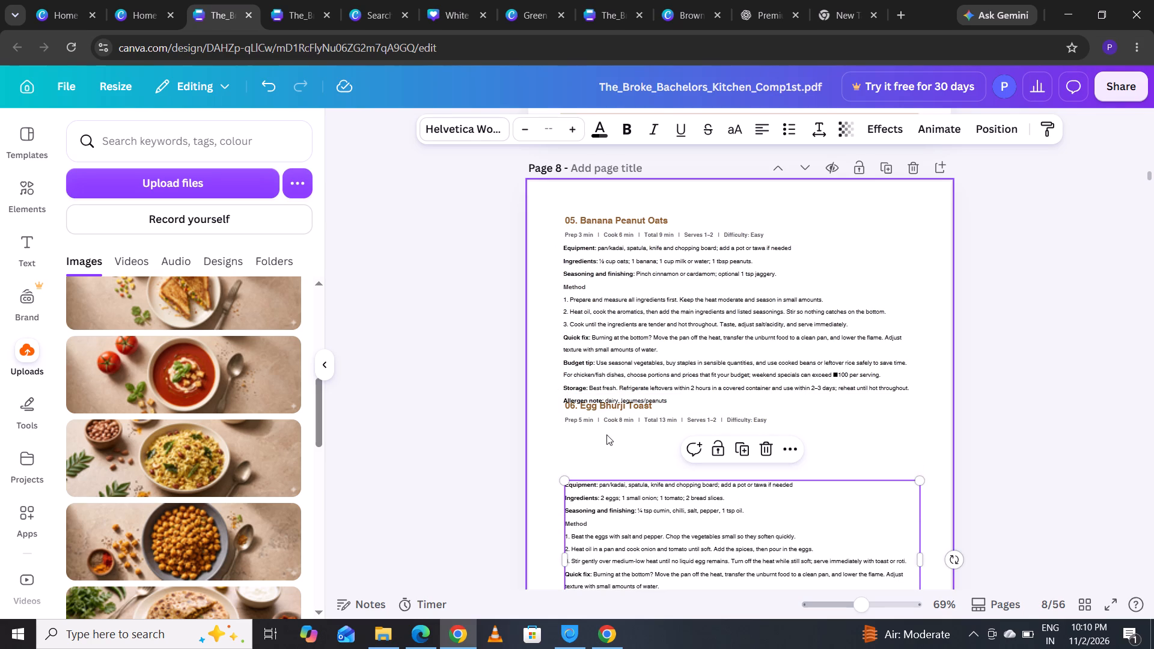
pyautogui.moveTo(598, 408); pyautogui.dragTo(598, 416)
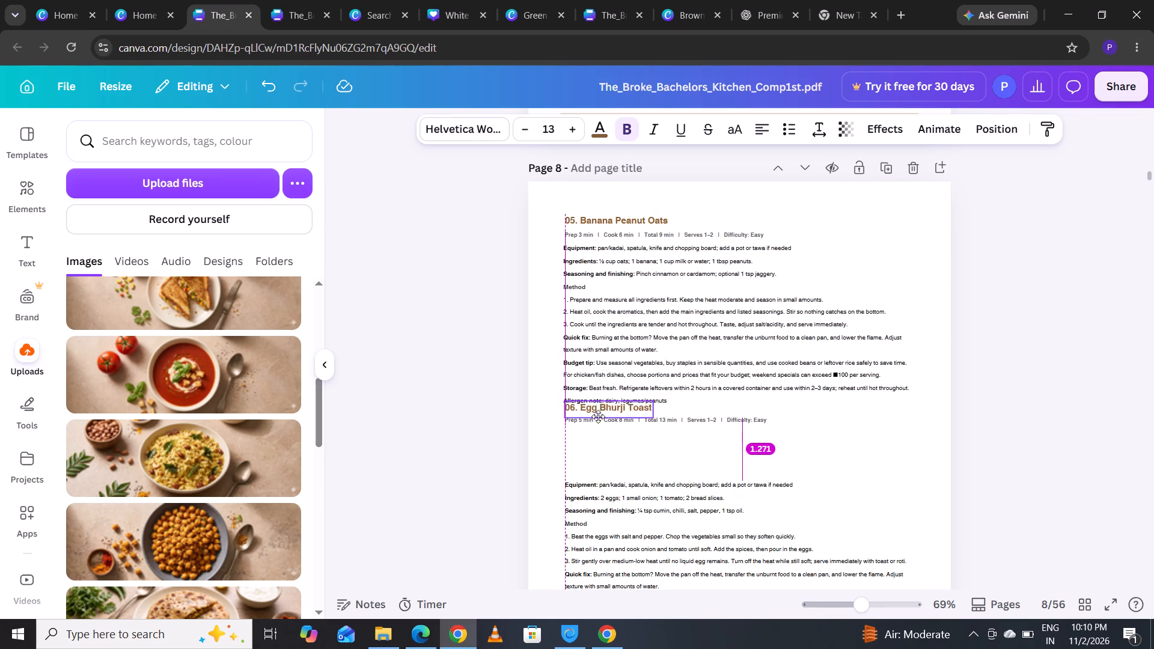
pyautogui.moveTo(598, 416); pyautogui.dragTo(597, 463)
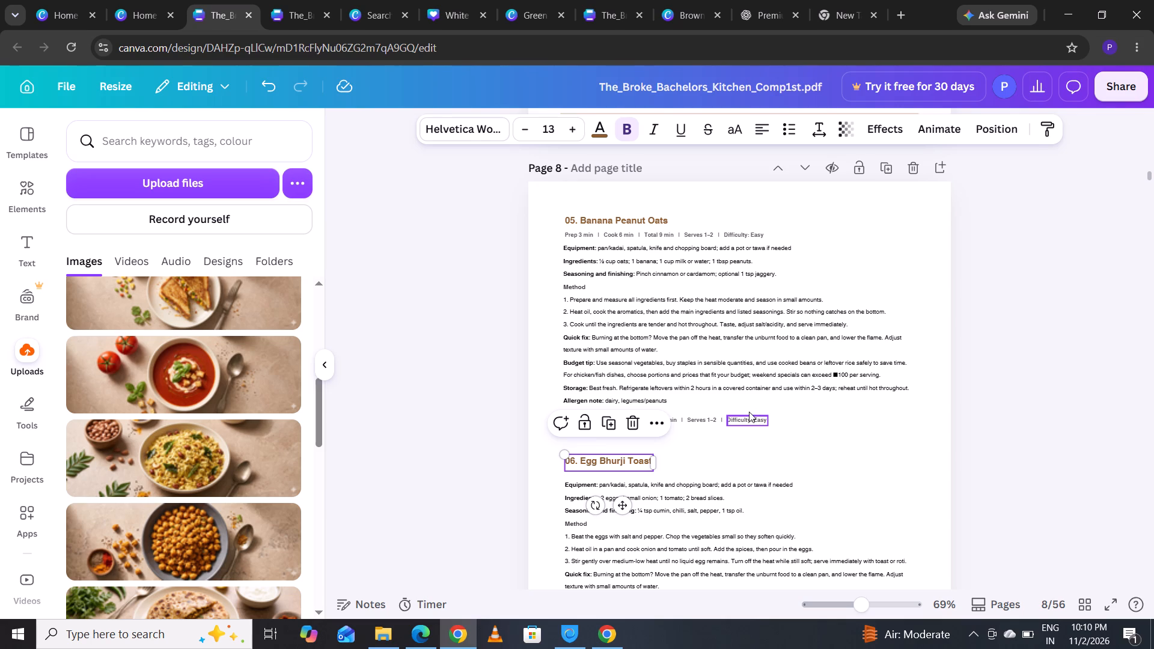
# Move the Difficulty, Serves, Total, Cook and Prep labels down into a row directly beneath the Egg Bhurji Toast heading.
pyautogui.moveTo(748, 421); pyautogui.dragTo(709, 498)
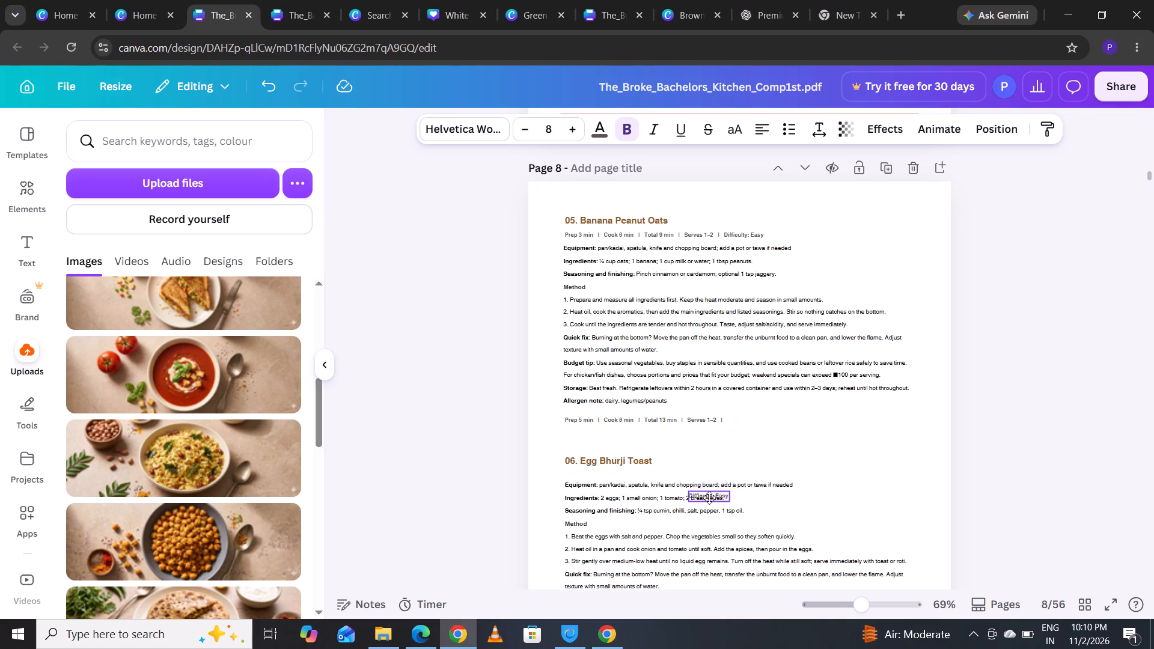
pyautogui.moveTo(709, 498); pyautogui.dragTo(751, 478)
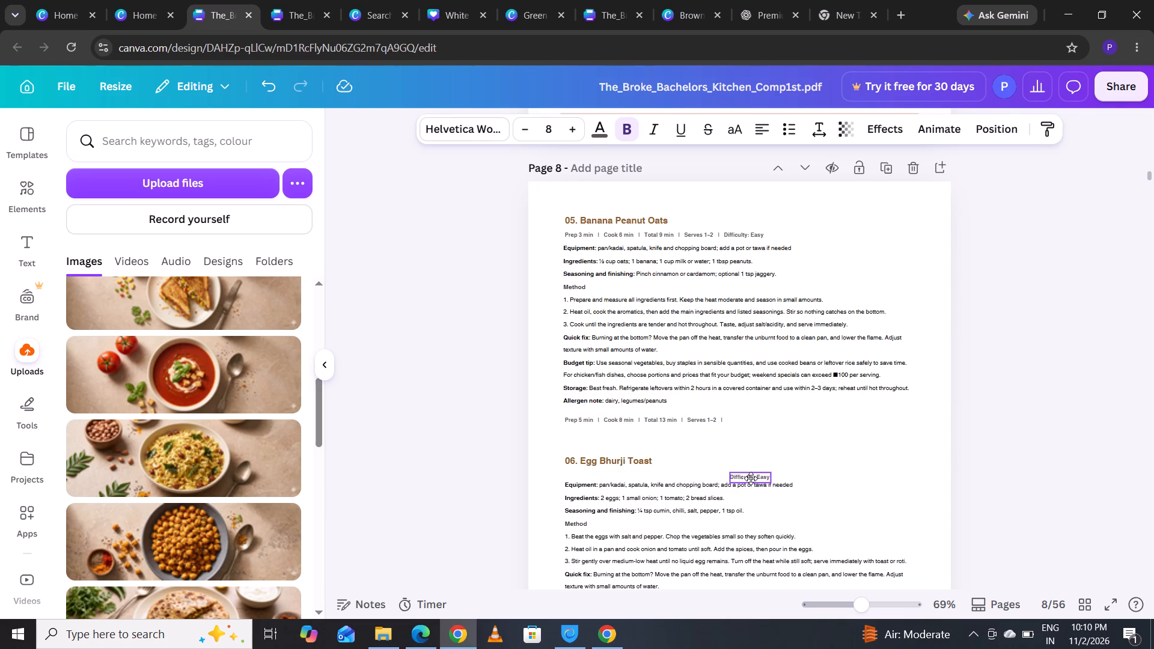
pyautogui.moveTo(751, 478); pyautogui.dragTo(753, 478)
pyautogui.click(692, 415)
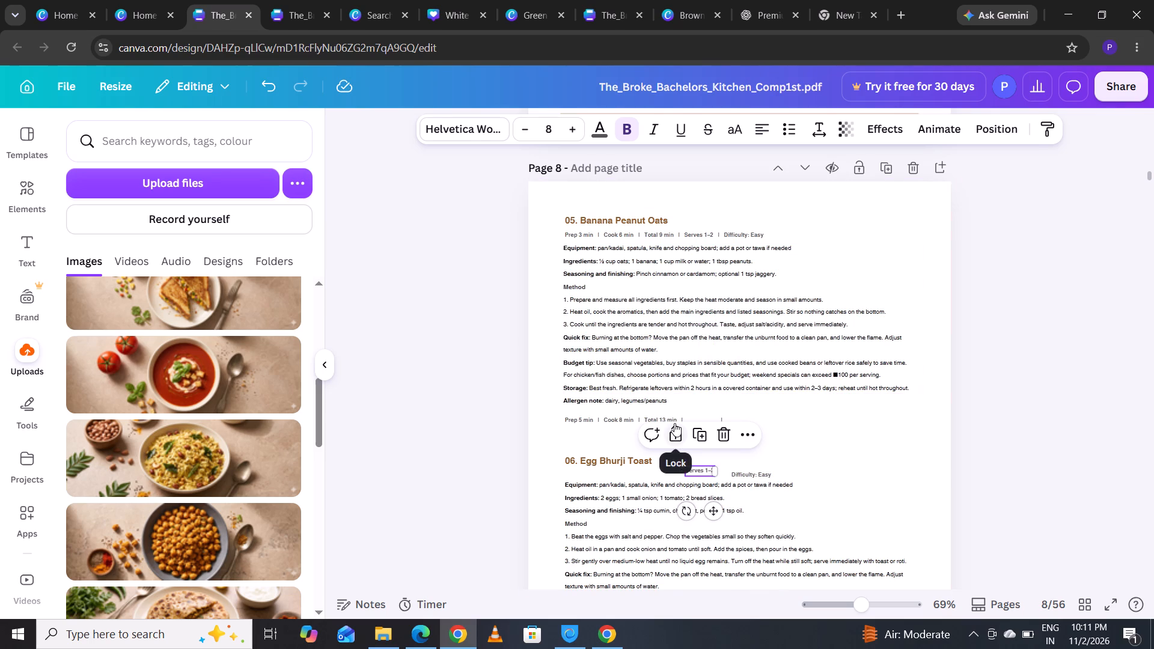
pyautogui.moveTo(659, 419); pyautogui.dragTo(659, 454)
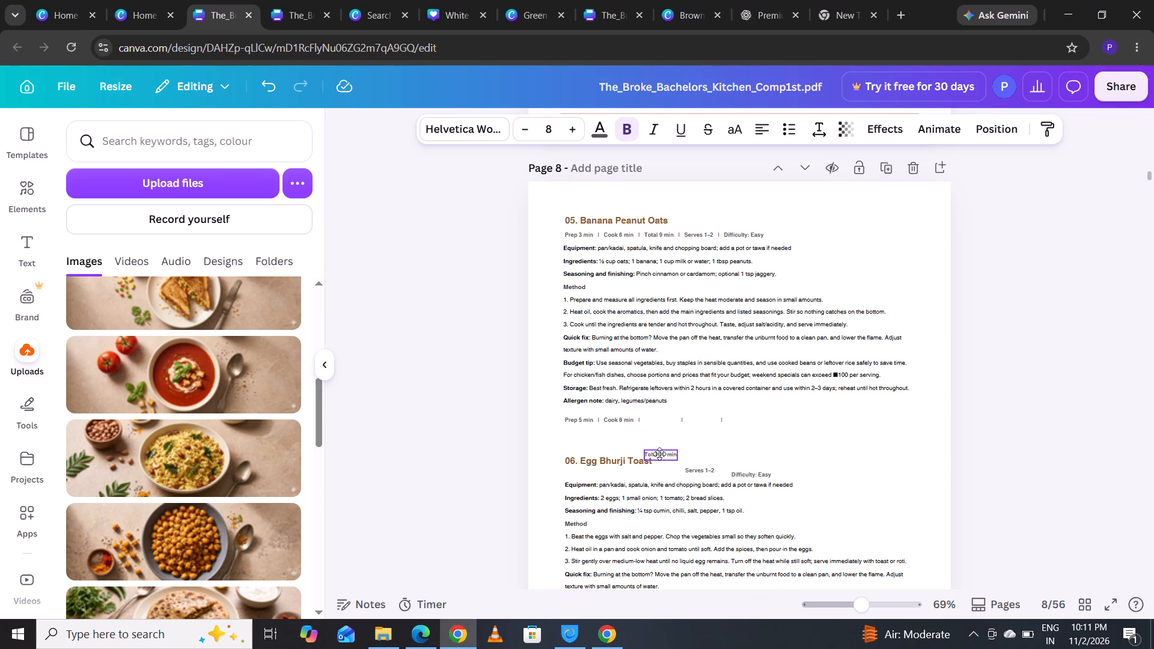
pyautogui.moveTo(659, 454); pyautogui.dragTo(659, 471)
pyautogui.moveTo(629, 416); pyautogui.dragTo(626, 443)
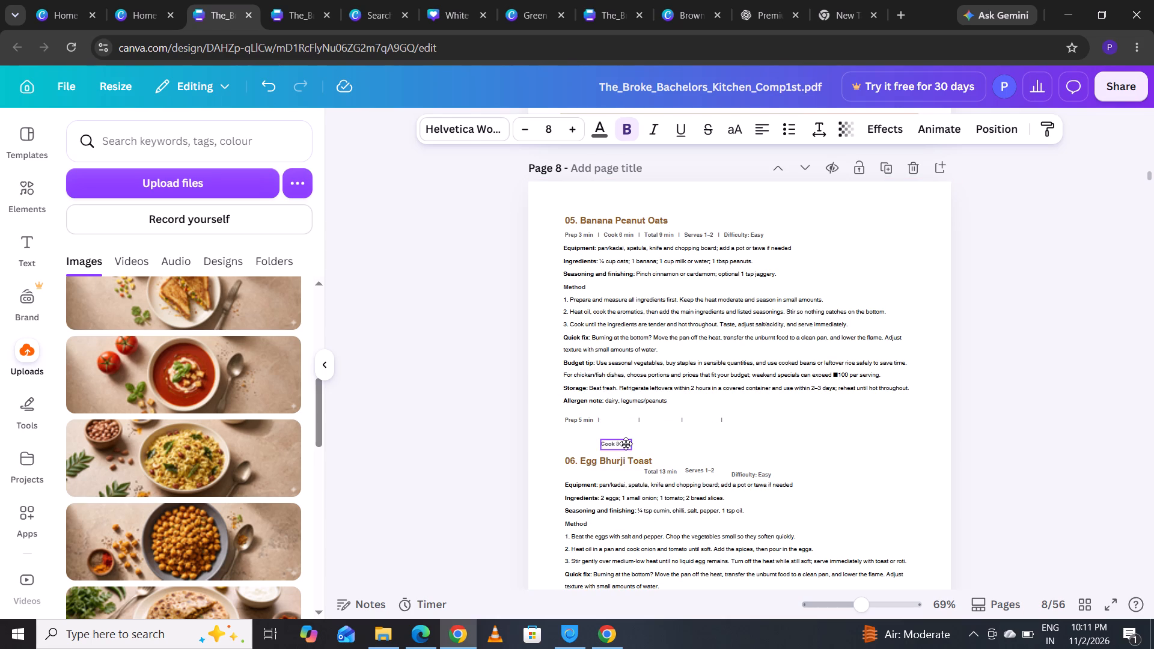
pyautogui.moveTo(626, 443); pyautogui.dragTo(624, 469)
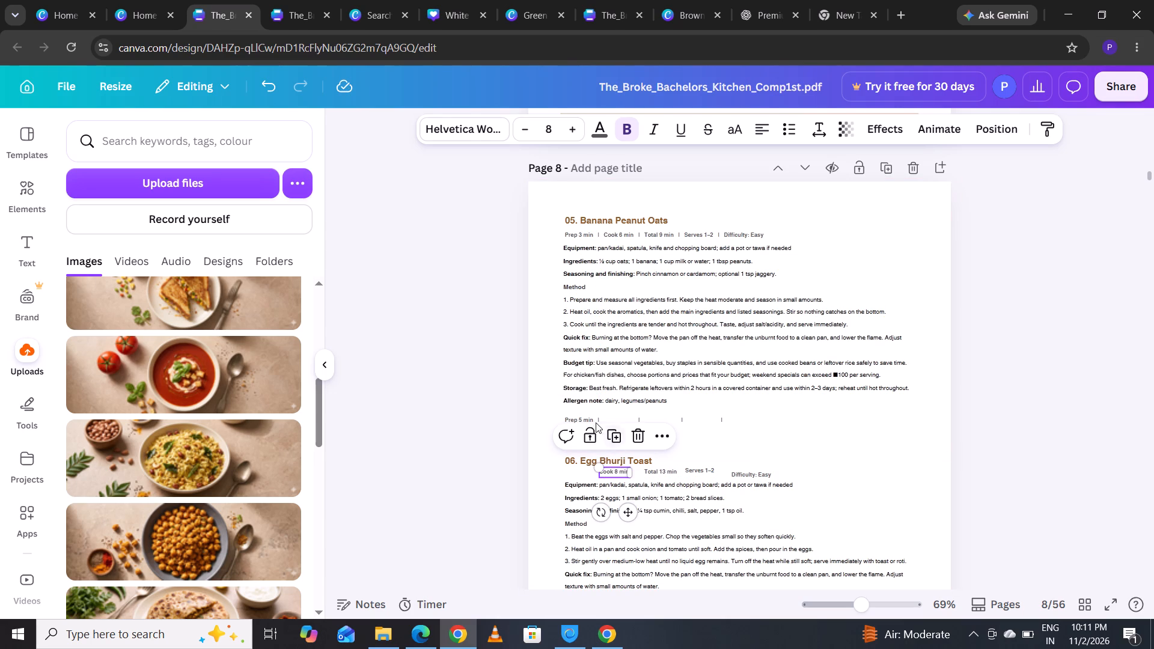
pyautogui.moveTo(587, 419); pyautogui.dragTo(577, 465)
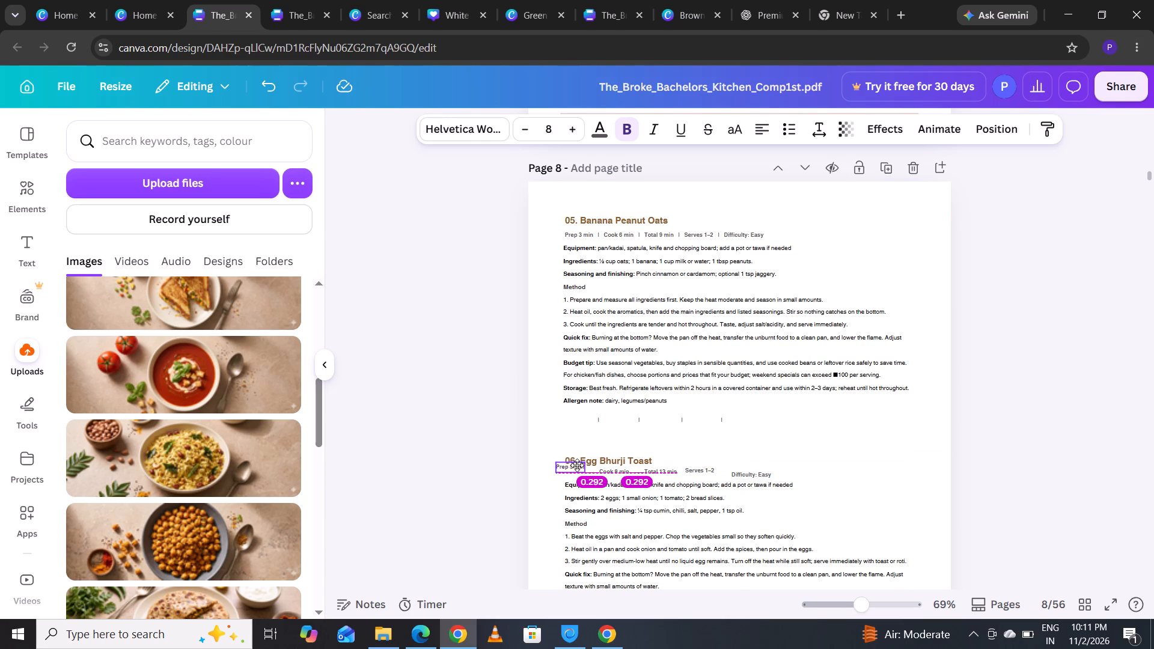
pyautogui.moveTo(577, 465); pyautogui.dragTo(582, 472)
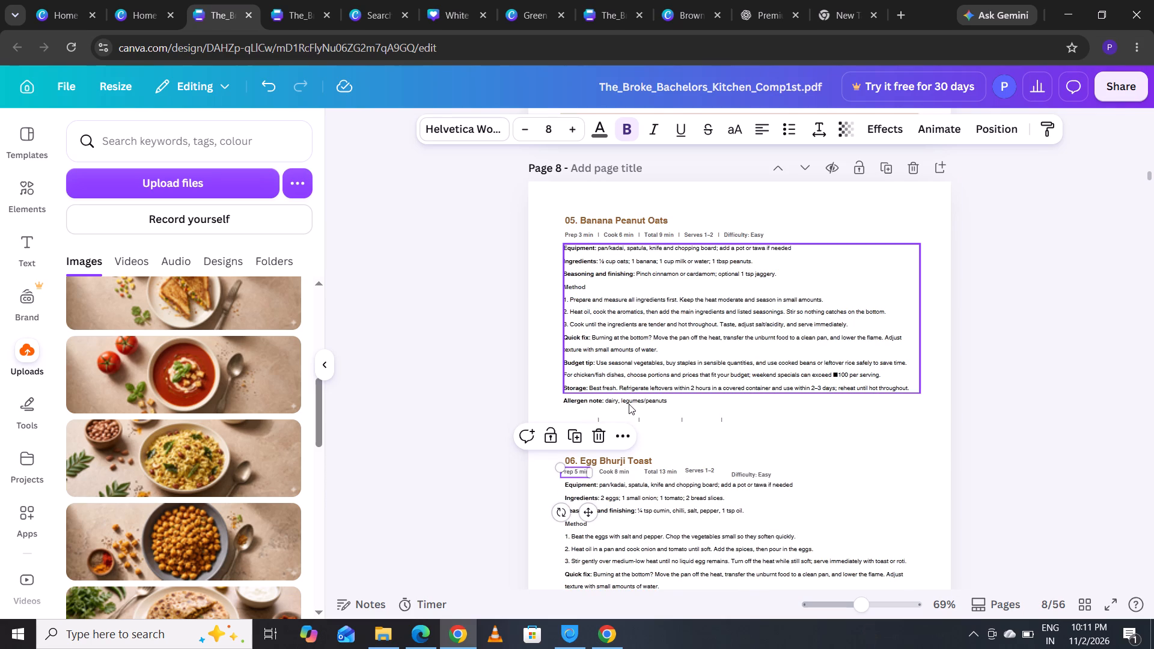
# Move the four vertical separators down between the Egg Bhurji Toast info labels and nudge its Difficulty label up level with the row.
pyautogui.moveTo(600, 415); pyautogui.dragTo(597, 469)
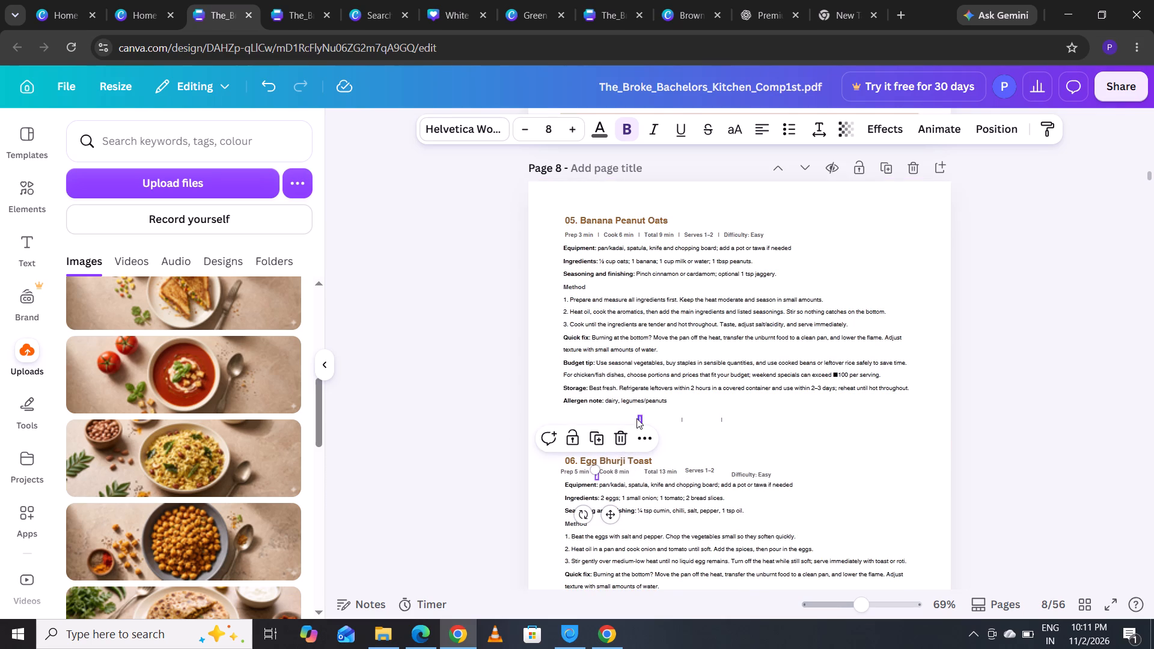
pyautogui.moveTo(639, 421); pyautogui.dragTo(636, 459)
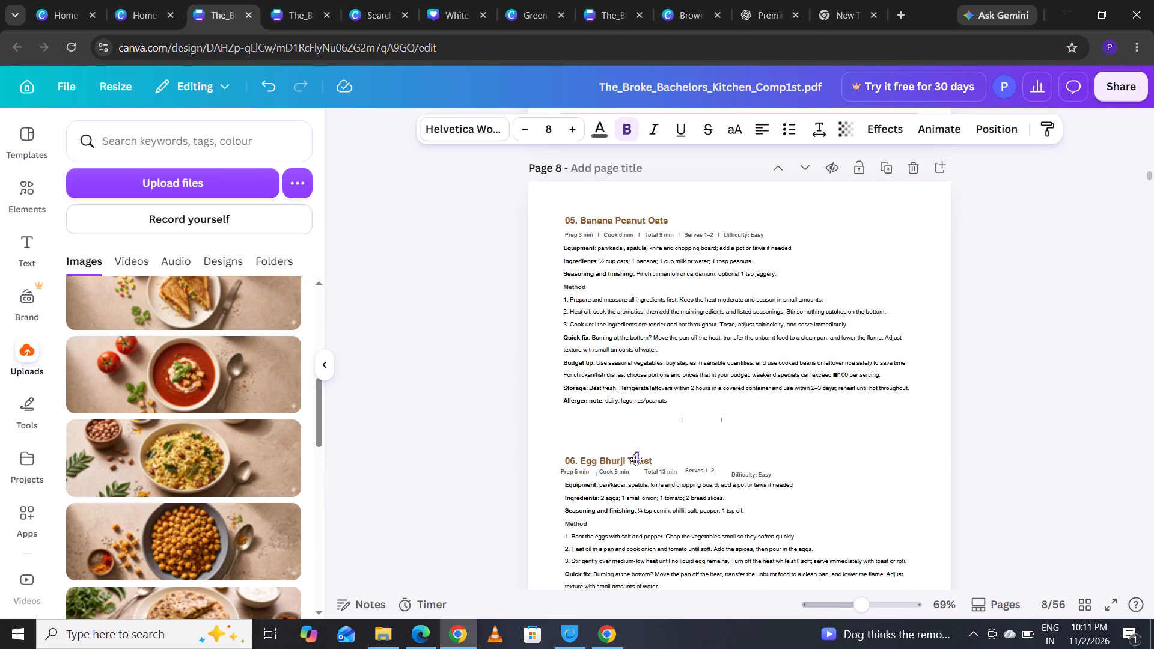
pyautogui.moveTo(636, 459); pyautogui.dragTo(635, 475)
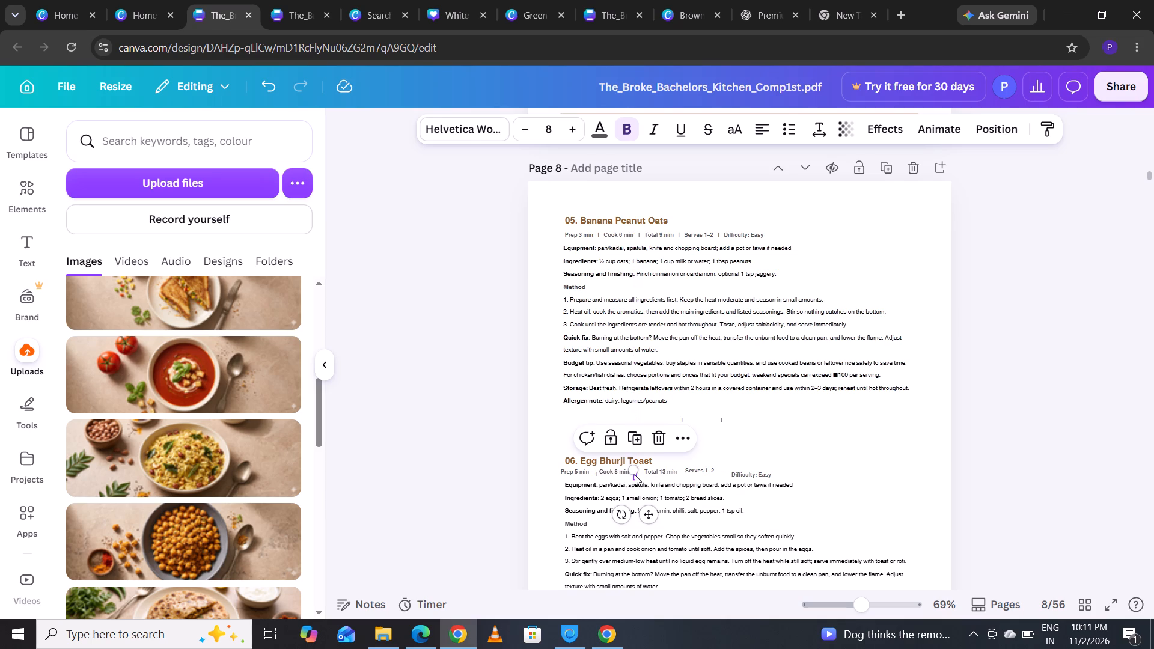
pyautogui.moveTo(683, 415); pyautogui.dragTo(680, 454)
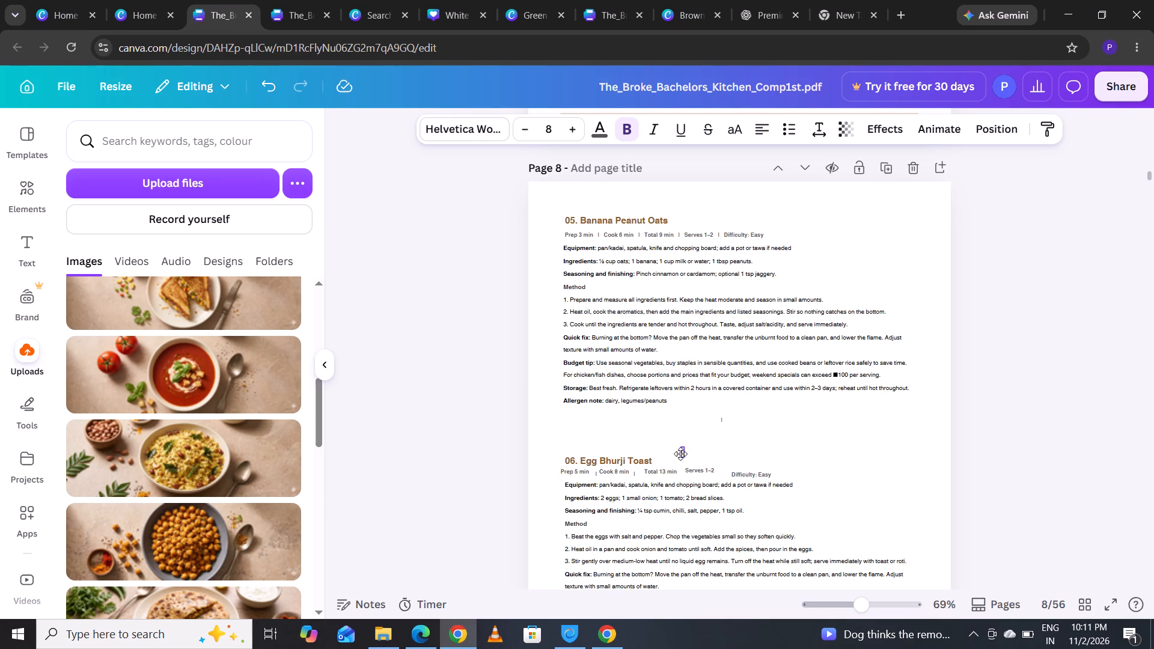
pyautogui.moveTo(680, 454); pyautogui.dragTo(683, 469)
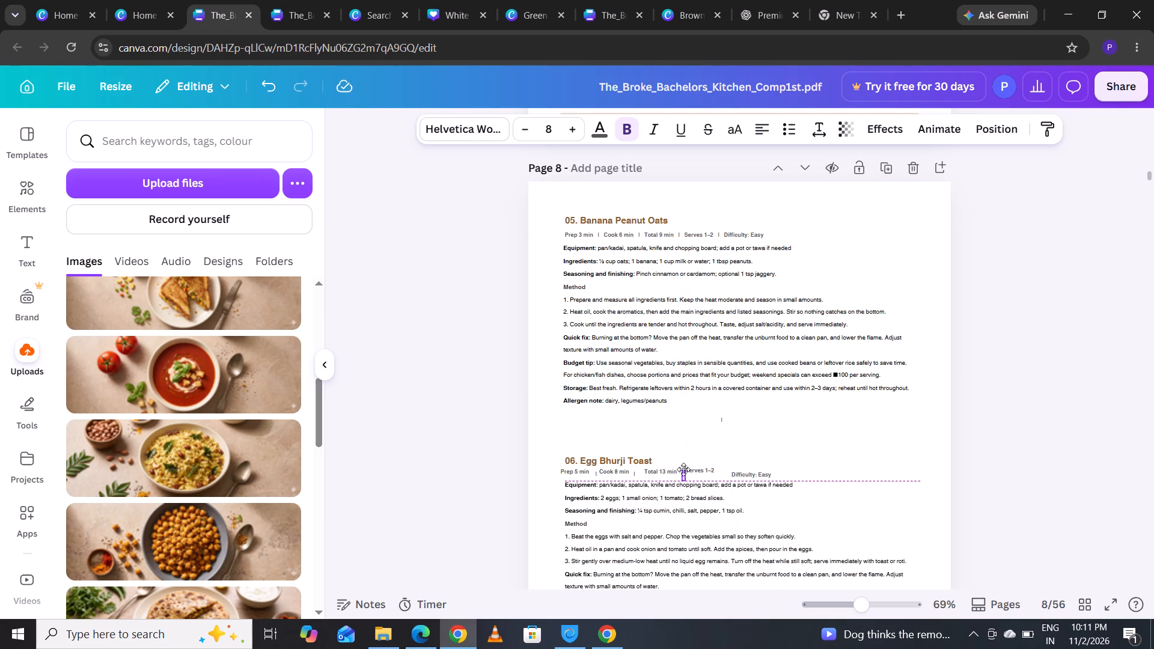
pyautogui.moveTo(683, 469); pyautogui.dragTo(683, 468)
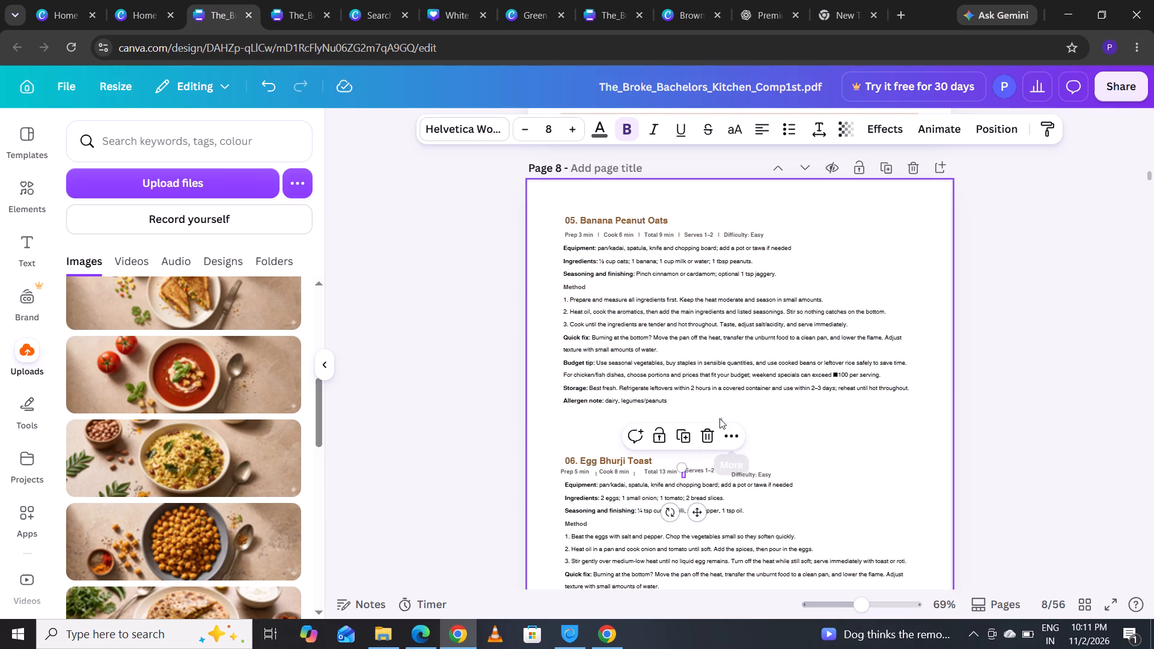
pyautogui.moveTo(722, 421); pyautogui.dragTo(722, 471)
pyautogui.moveTo(757, 472); pyautogui.dragTo(757, 469)
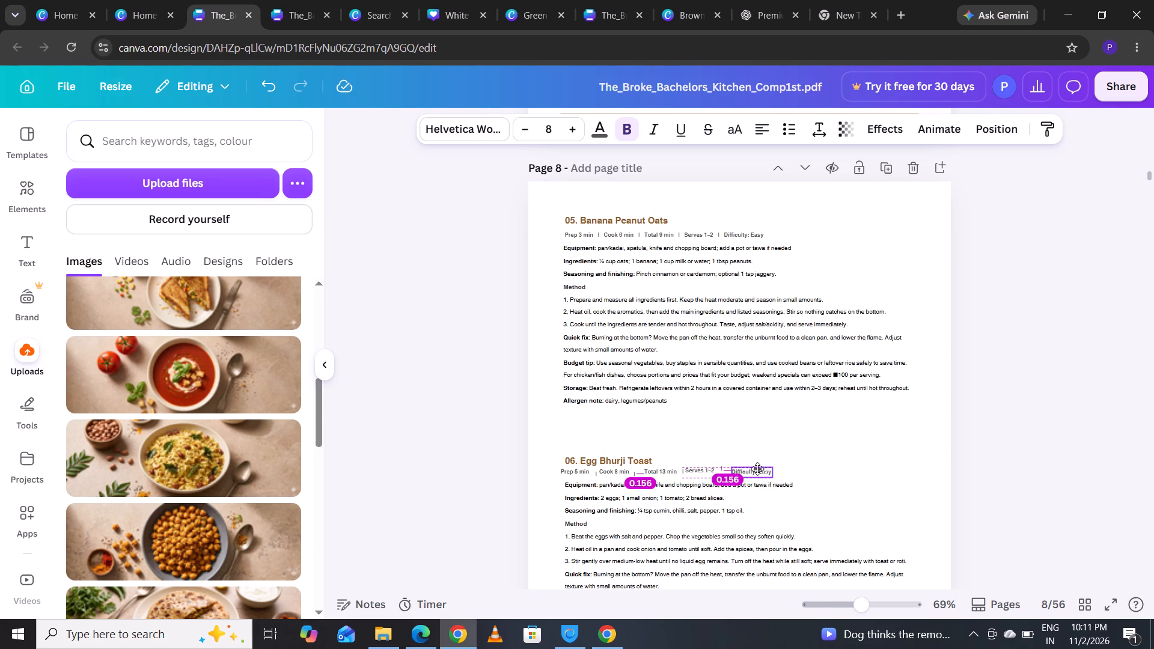
pyautogui.moveTo(757, 469); pyautogui.dragTo(757, 467)
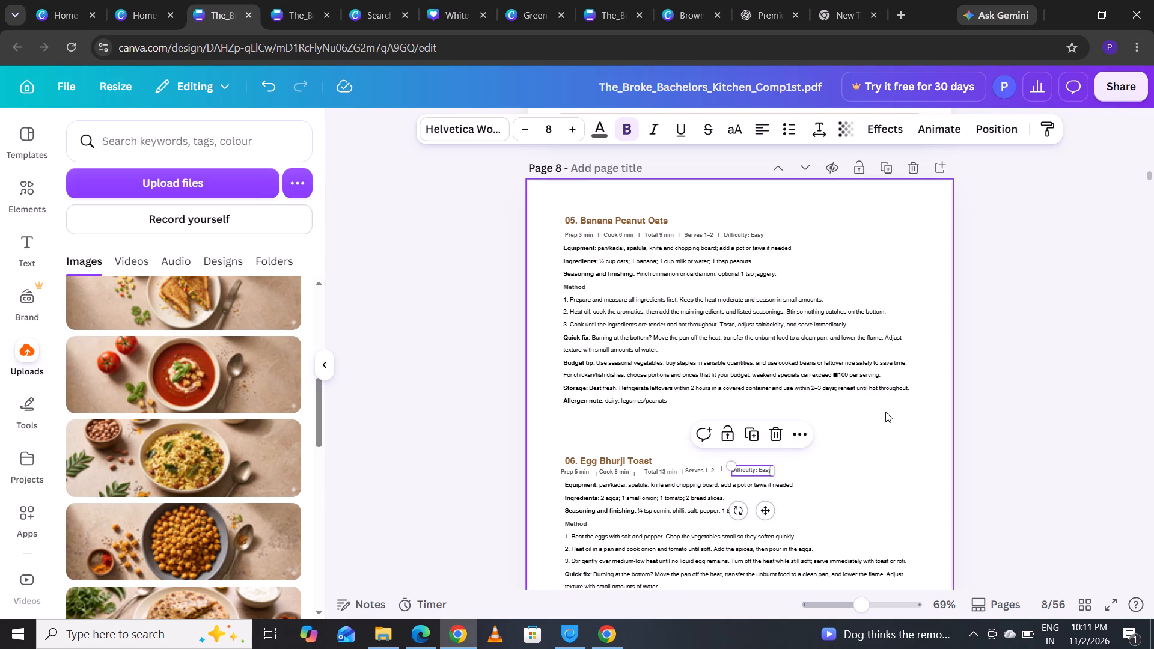
pyautogui.doubleClick(884, 413)
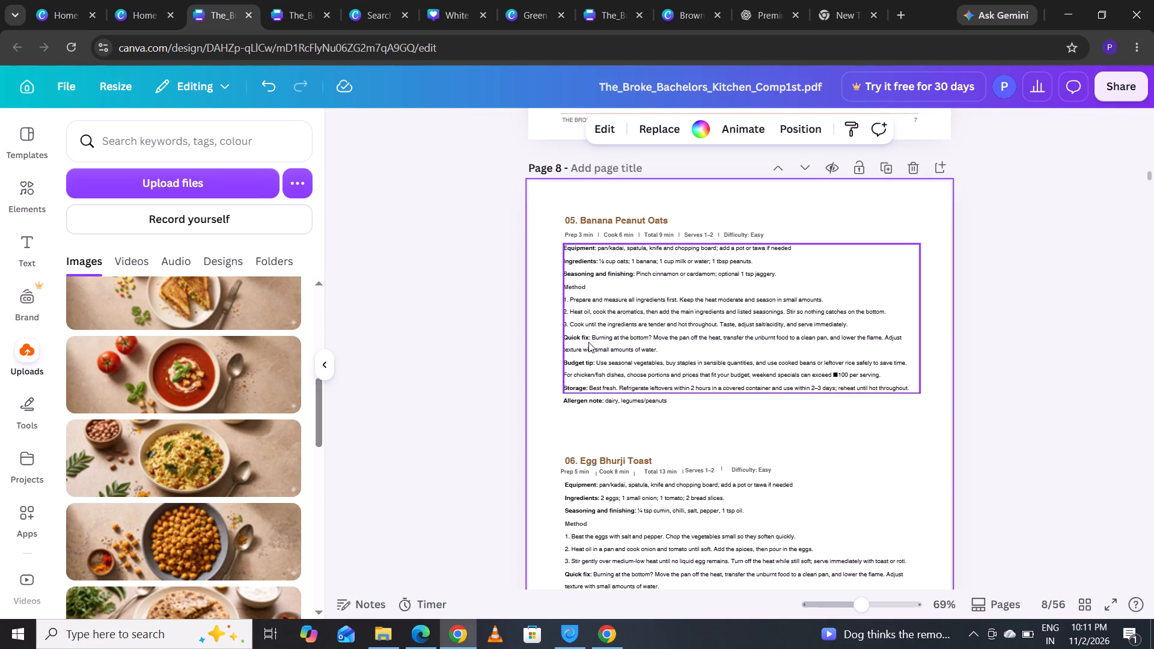
# Move the Banana Peanut Oats body text down to just above the Egg Bhurji Toast heading, leaving a gap beneath its info row.
pyautogui.moveTo(623, 328); pyautogui.dragTo(624, 373)
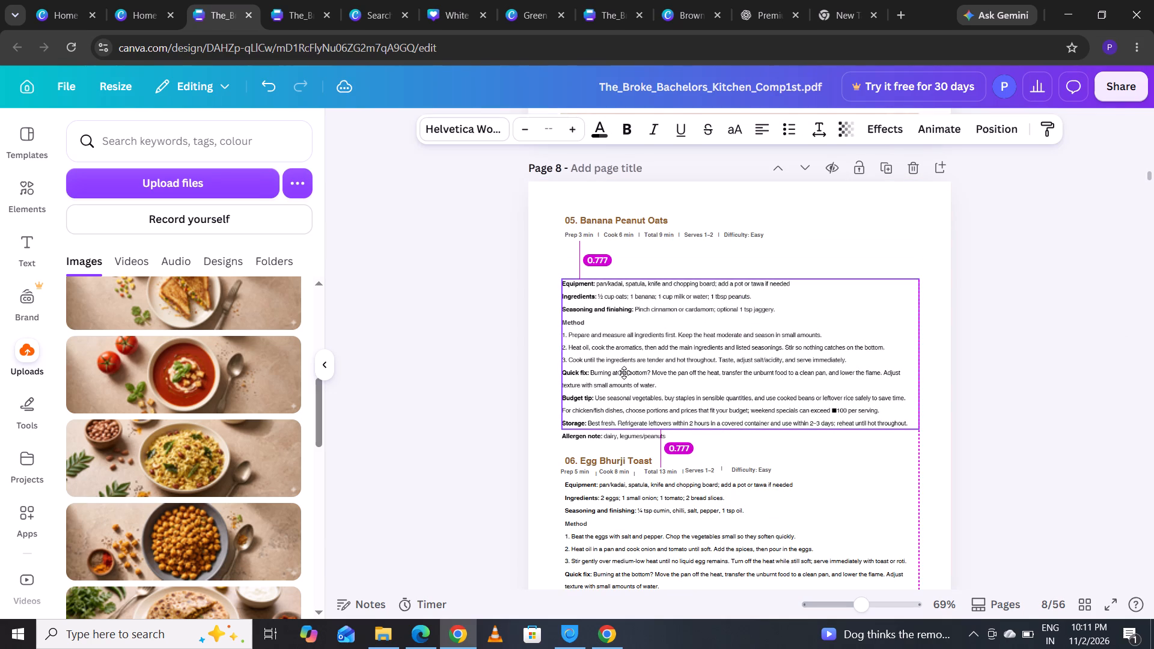
pyautogui.moveTo(624, 373); pyautogui.dragTo(629, 377)
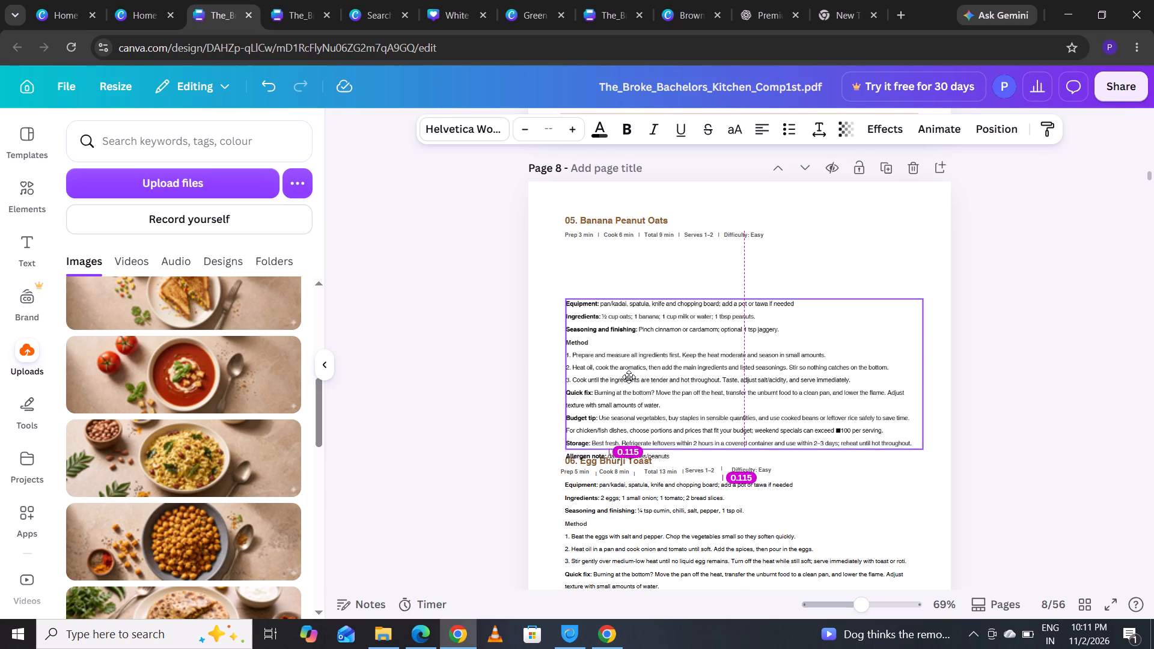
pyautogui.moveTo(629, 377); pyautogui.dragTo(611, 371)
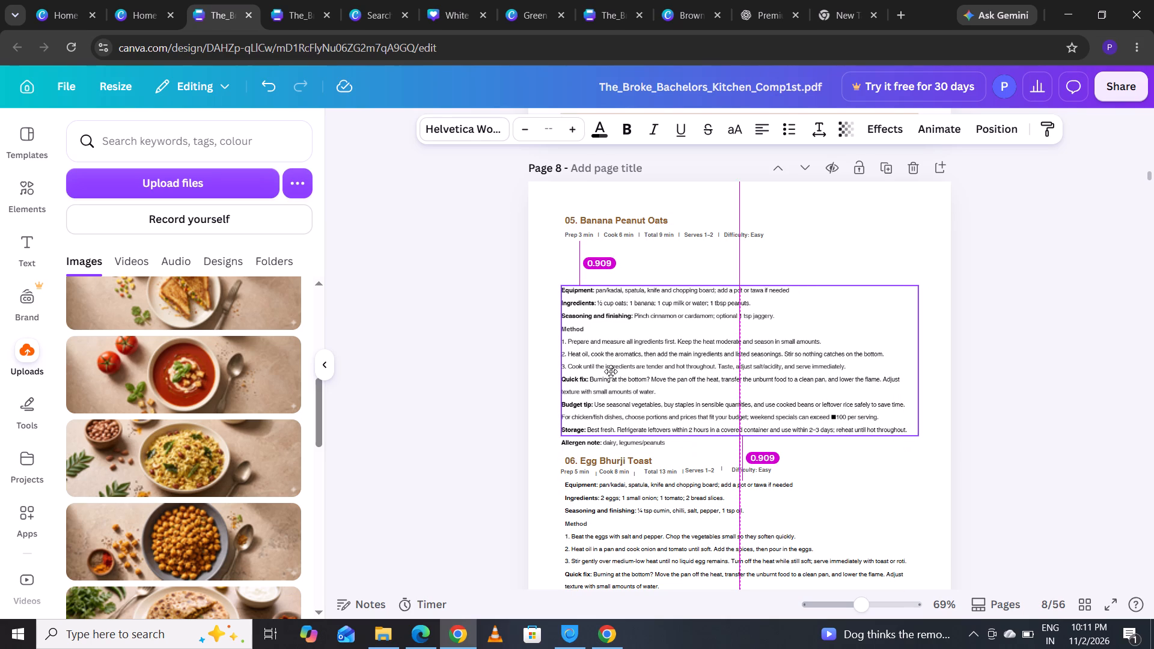
pyautogui.moveTo(611, 371); pyautogui.dragTo(622, 371)
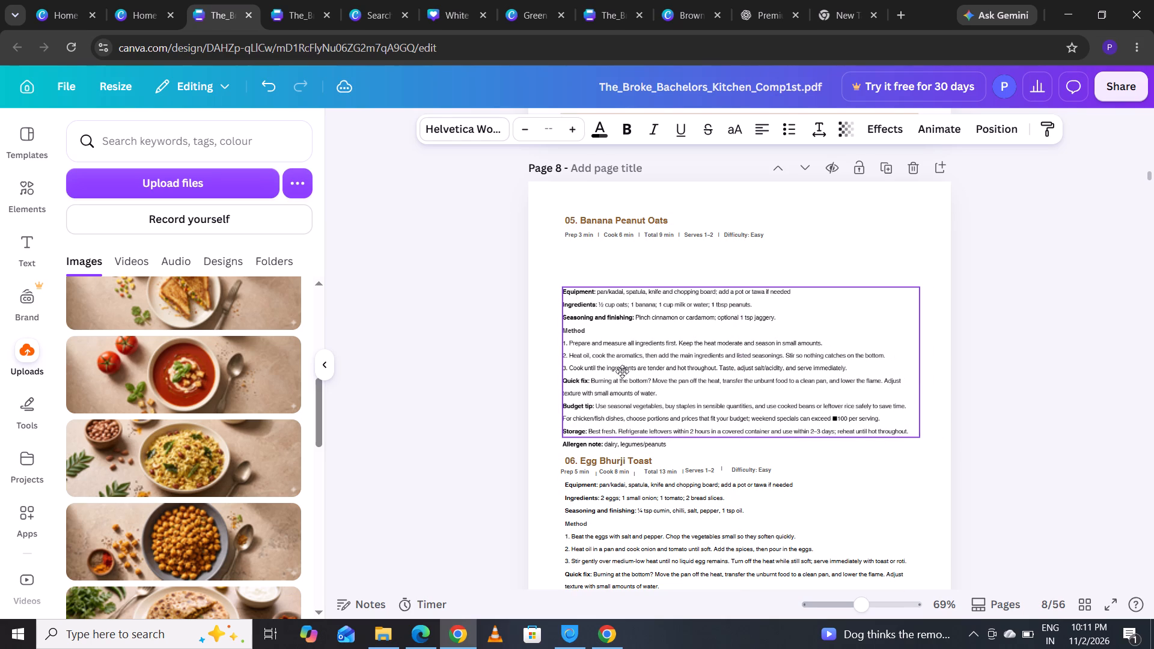
pyautogui.moveTo(622, 371); pyautogui.dragTo(625, 377)
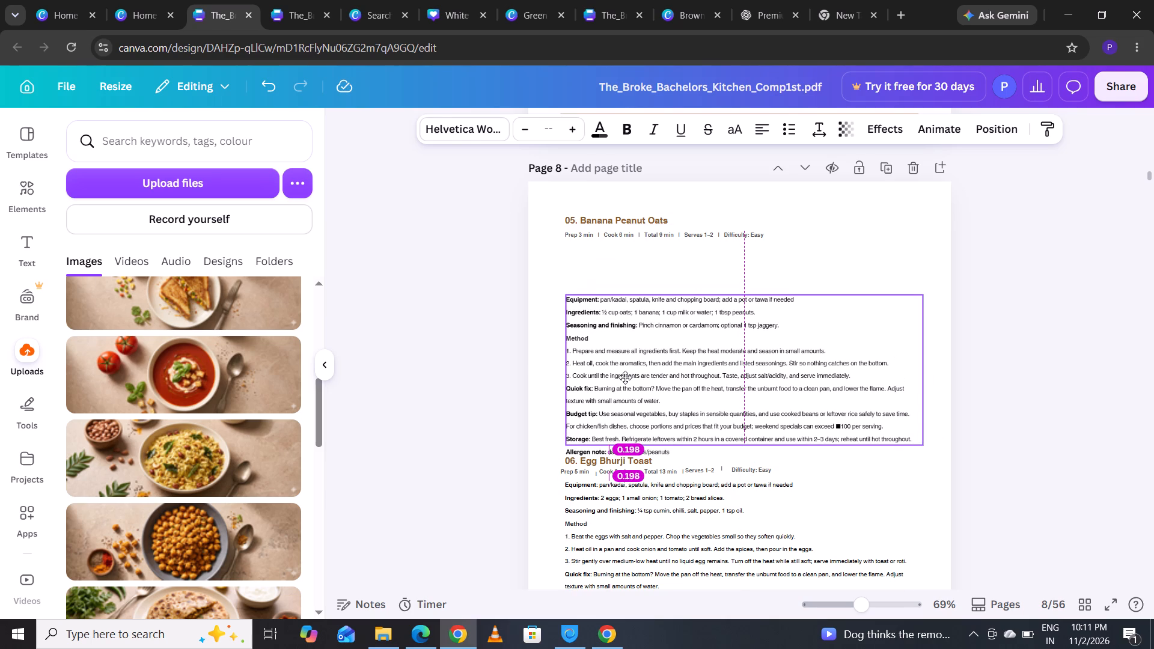
pyautogui.moveTo(625, 377); pyautogui.dragTo(628, 370)
# Shift the Egg Bhurji Toast body text and its Prep label slightly right, roughly in line with the Banana Peanut Oats body text.
pyautogui.moveTo(618, 516); pyautogui.dragTo(629, 514)
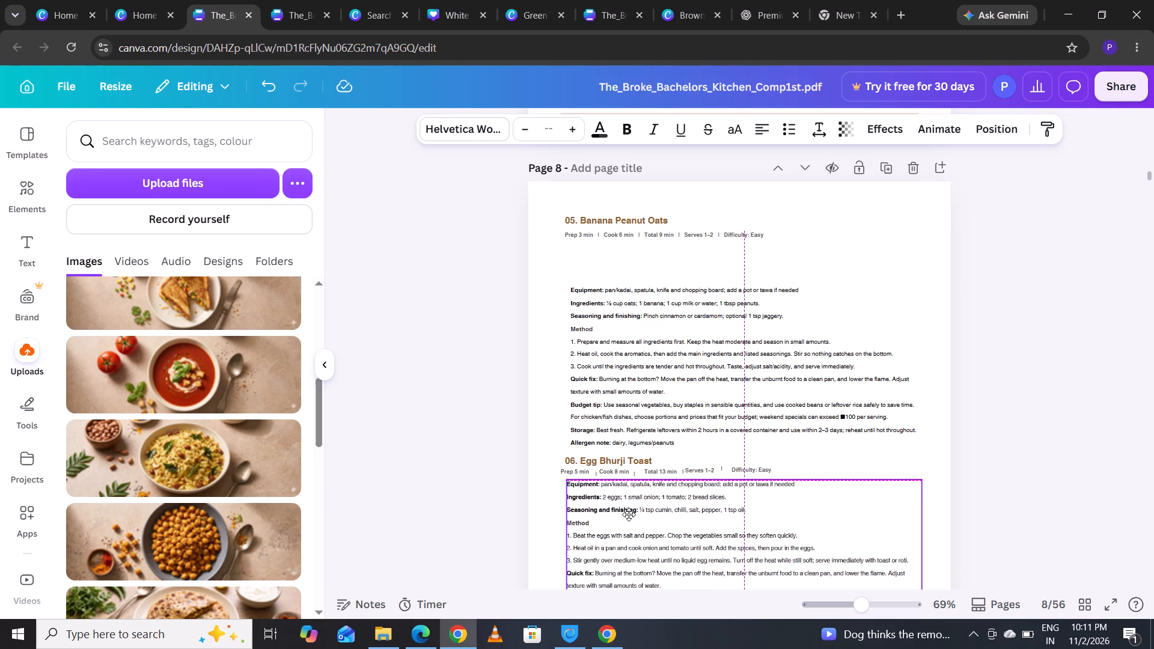
pyautogui.moveTo(629, 514); pyautogui.dragTo(626, 518)
pyautogui.click(610, 465)
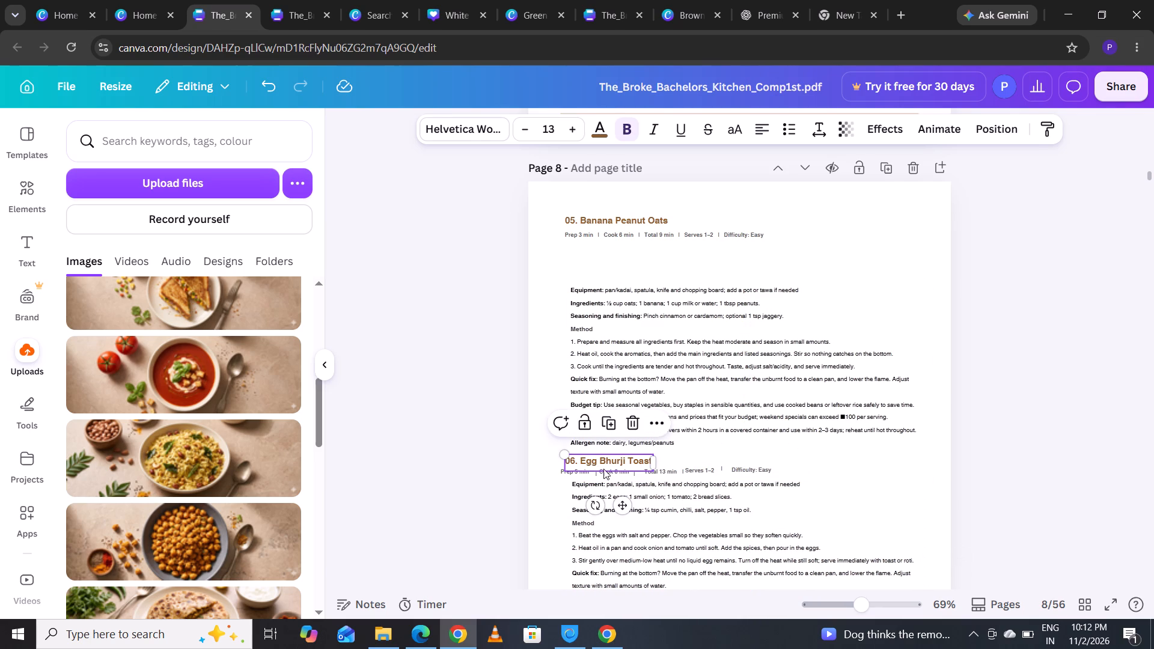
pyautogui.moveTo(582, 474); pyautogui.dragTo(587, 474)
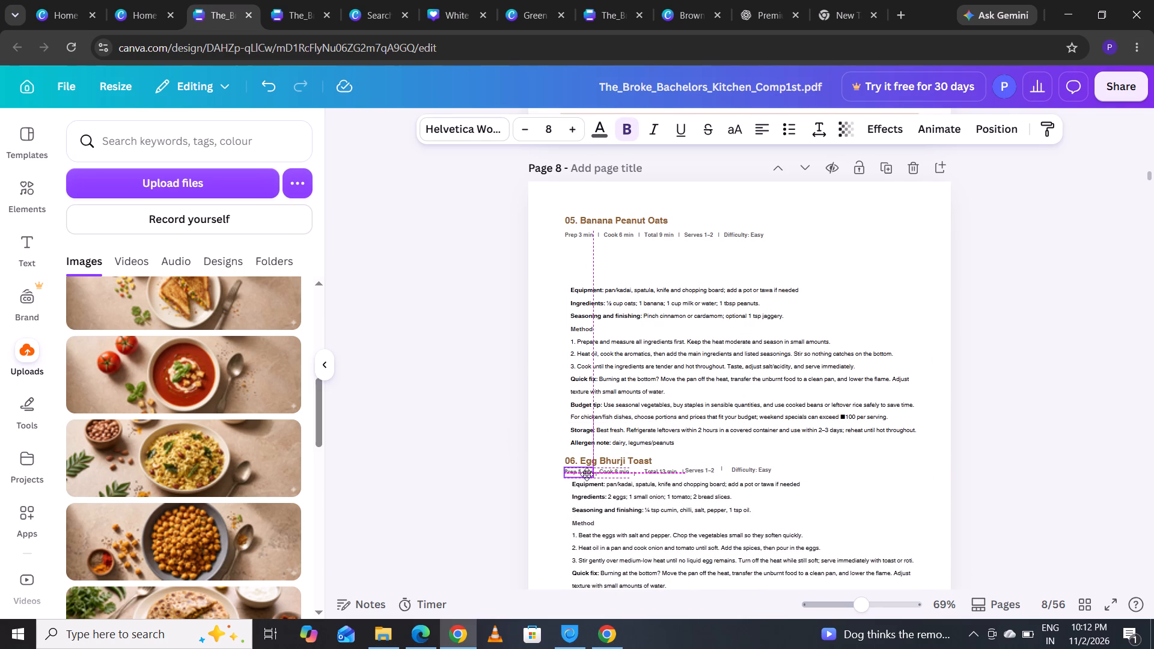
pyautogui.moveTo(587, 474); pyautogui.dragTo(588, 474)
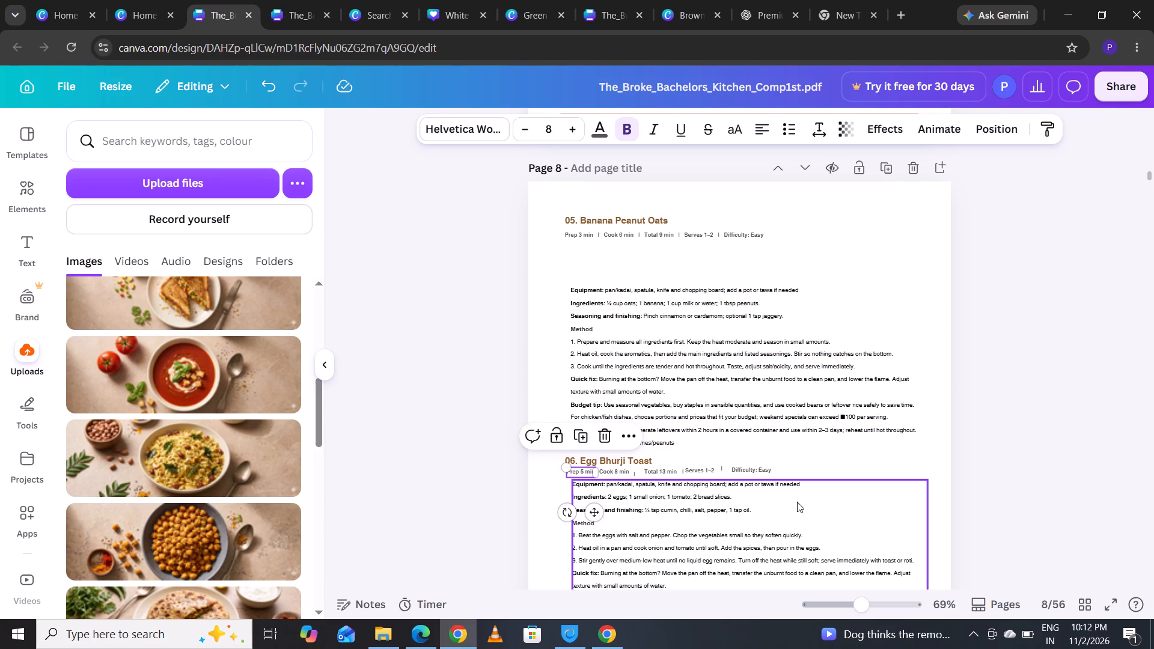
pyautogui.click(1072, 453)
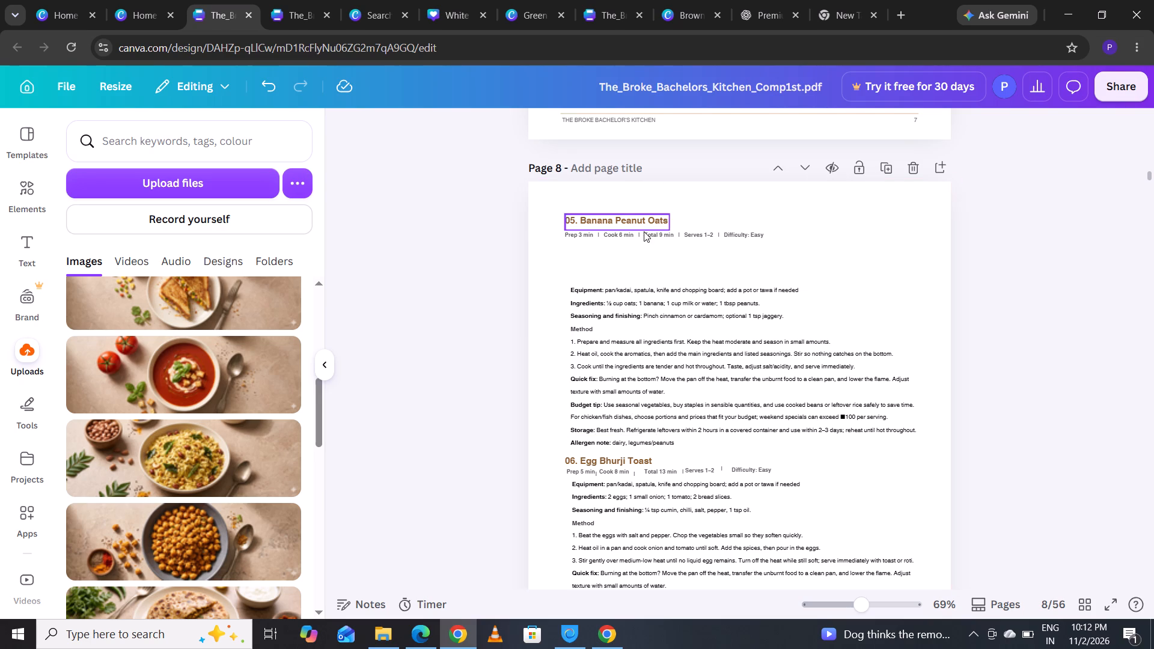
# Move the Banana Peanut Oats Prep, Cook and Total labels and their separators down to just above the Equipment line.
pyautogui.moveTo(582, 233); pyautogui.dragTo(582, 242)
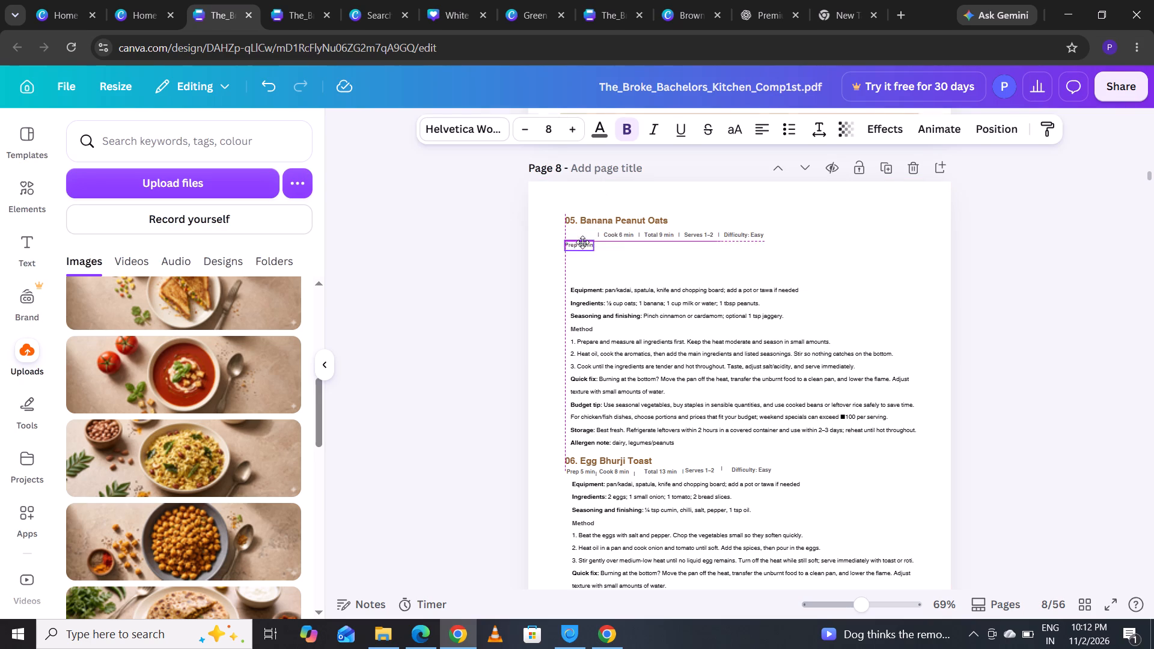
pyautogui.moveTo(582, 242); pyautogui.dragTo(589, 283)
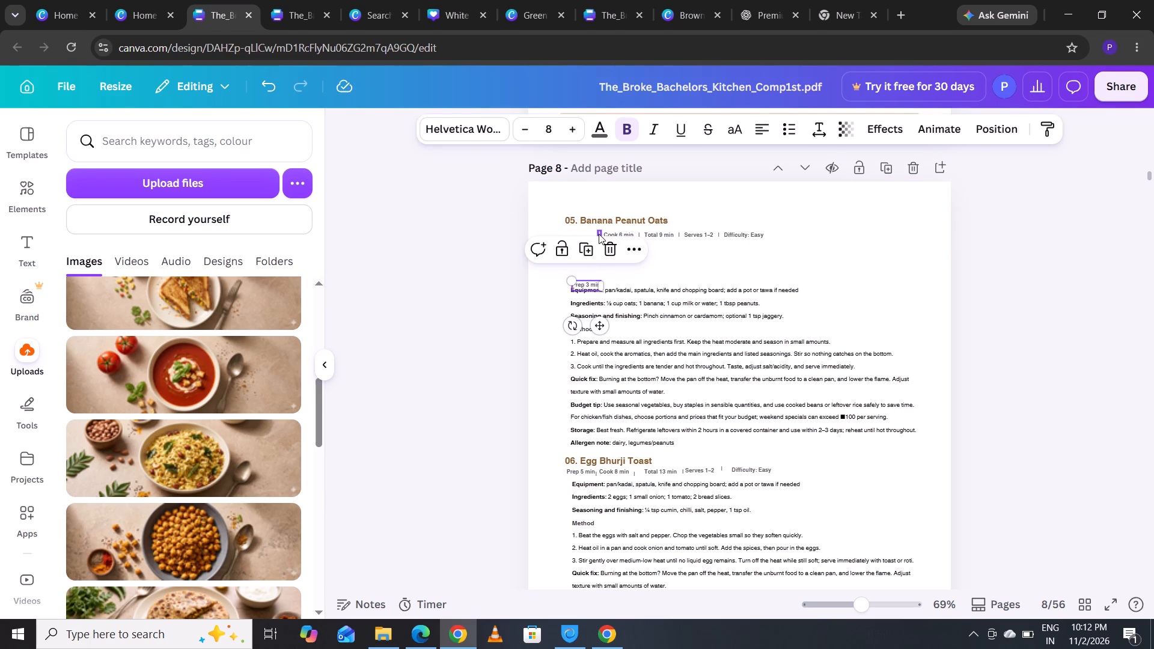
pyautogui.moveTo(599, 234); pyautogui.dragTo(607, 284)
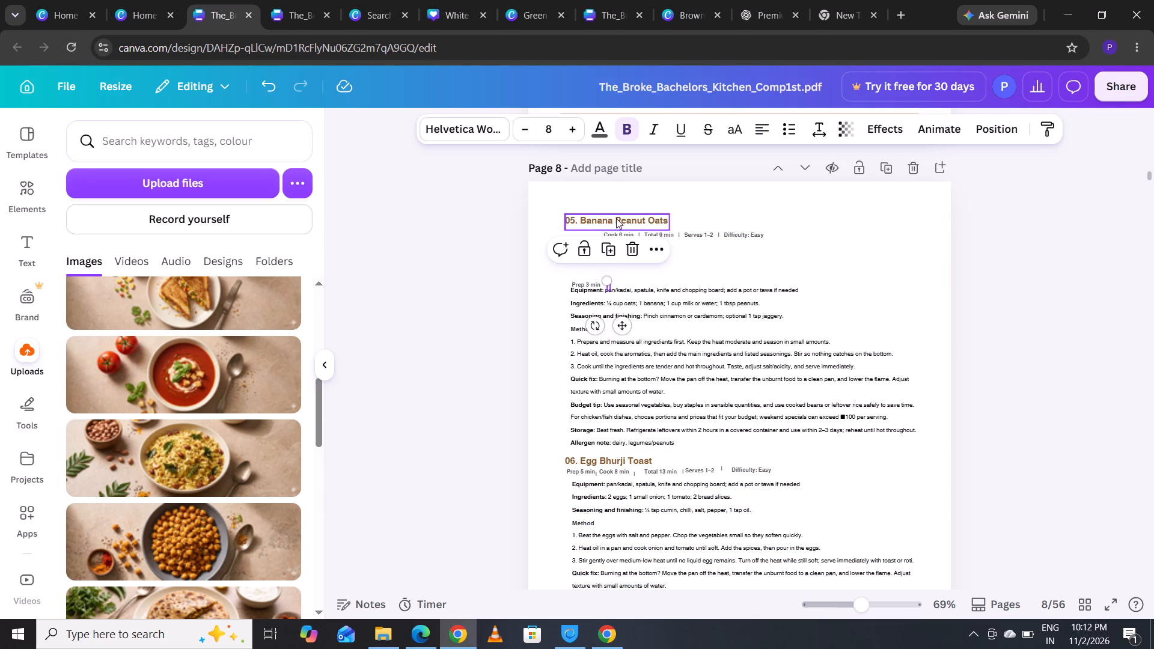
pyautogui.moveTo(627, 233); pyautogui.dragTo(632, 285)
pyautogui.moveTo(660, 234); pyautogui.dragTo(668, 278)
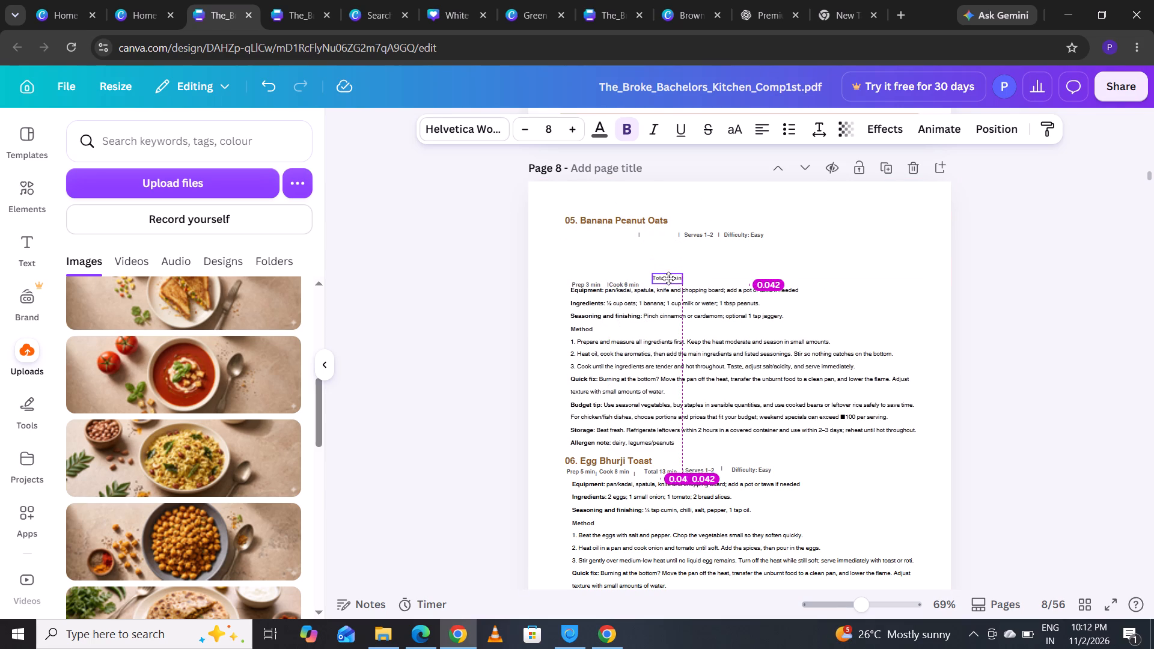
pyautogui.moveTo(668, 278); pyautogui.dragTo(668, 282)
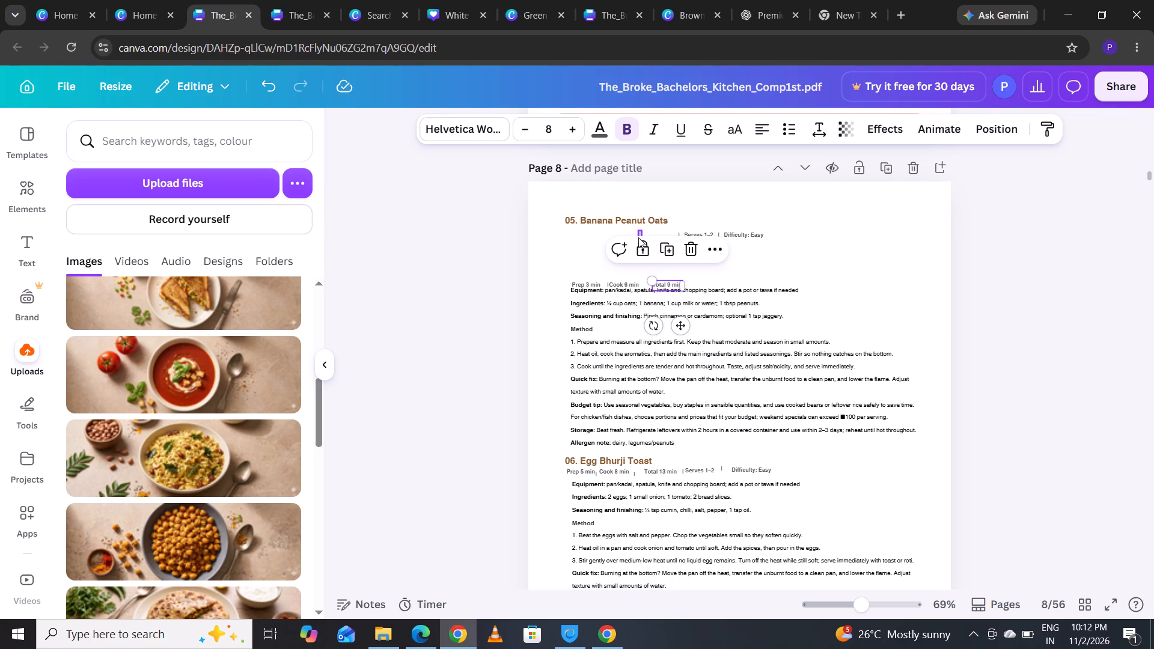
pyautogui.moveTo(638, 235); pyautogui.dragTo(640, 266)
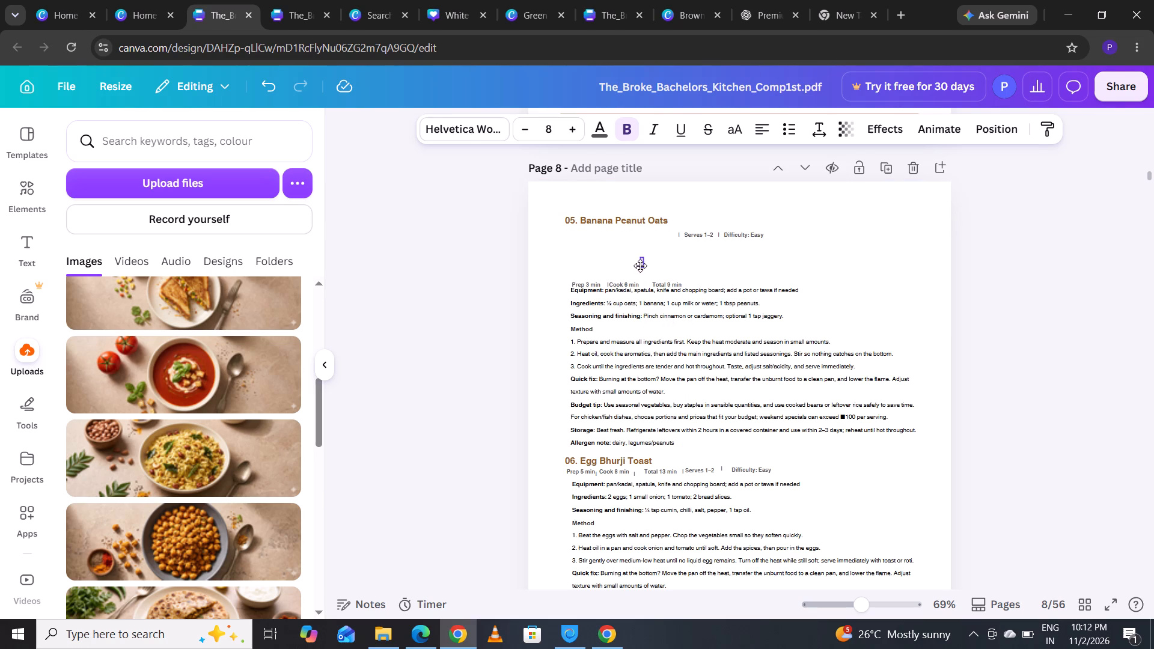
pyautogui.moveTo(640, 266); pyautogui.dragTo(642, 284)
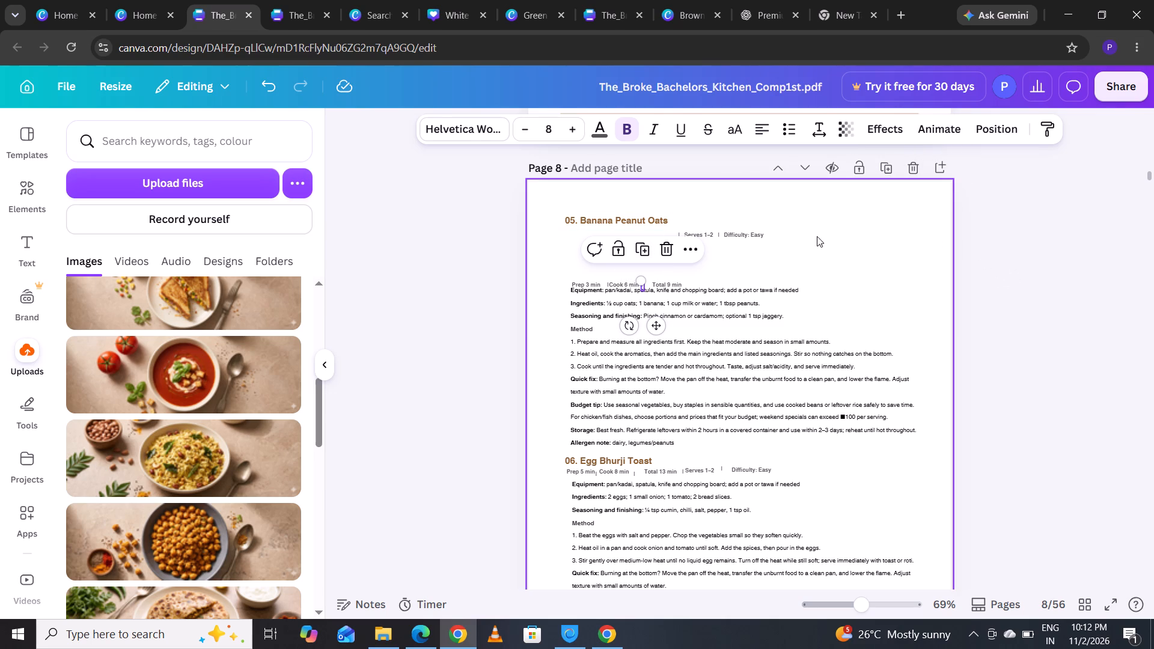
# Move the Banana Peanut Oats Serves and Difficulty labels and the remaining two separators down into the same row above the Equipment line.
pyautogui.moveTo(695, 235); pyautogui.dragTo(703, 283)
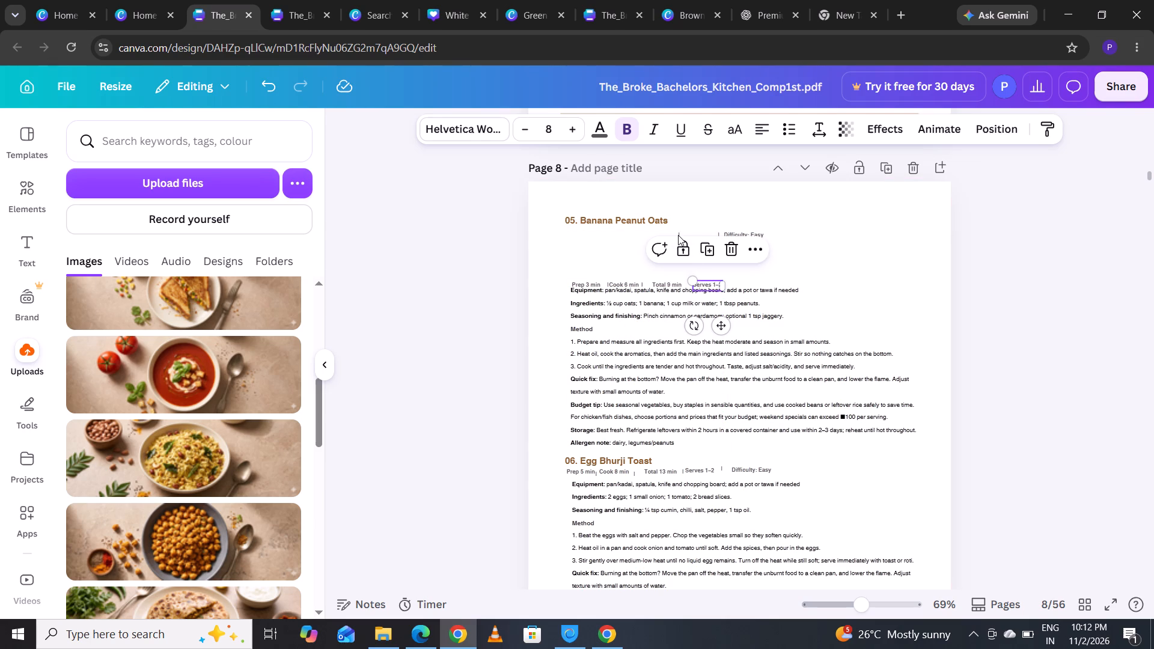
pyautogui.moveTo(679, 233); pyautogui.dragTo(689, 279)
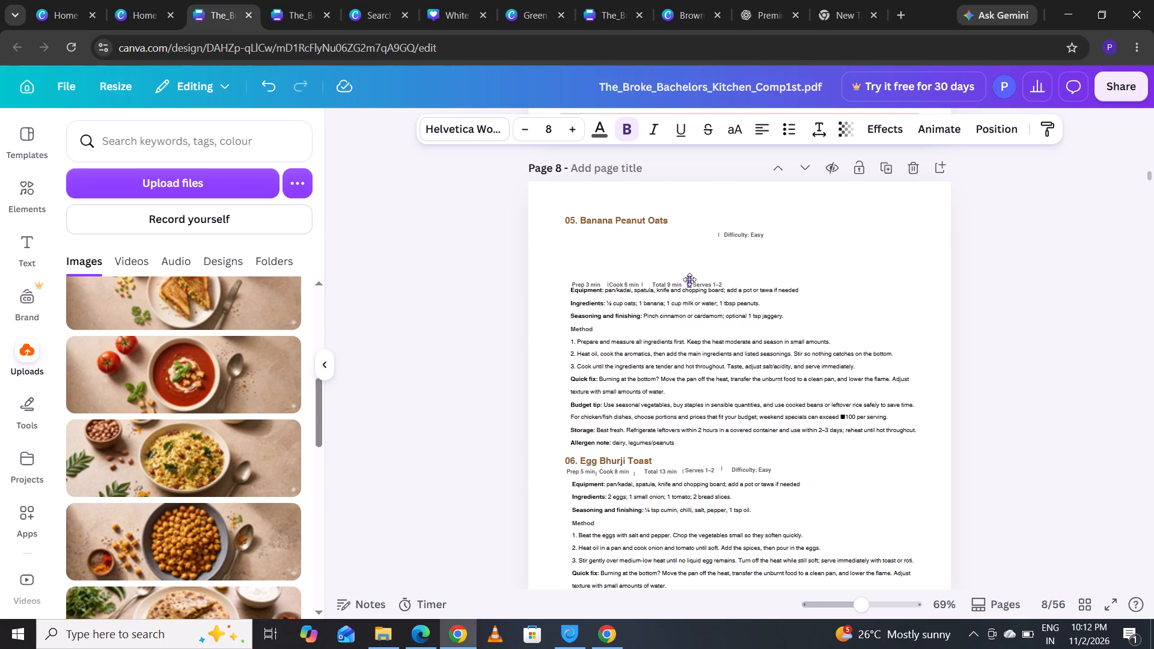
pyautogui.moveTo(689, 279); pyautogui.dragTo(689, 283)
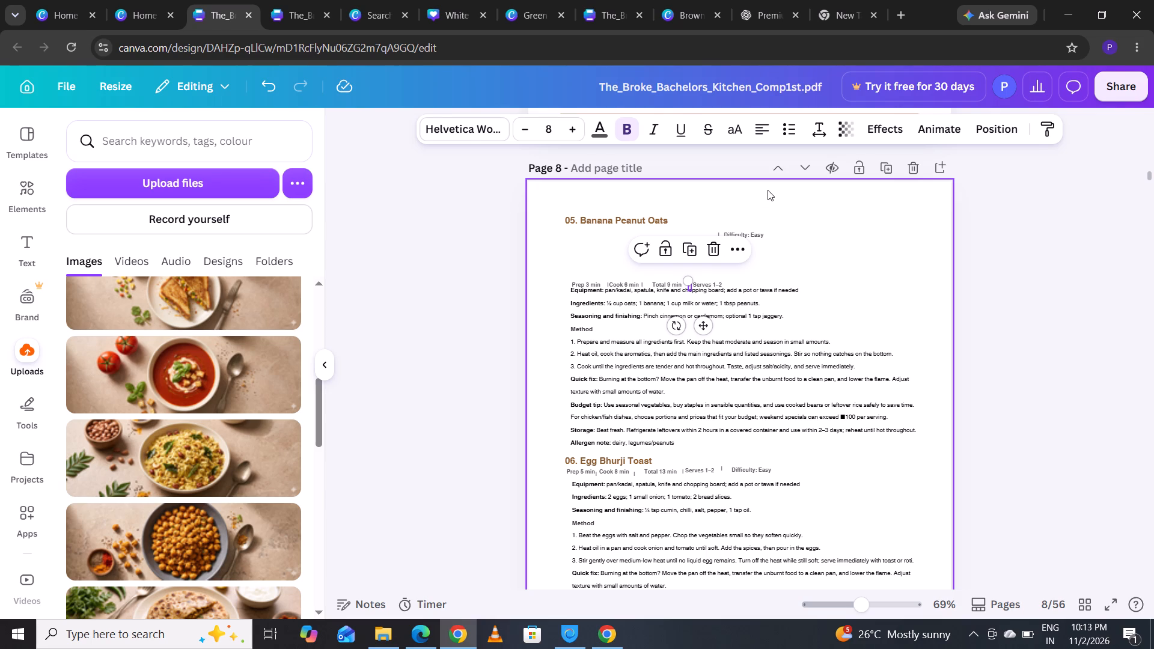
pyautogui.moveTo(753, 240); pyautogui.dragTo(753, 277)
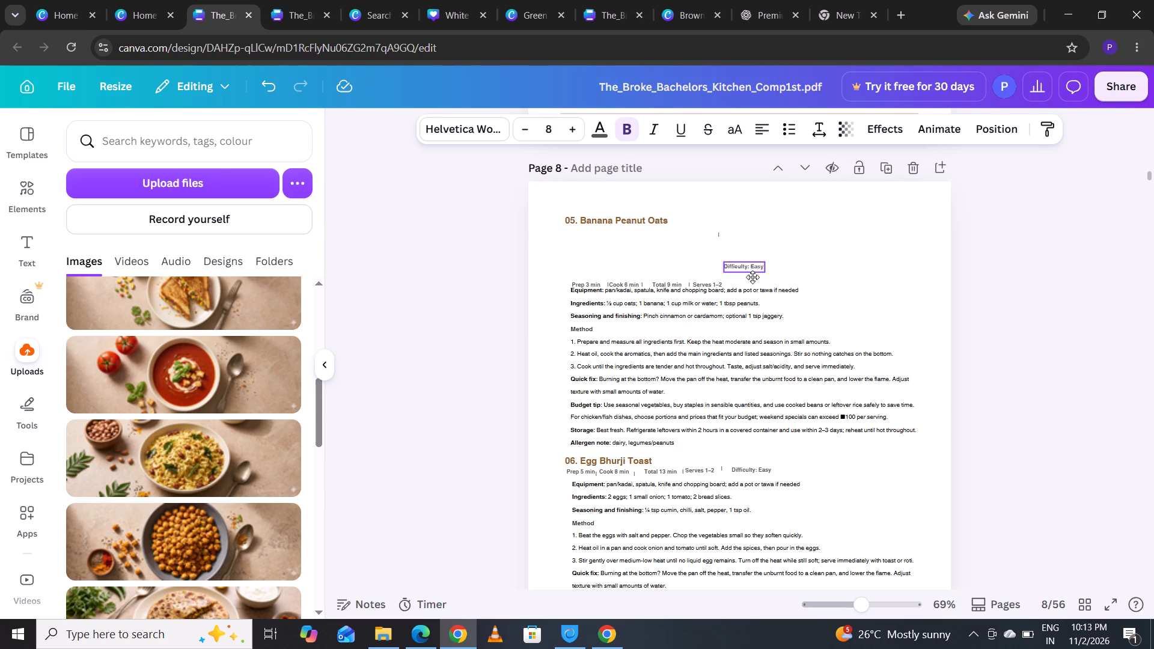
pyautogui.moveTo(753, 277); pyautogui.dragTo(762, 291)
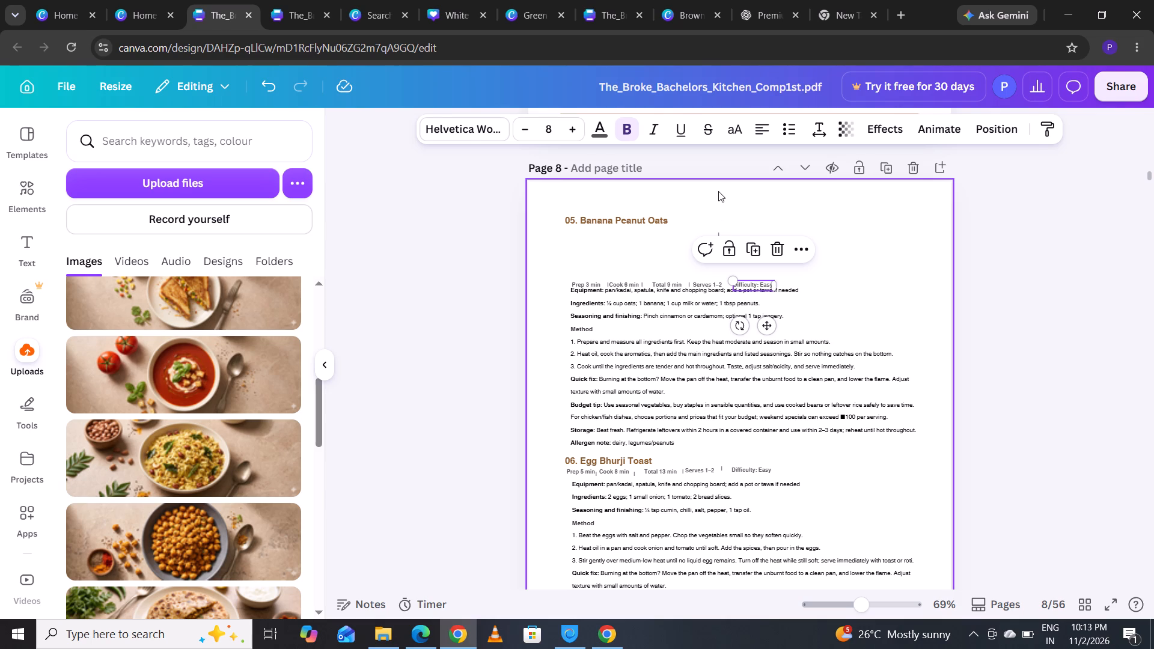
pyautogui.moveTo(718, 230); pyautogui.dragTo(721, 275)
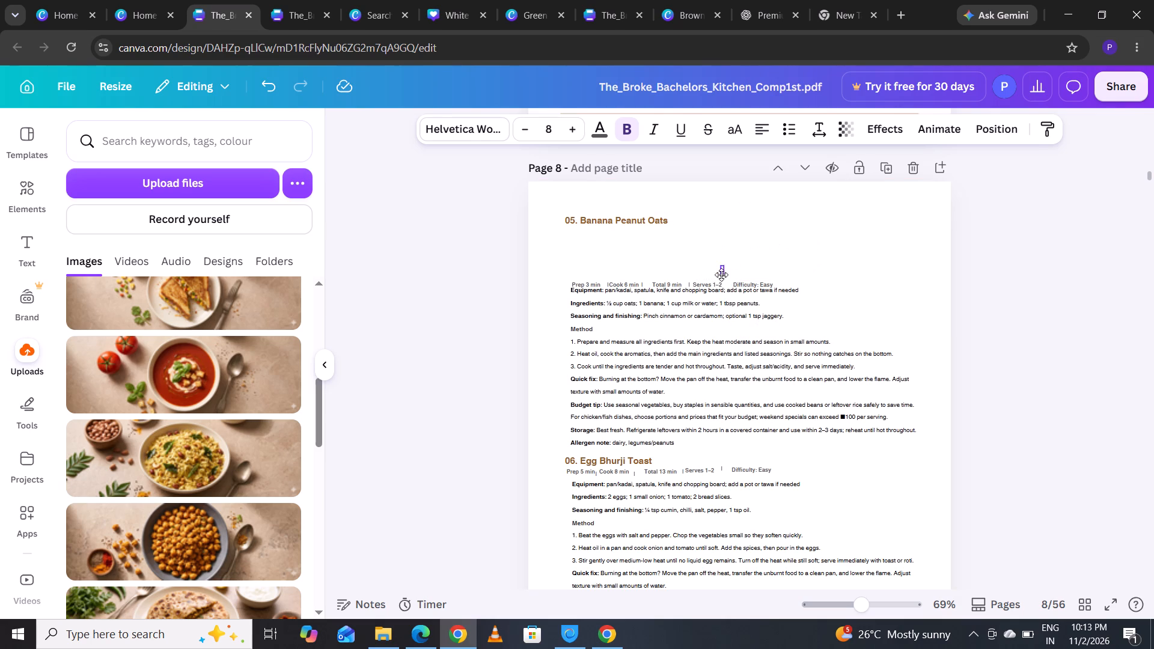
pyautogui.moveTo(721, 275); pyautogui.dragTo(728, 285)
pyautogui.click(859, 257)
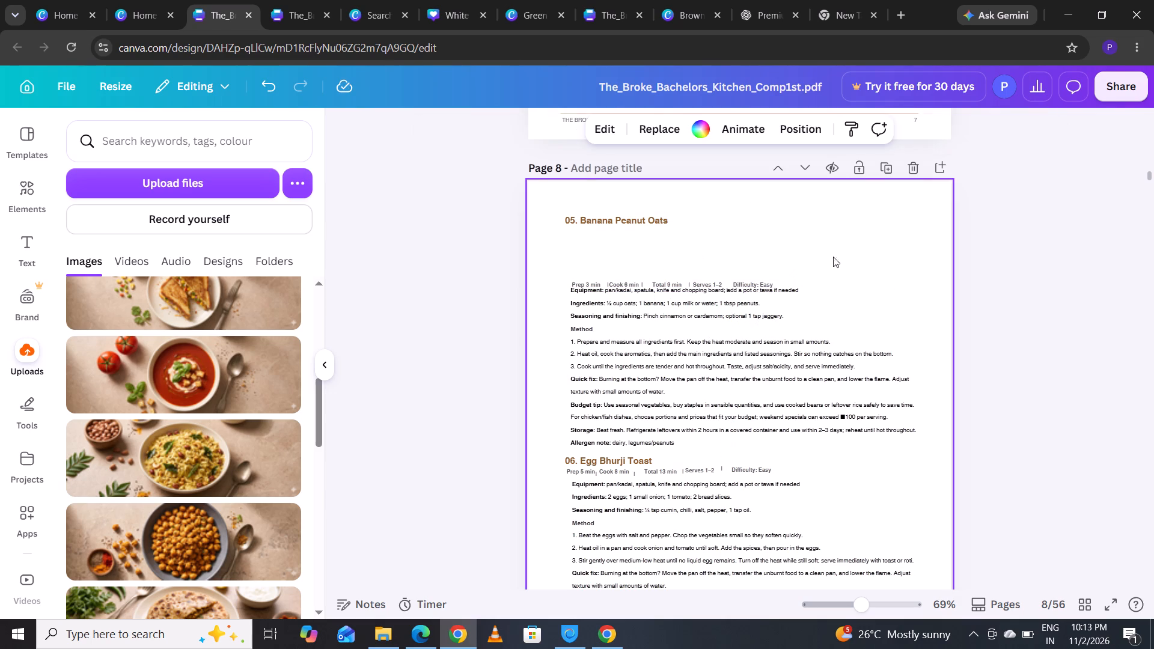
# Move the Banana Peanut Oats heading up closer to the top edge of page 8, widening the gap above its info row.
pyautogui.moveTo(627, 227); pyautogui.dragTo(631, 205)
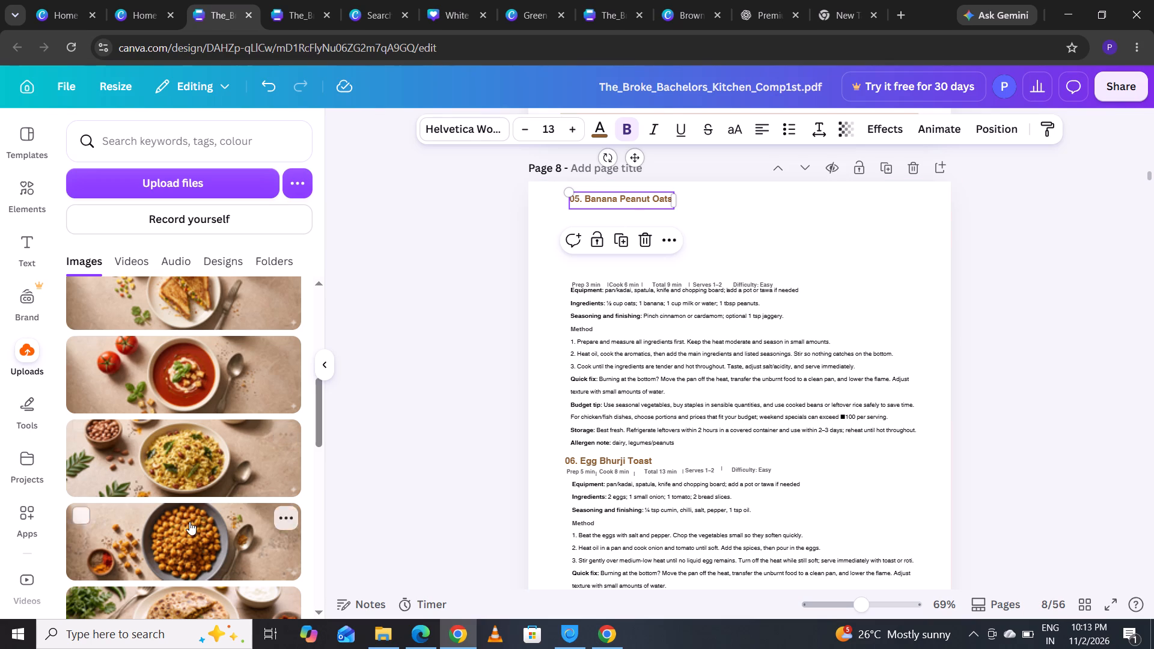
# Add the uploaded fruit and yogurt bowl photo to page 8 below the Banana Peanut Oats heading and crop it tightly around the bowl.
pyautogui.moveTo(322, 425); pyautogui.dragTo(313, 491)
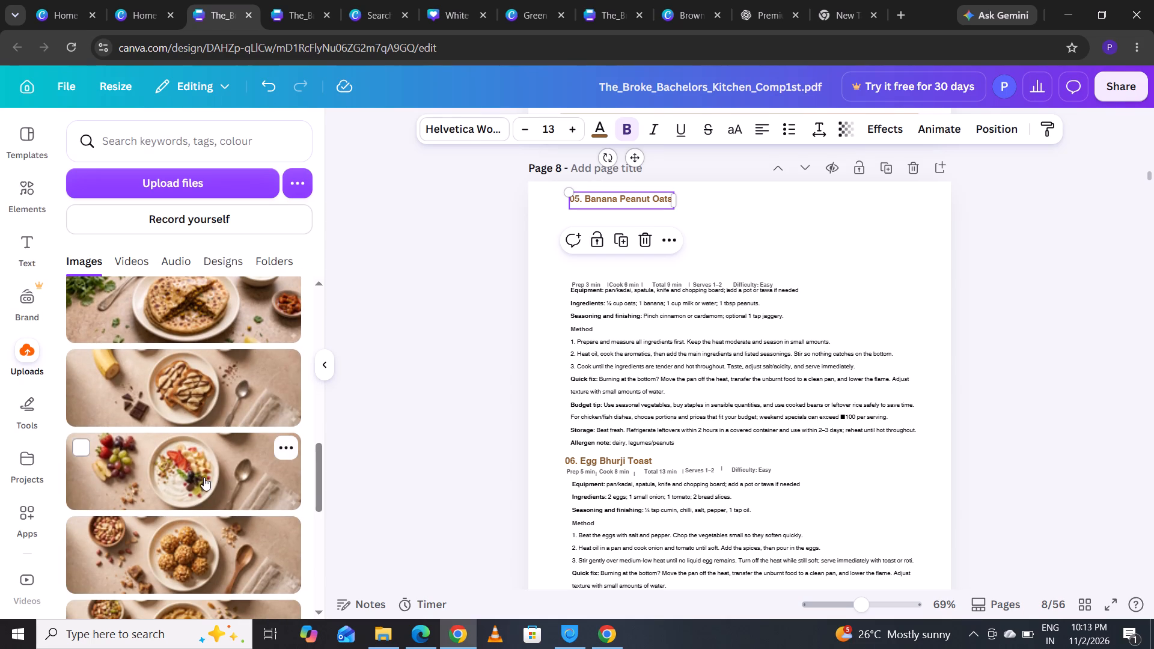
pyautogui.moveTo(180, 475); pyautogui.dragTo(671, 254)
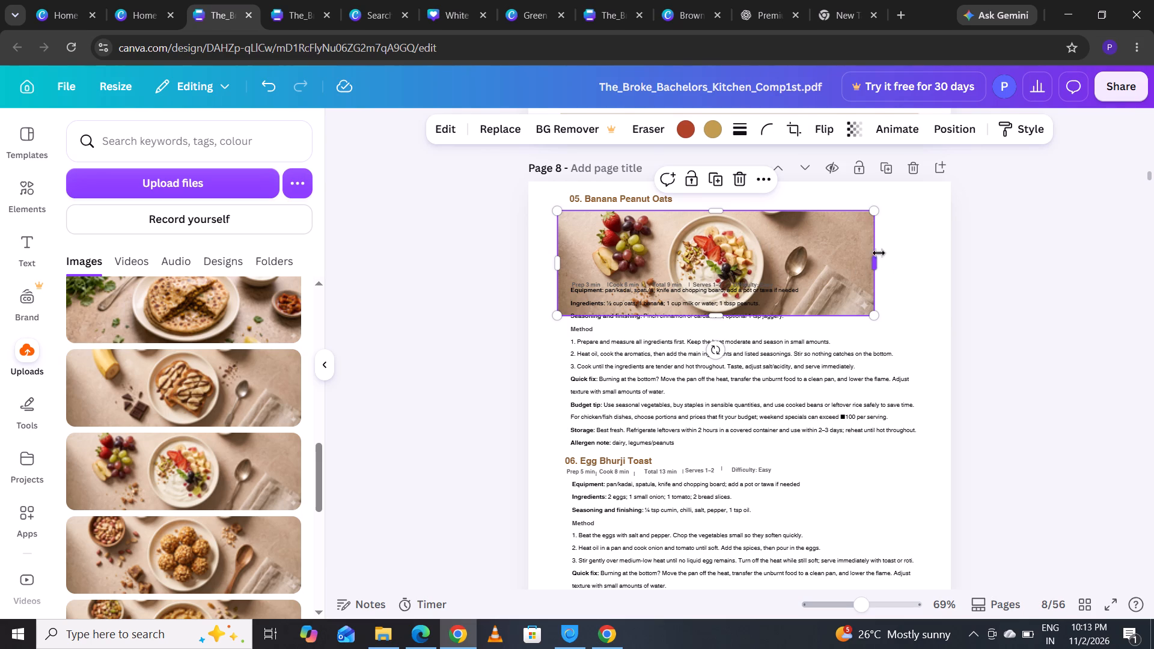
pyautogui.moveTo(875, 269); pyautogui.dragTo(780, 270)
pyautogui.moveTo(558, 261); pyautogui.dragTo(562, 261)
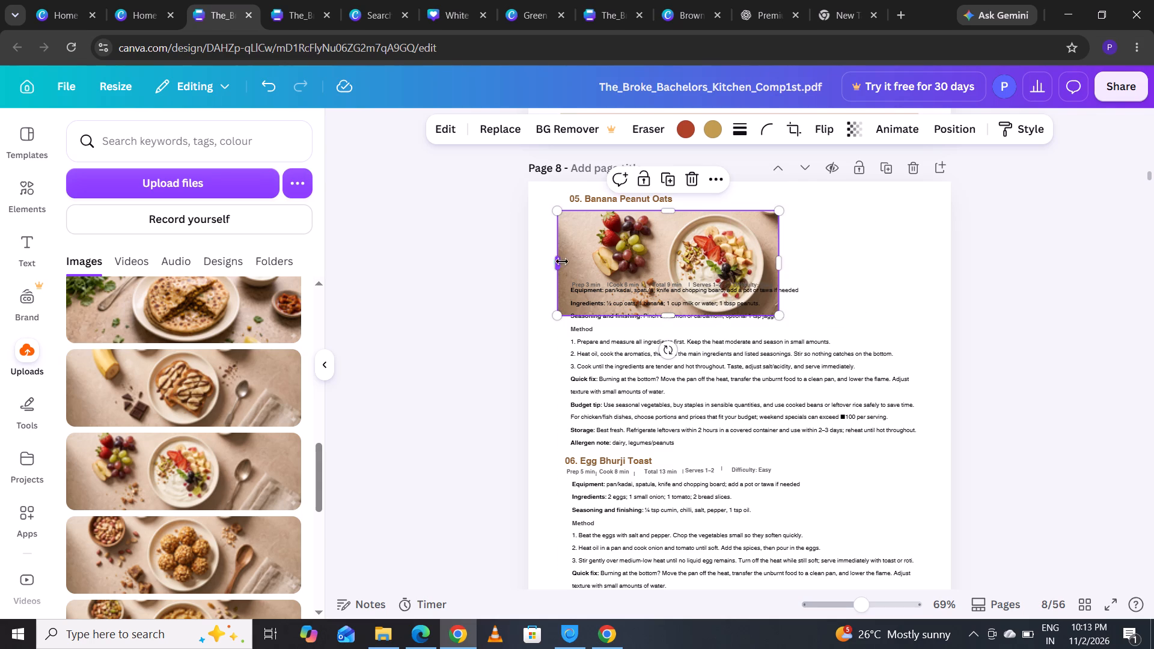
pyautogui.moveTo(562, 261); pyautogui.dragTo(675, 264)
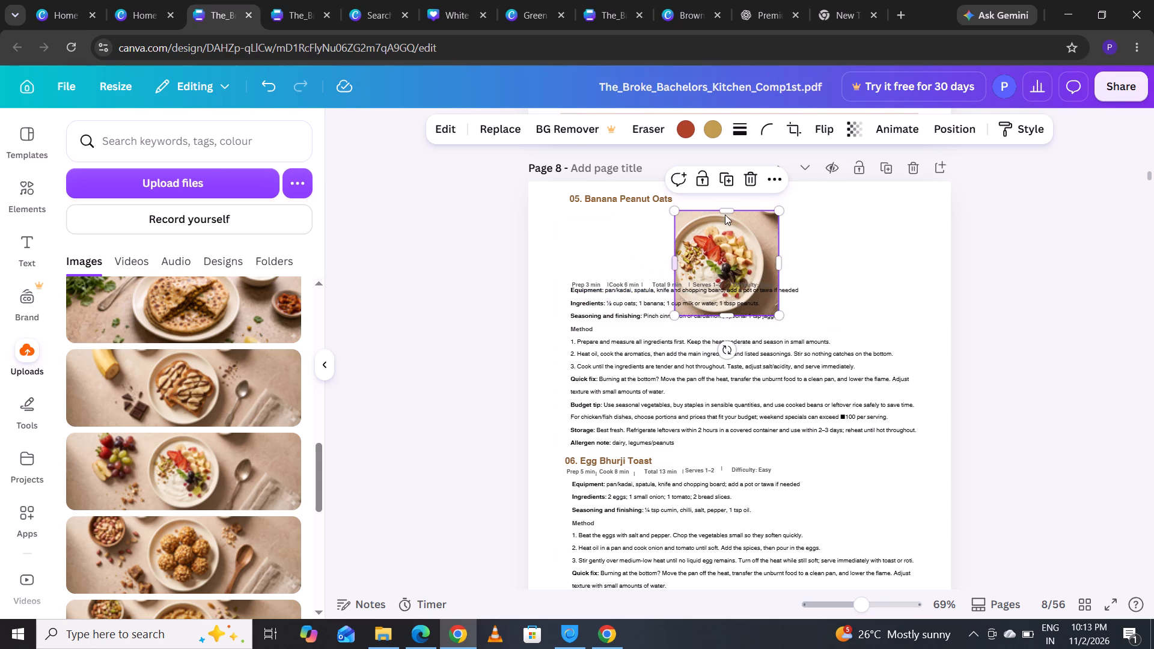
pyautogui.moveTo(725, 214); pyautogui.dragTo(725, 226)
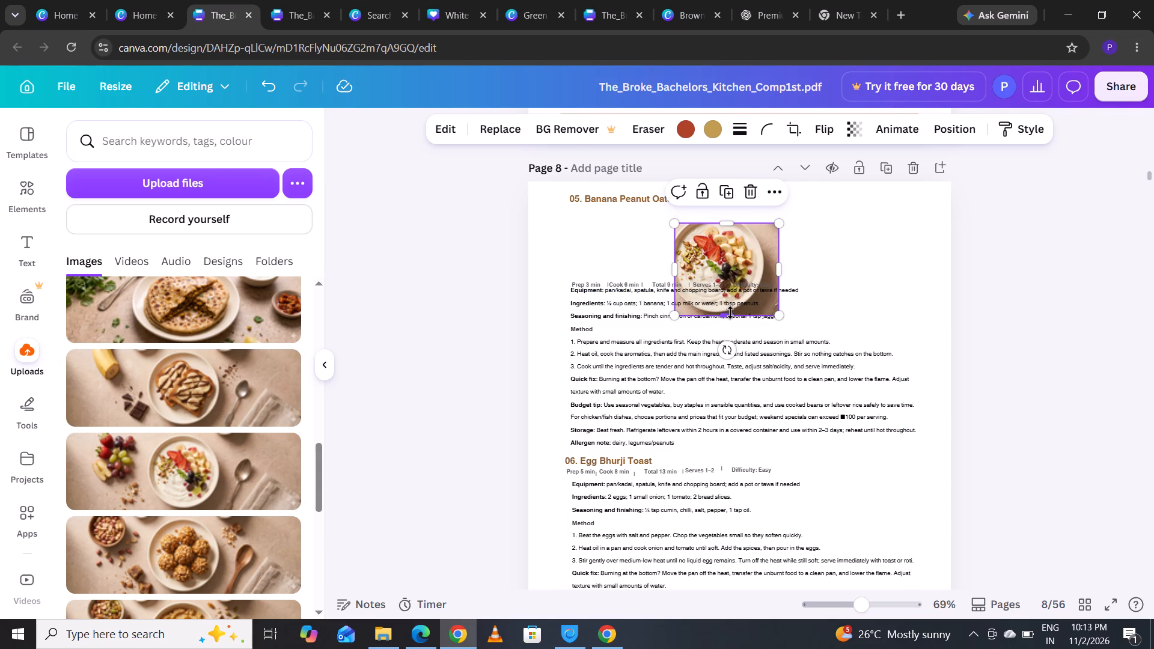
pyautogui.moveTo(730, 312); pyautogui.dragTo(730, 298)
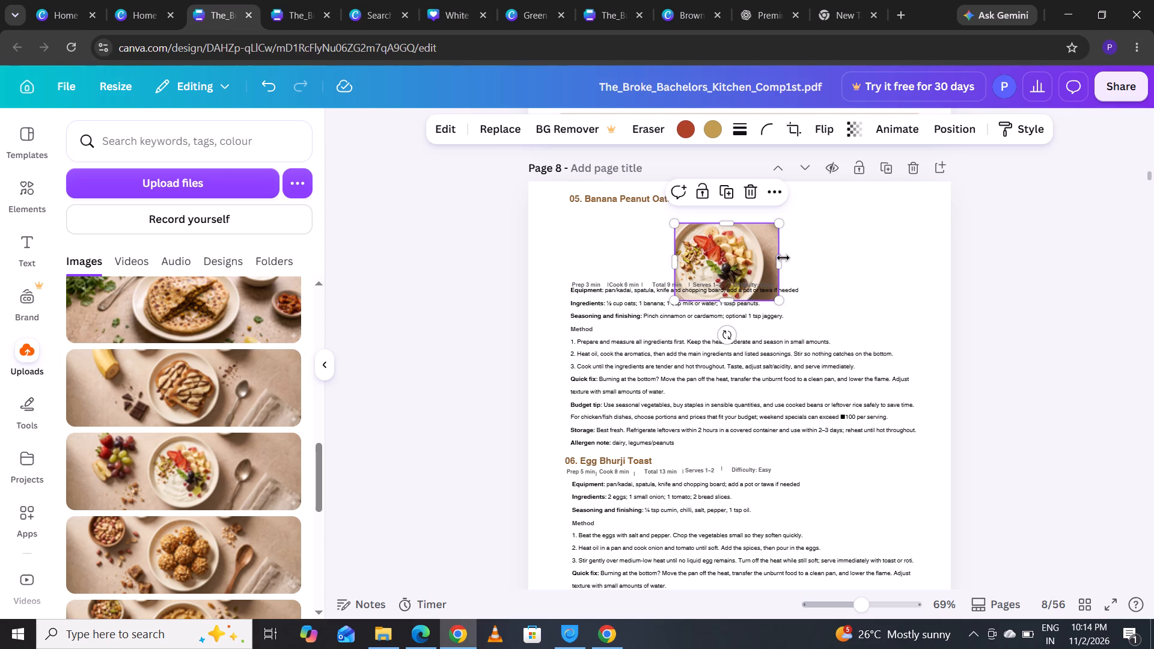
pyautogui.moveTo(783, 258); pyautogui.dragTo(762, 261)
# Shrink the cropped yogurt bowl photo to about 1.3 by 1.3 and place it directly under the Banana Peanut Oats heading, aligned with its start.
pyautogui.moveTo(751, 299); pyautogui.dragTo(743, 279)
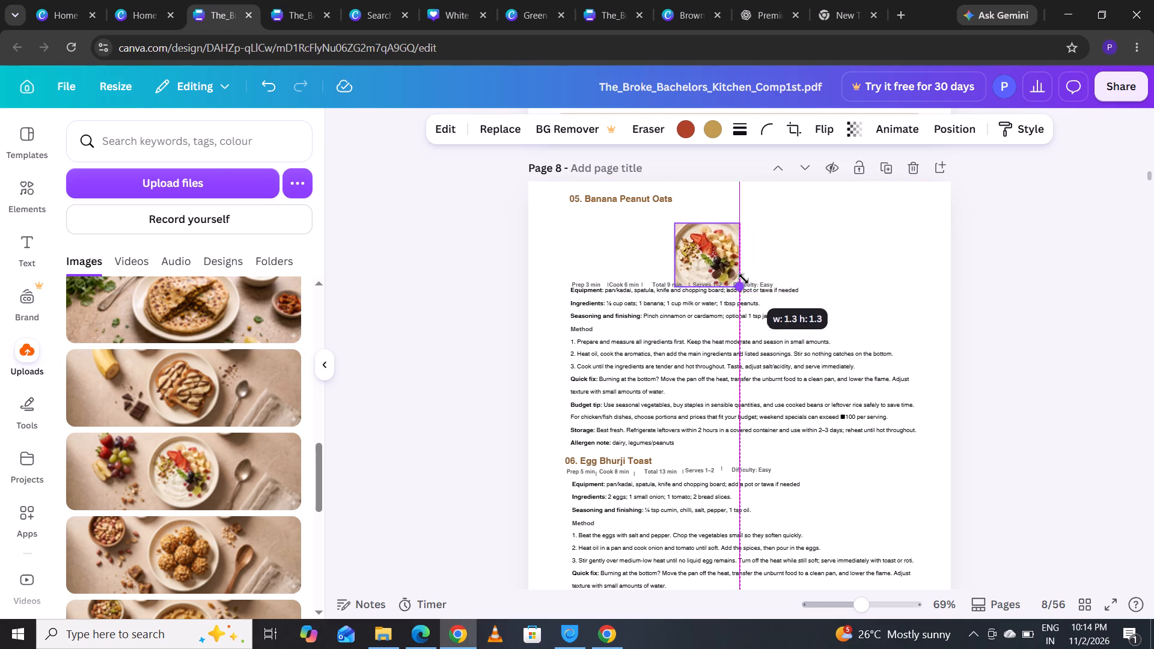
pyautogui.moveTo(743, 279); pyautogui.dragTo(742, 273)
pyautogui.moveTo(701, 246); pyautogui.dragTo(586, 230)
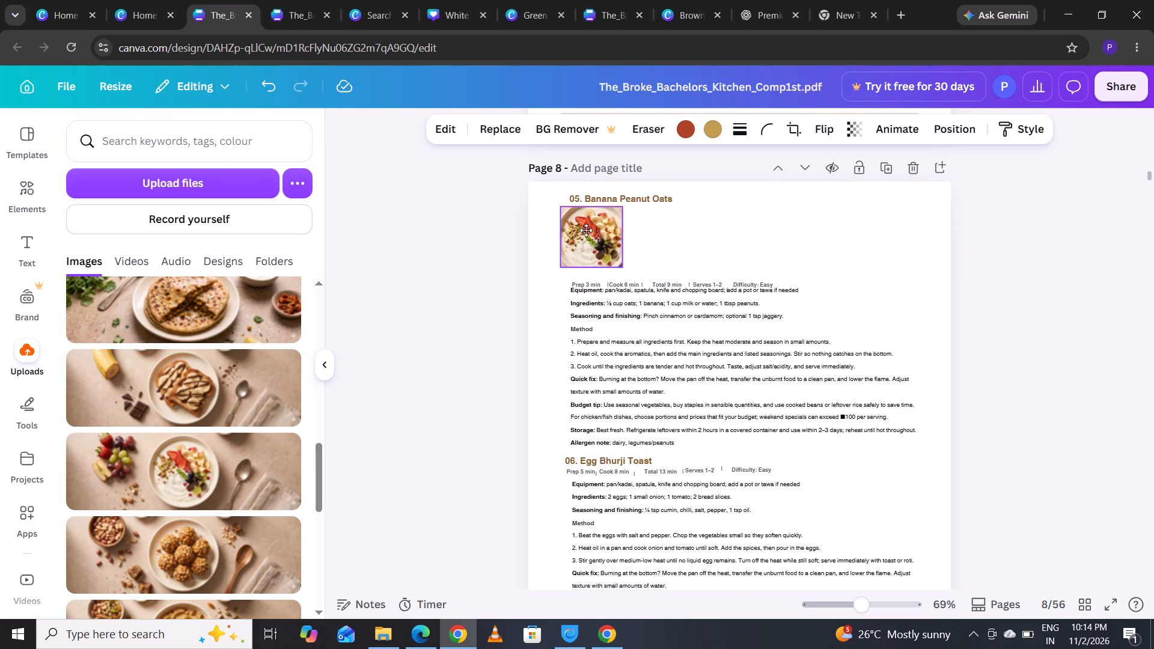
pyautogui.moveTo(586, 230); pyautogui.dragTo(593, 231)
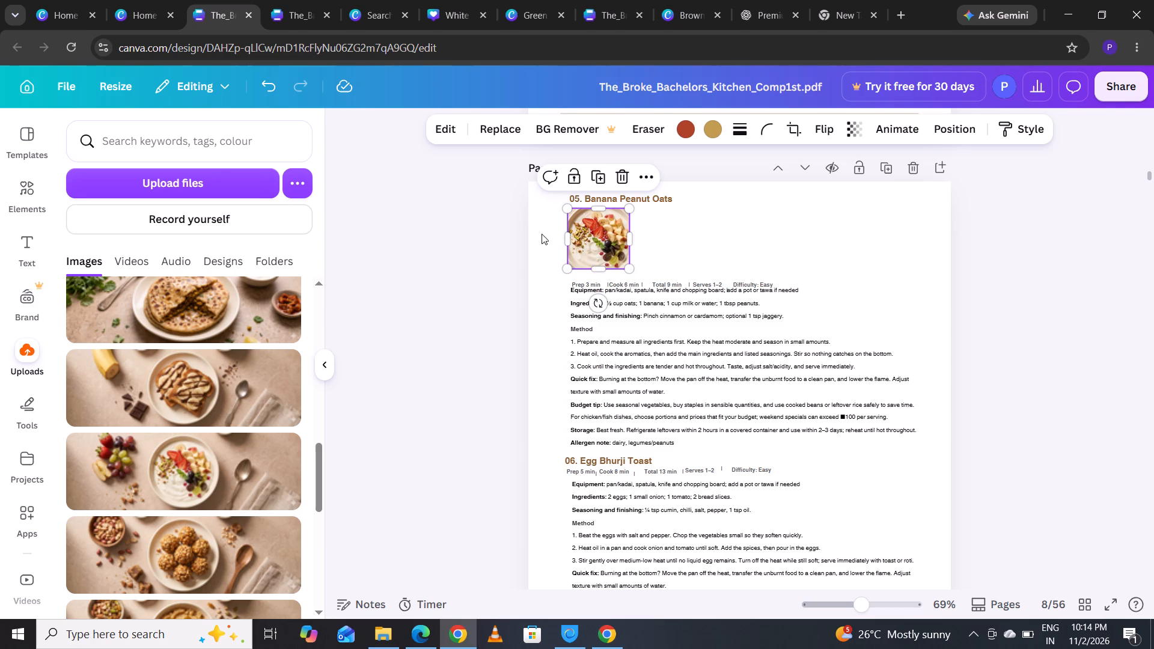
# Add the uploaded banana toast photo to the upper part of page 8 and crop it closely around the plate of toast.
pyautogui.click(211, 408)
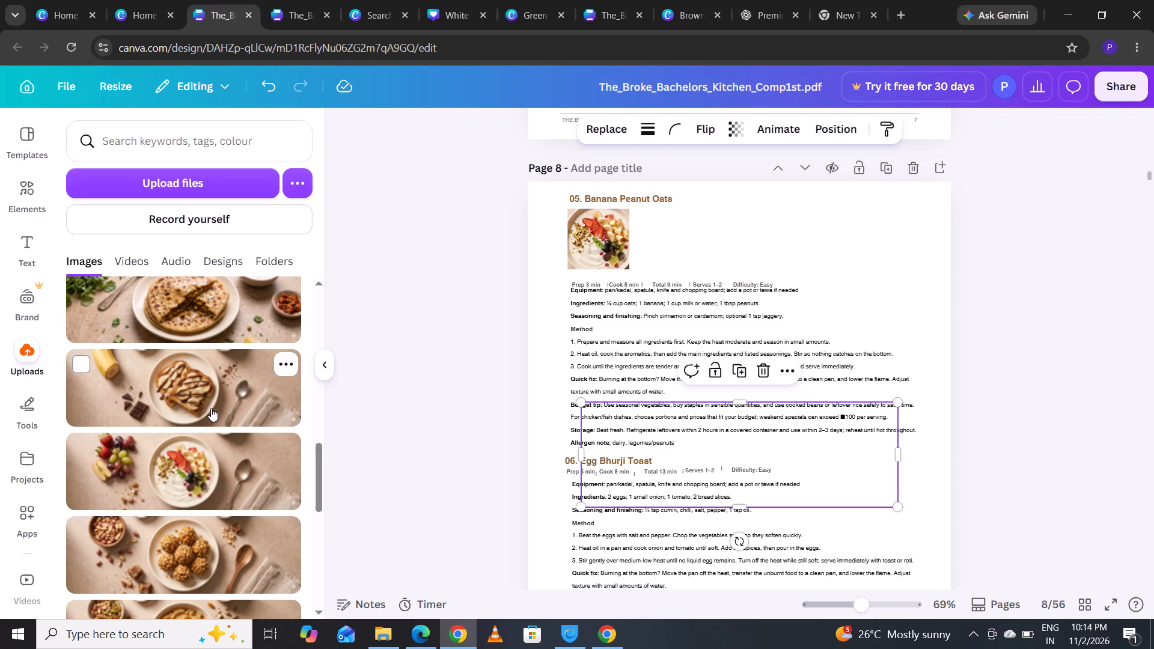
pyautogui.click(792, 452)
pyautogui.moveTo(794, 451); pyautogui.dragTo(821, 372)
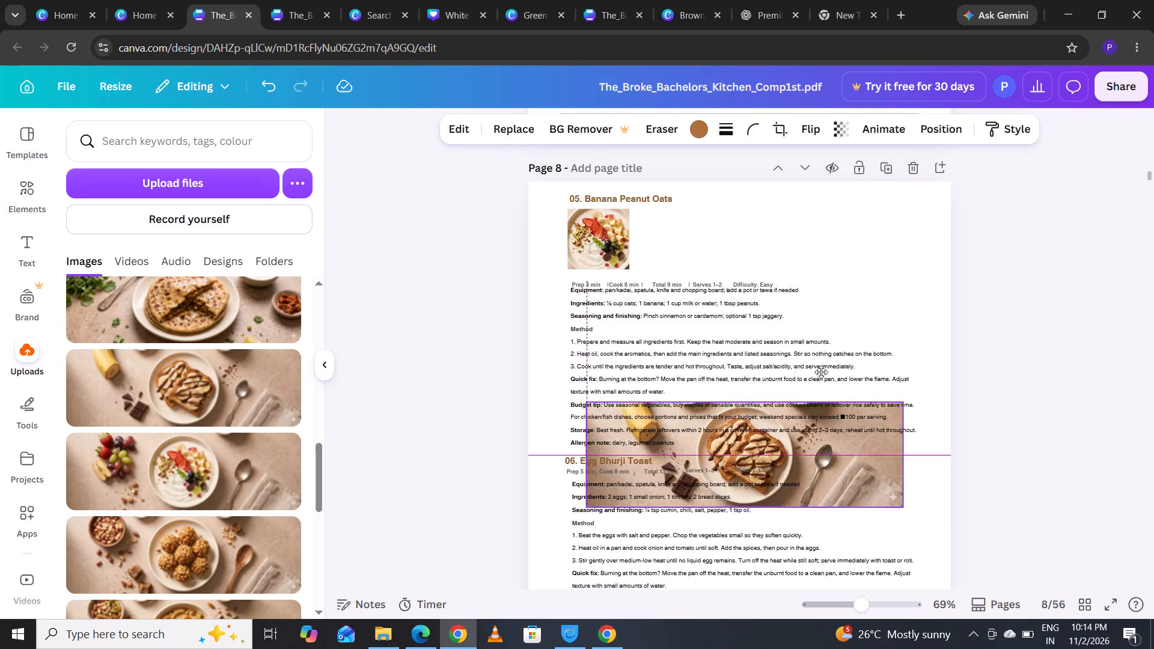
pyautogui.moveTo(821, 372); pyautogui.dragTo(840, 252)
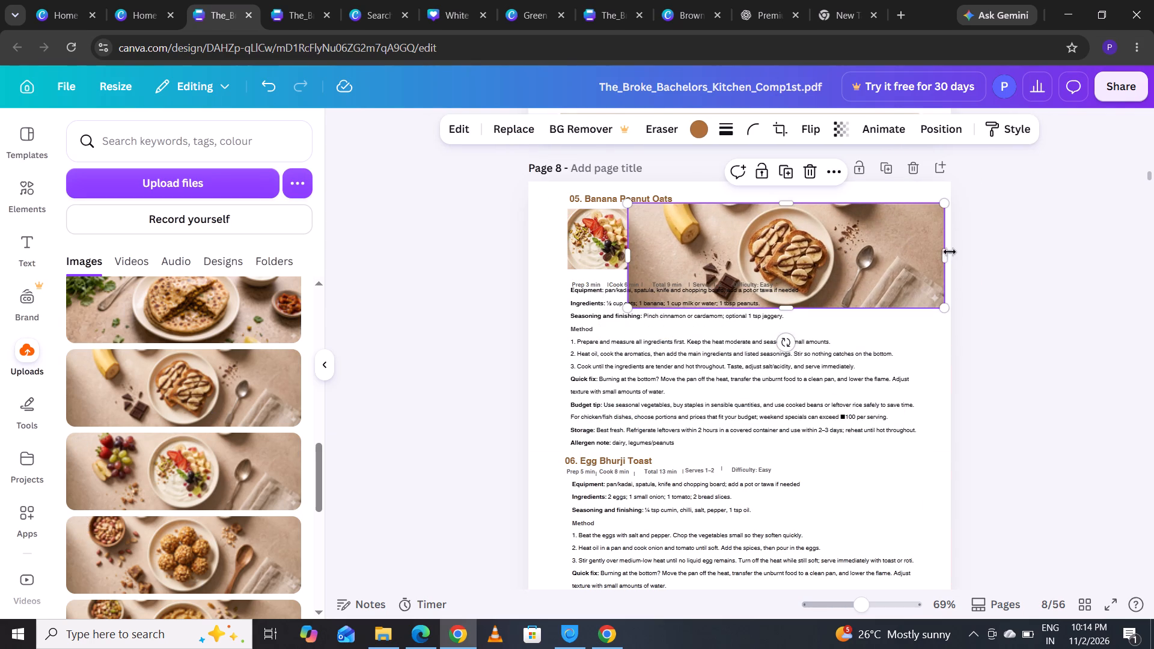
pyautogui.moveTo(946, 253); pyautogui.dragTo(825, 278)
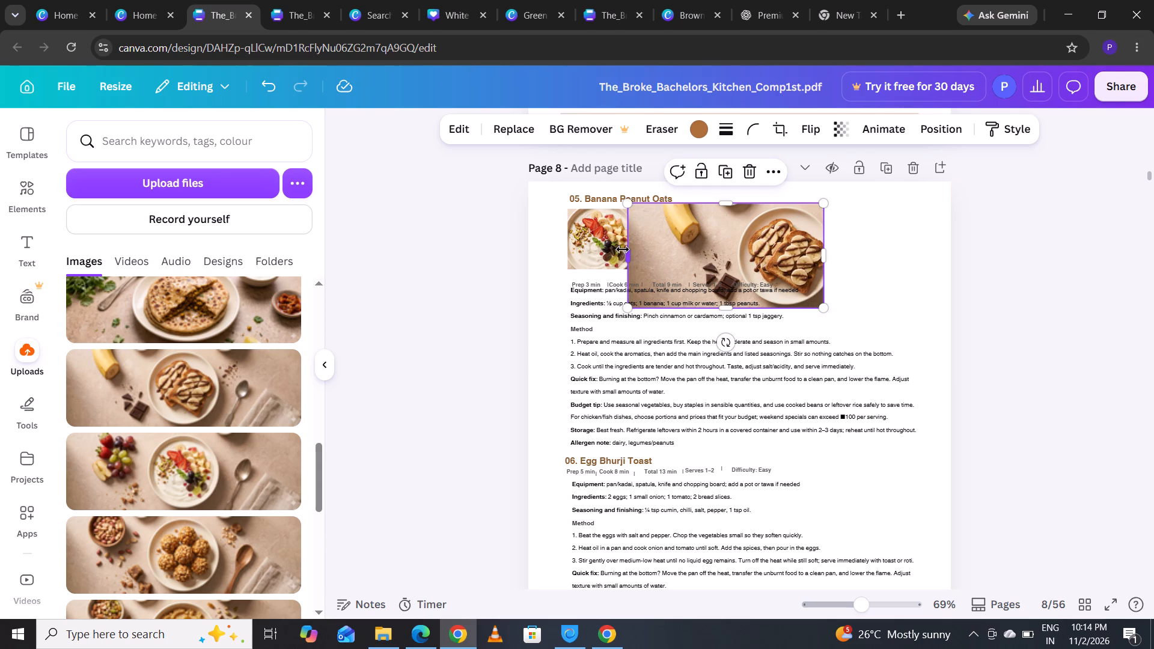
pyautogui.moveTo(623, 249); pyautogui.dragTo(736, 264)
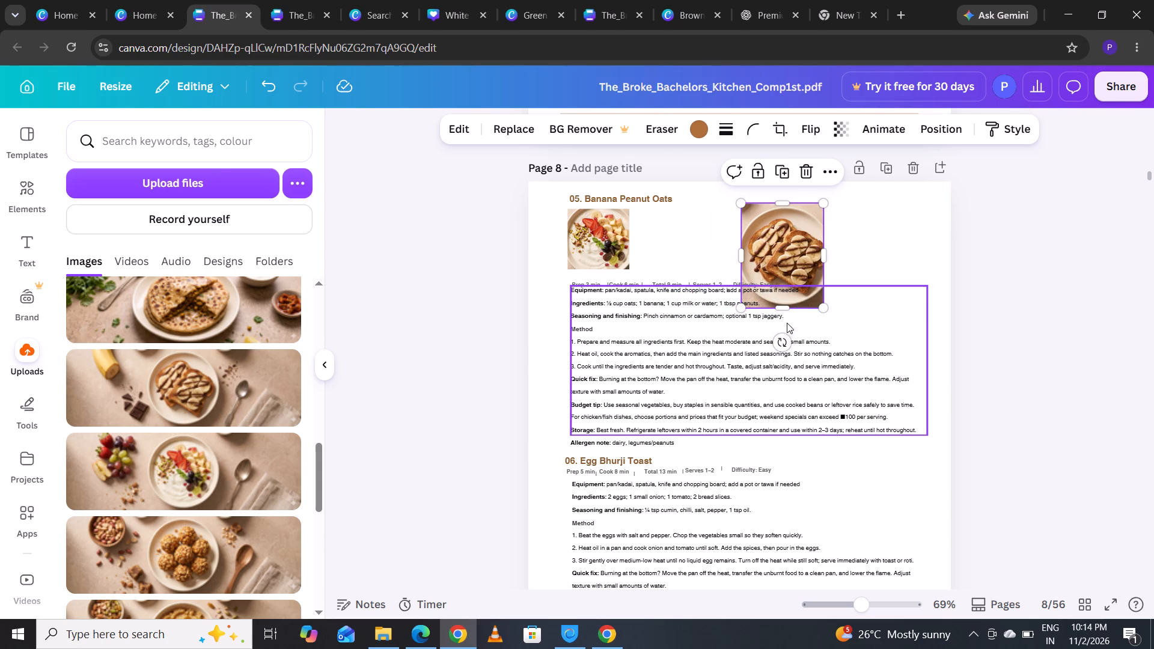
pyautogui.moveTo(786, 308); pyautogui.dragTo(792, 281)
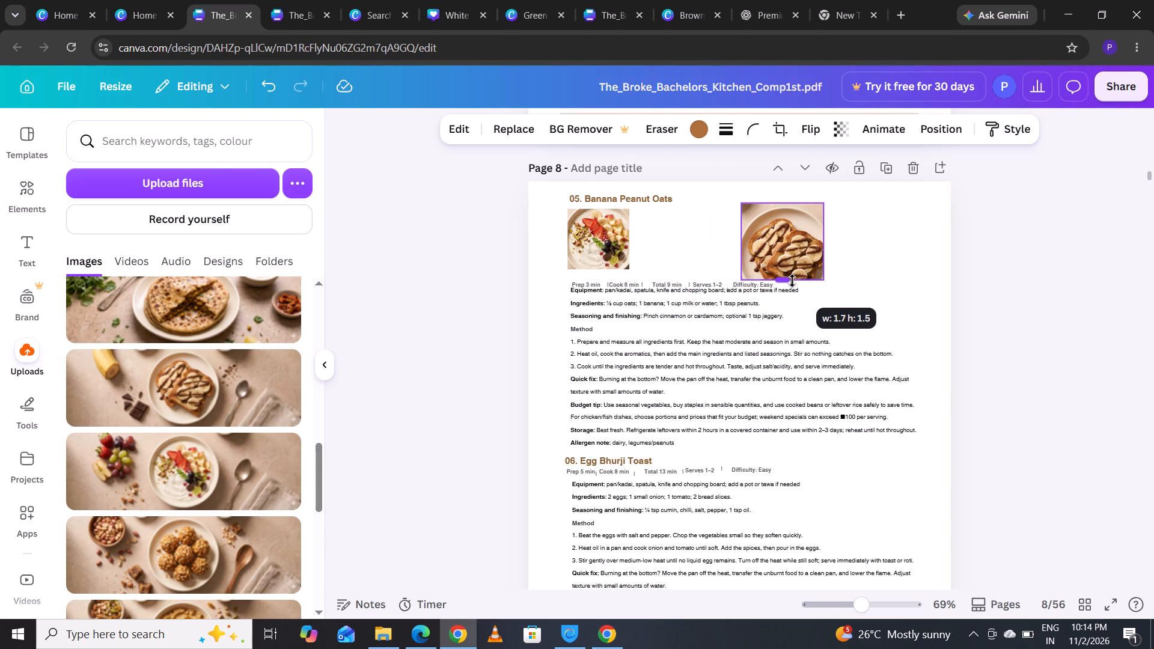
pyautogui.moveTo(792, 281); pyautogui.dragTo(792, 285)
pyautogui.moveTo(784, 204); pyautogui.dragTo(784, 209)
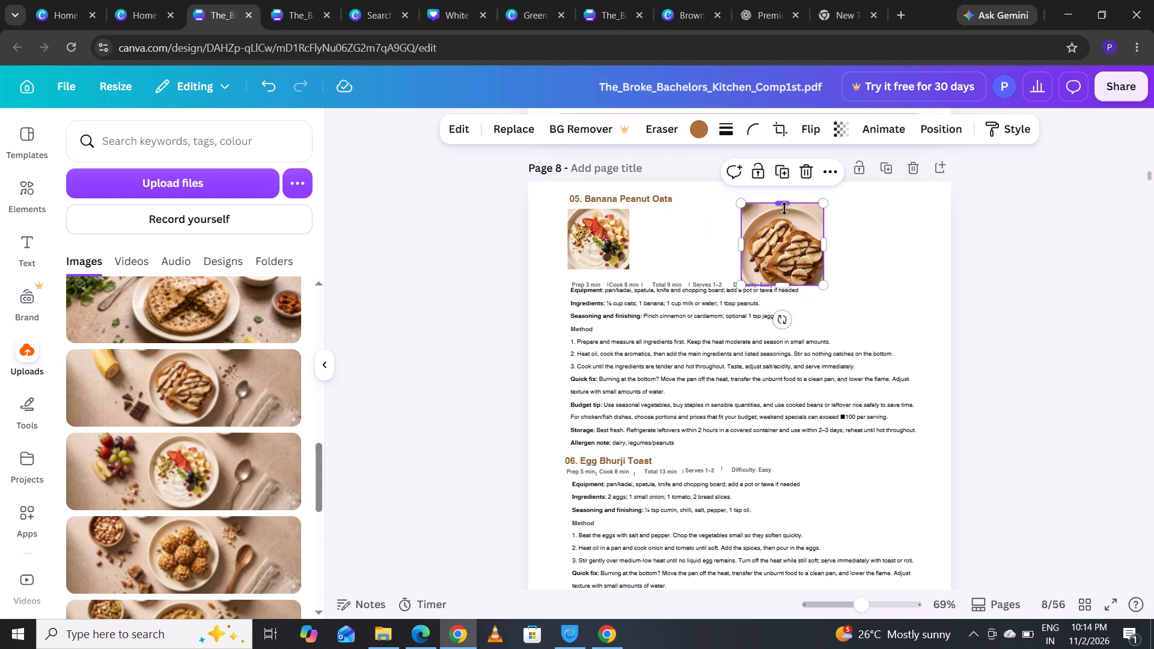
pyautogui.moveTo(784, 209); pyautogui.dragTo(786, 217)
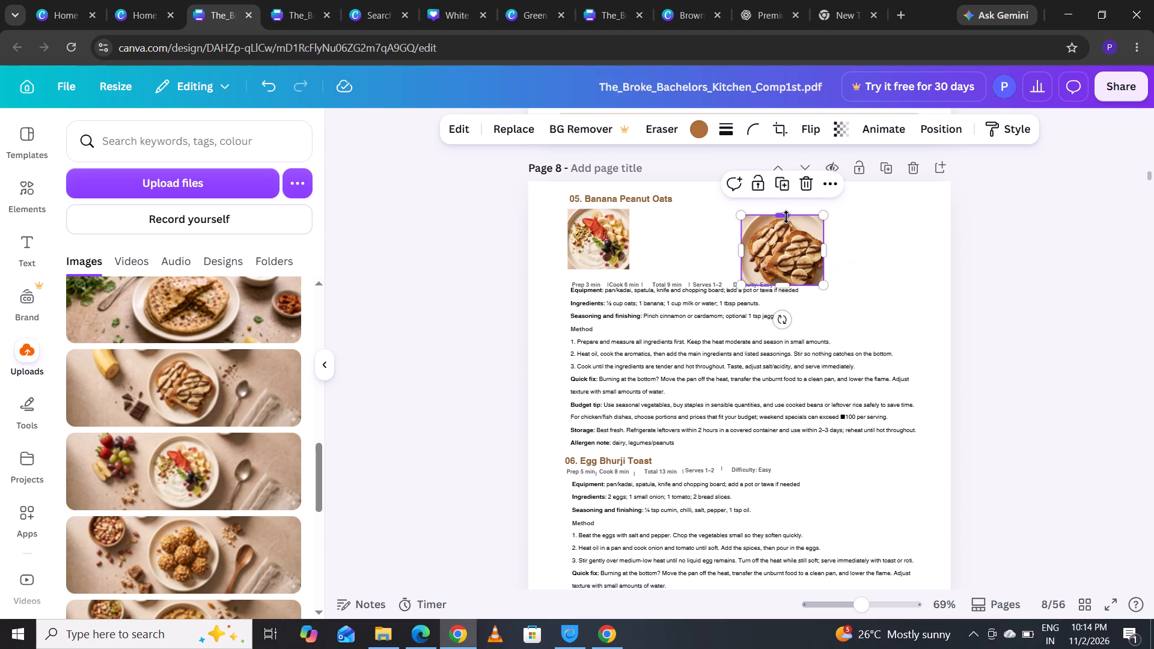
# Shrink the toast photo to roughly the yogurt bowl photo's height and place it flush against that photo's right edge.
pyautogui.moveTo(826, 286); pyautogui.dragTo(826, 285)
pyautogui.moveTo(826, 285); pyautogui.dragTo(820, 273)
pyautogui.moveTo(763, 235); pyautogui.dragTo(743, 225)
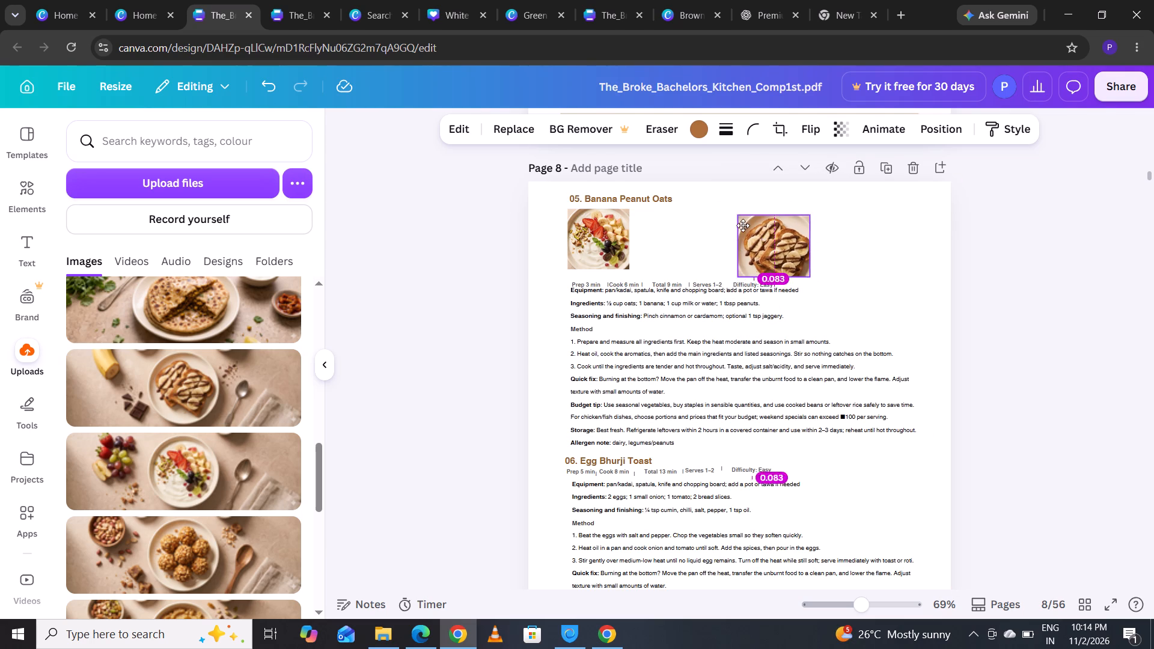
pyautogui.moveTo(743, 225); pyautogui.dragTo(654, 229)
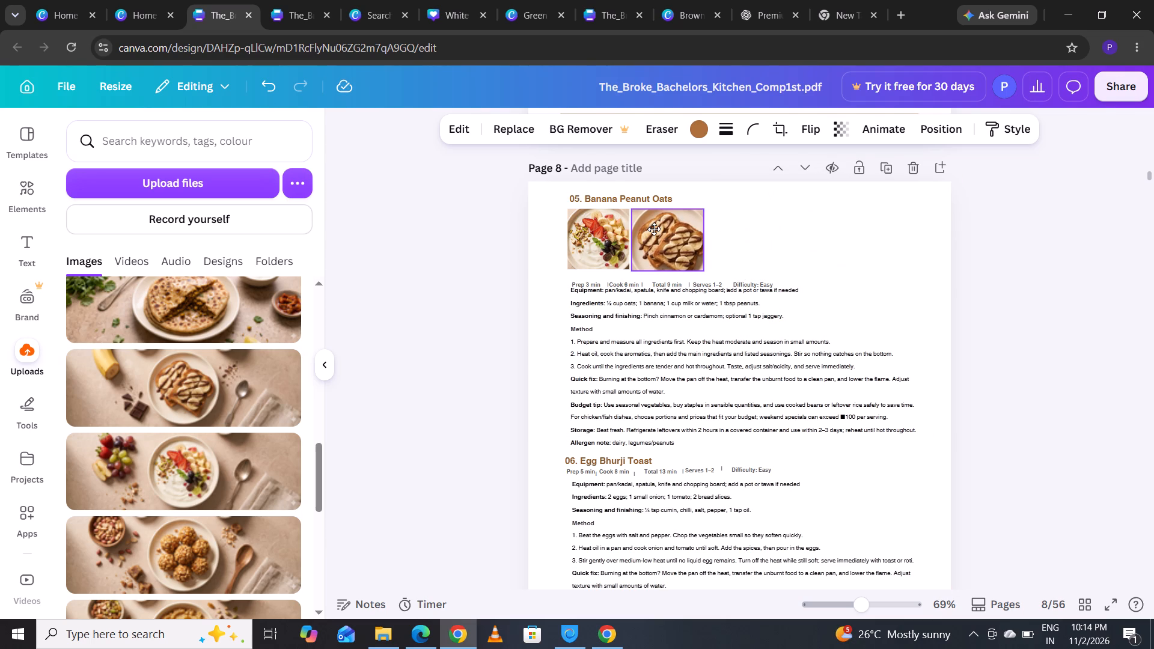
pyautogui.moveTo(654, 229); pyautogui.dragTo(653, 229)
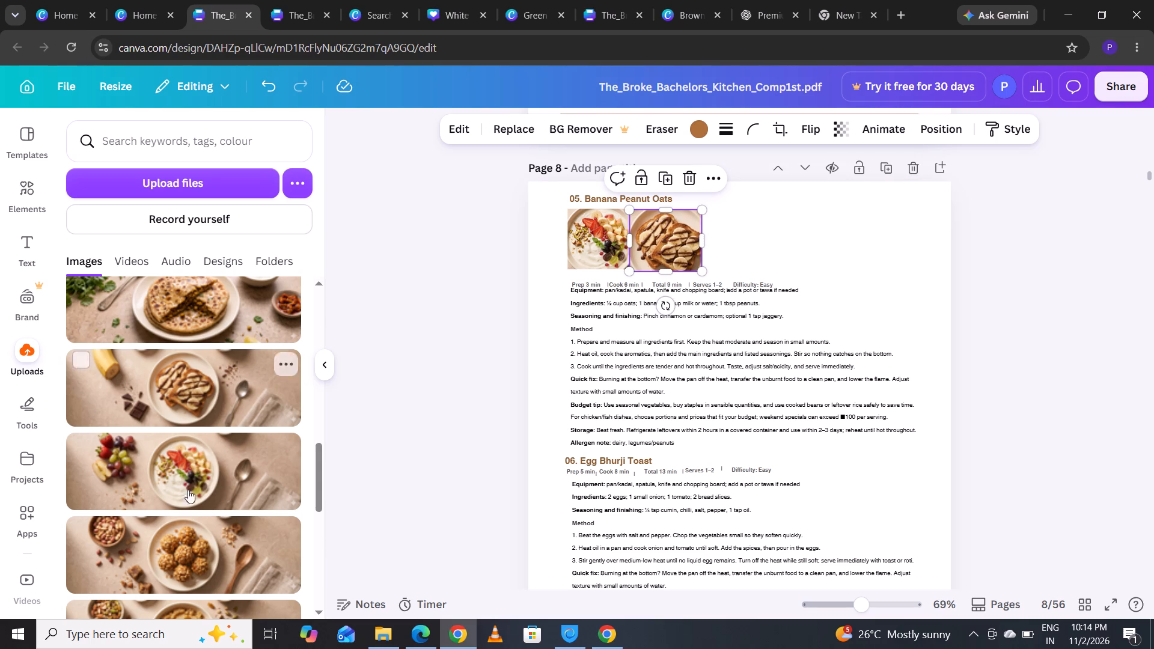
# Add the uploaded peanut balls photo near the top of page 8 and crop it on all sides around the plate.
pyautogui.moveTo(192, 577); pyautogui.dragTo(814, 245)
pyautogui.moveTo(1007, 245); pyautogui.dragTo(912, 243)
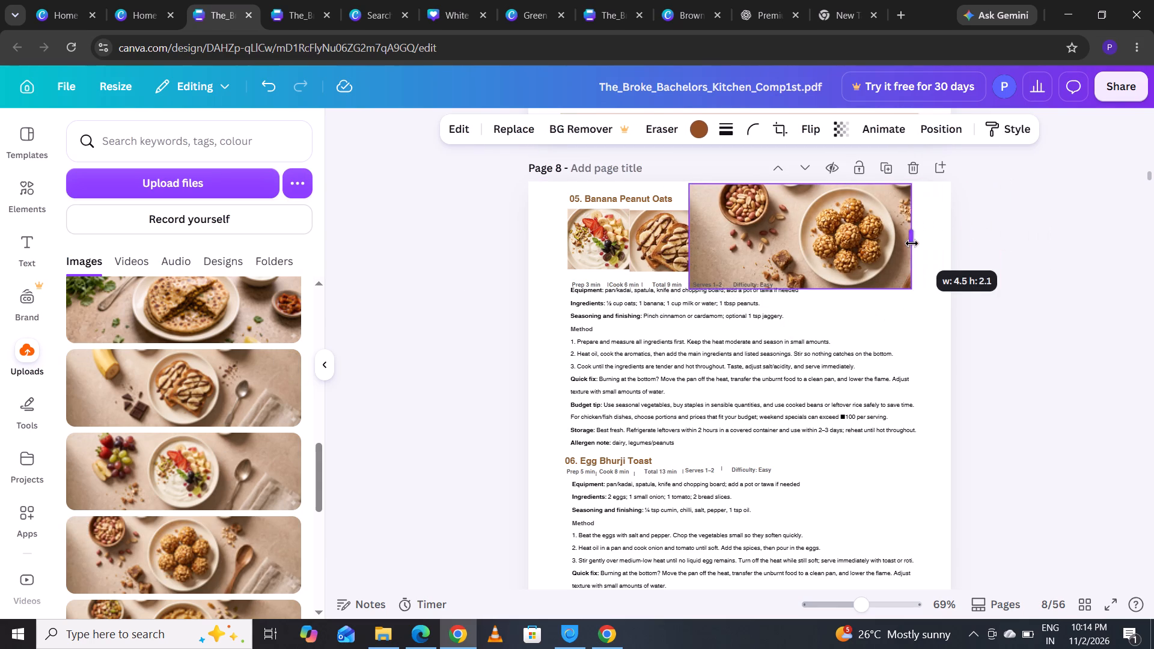
pyautogui.moveTo(912, 243); pyautogui.dragTo(892, 244)
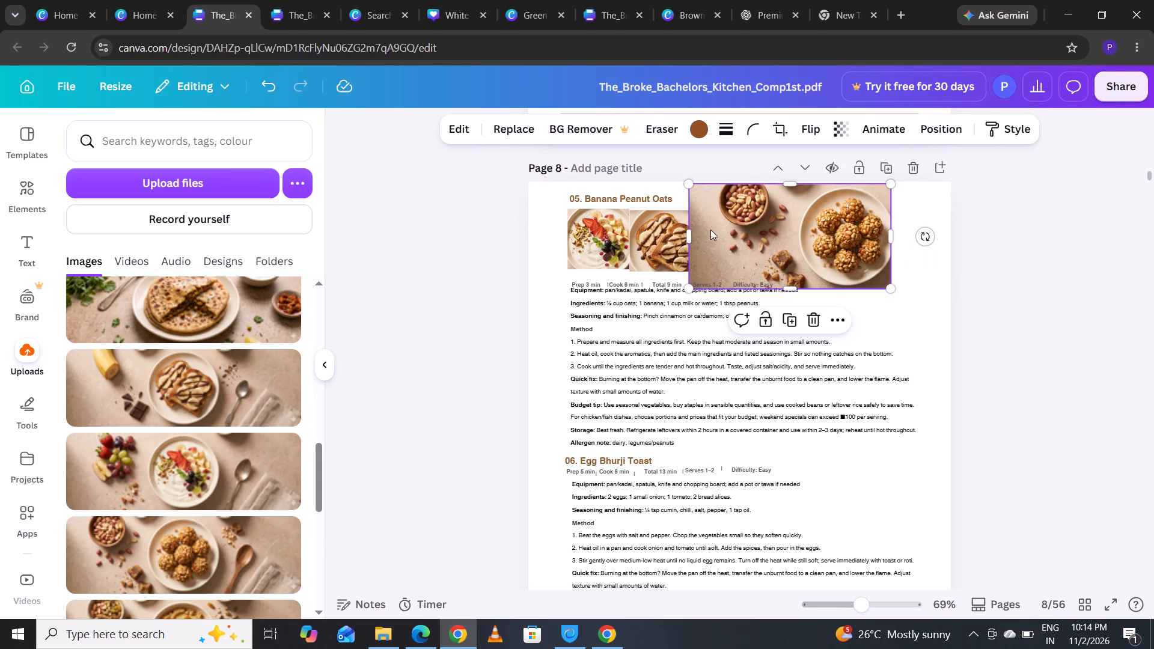
pyautogui.moveTo(691, 233); pyautogui.dragTo(806, 237)
pyautogui.click(806, 237)
pyautogui.moveTo(853, 184); pyautogui.dragTo(853, 195)
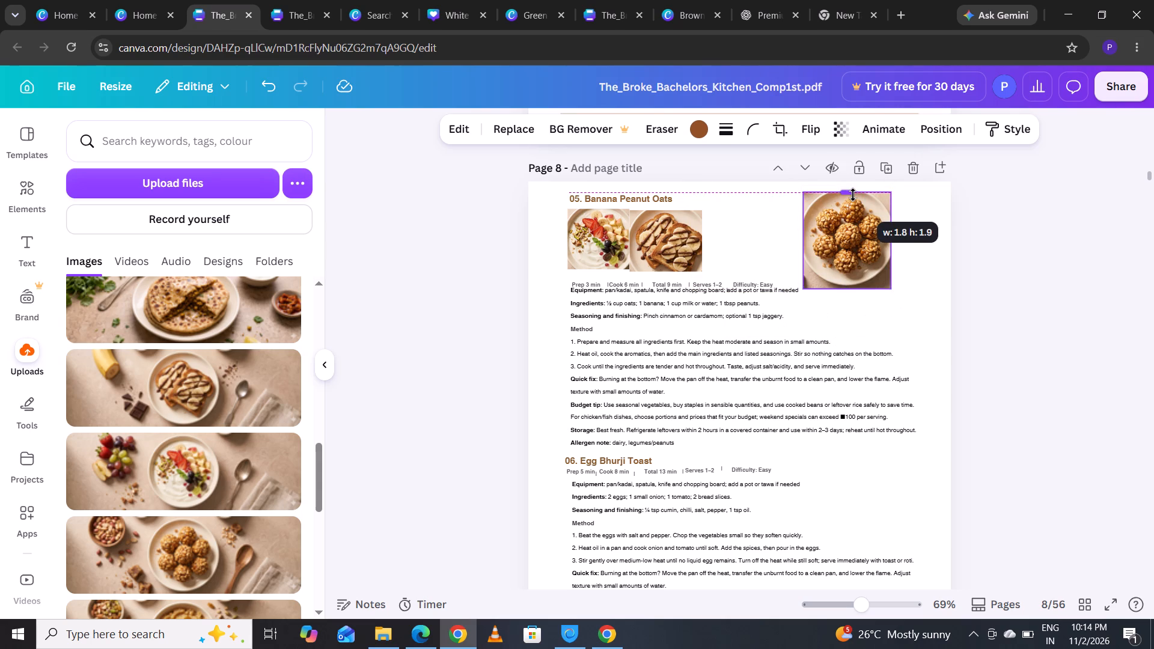
pyautogui.moveTo(853, 195); pyautogui.dragTo(853, 197)
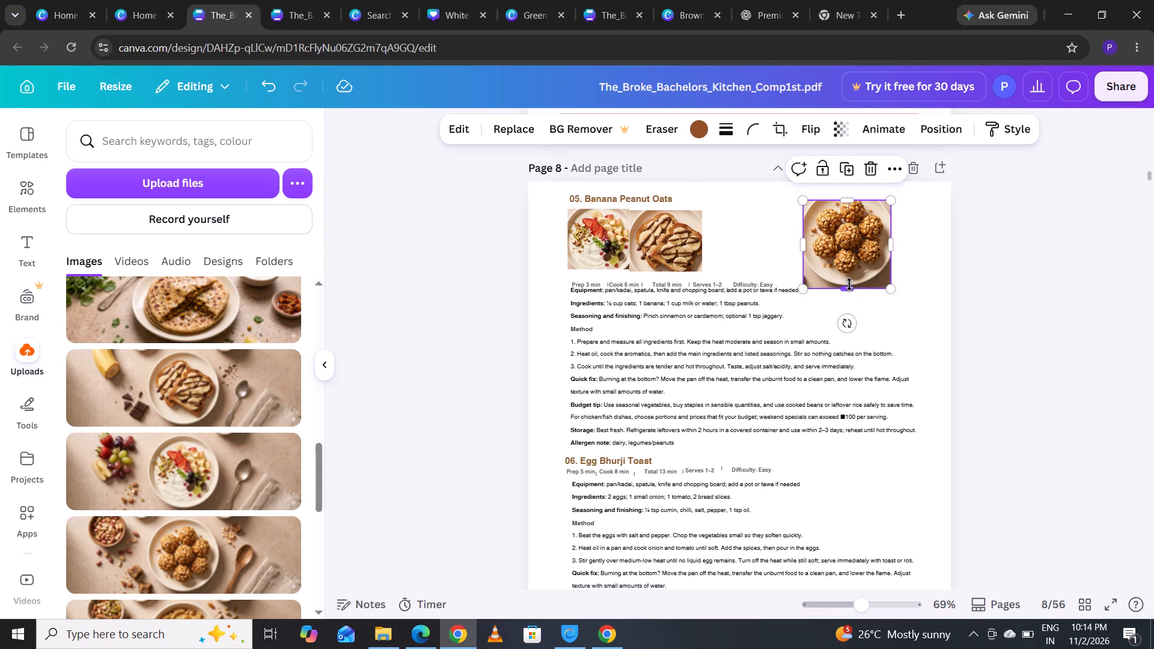
pyautogui.moveTo(849, 284); pyautogui.dragTo(849, 261)
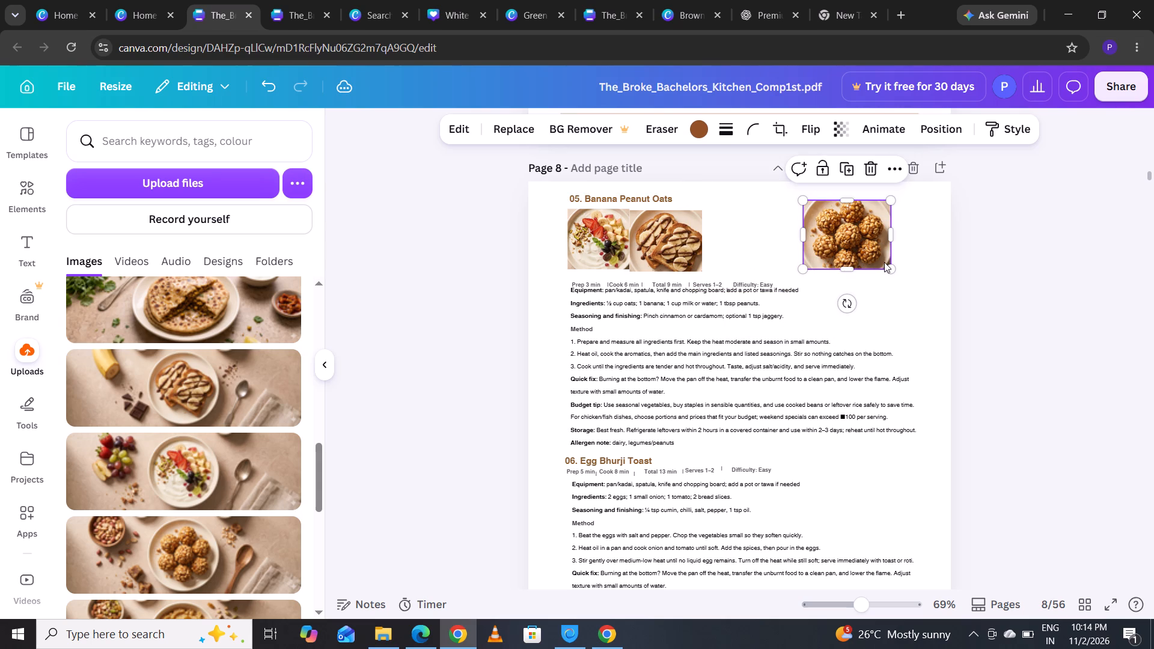
# Shrink the peanut balls photo to match the row height and set it flush against the toast photo's right edge.
pyautogui.click(884, 262)
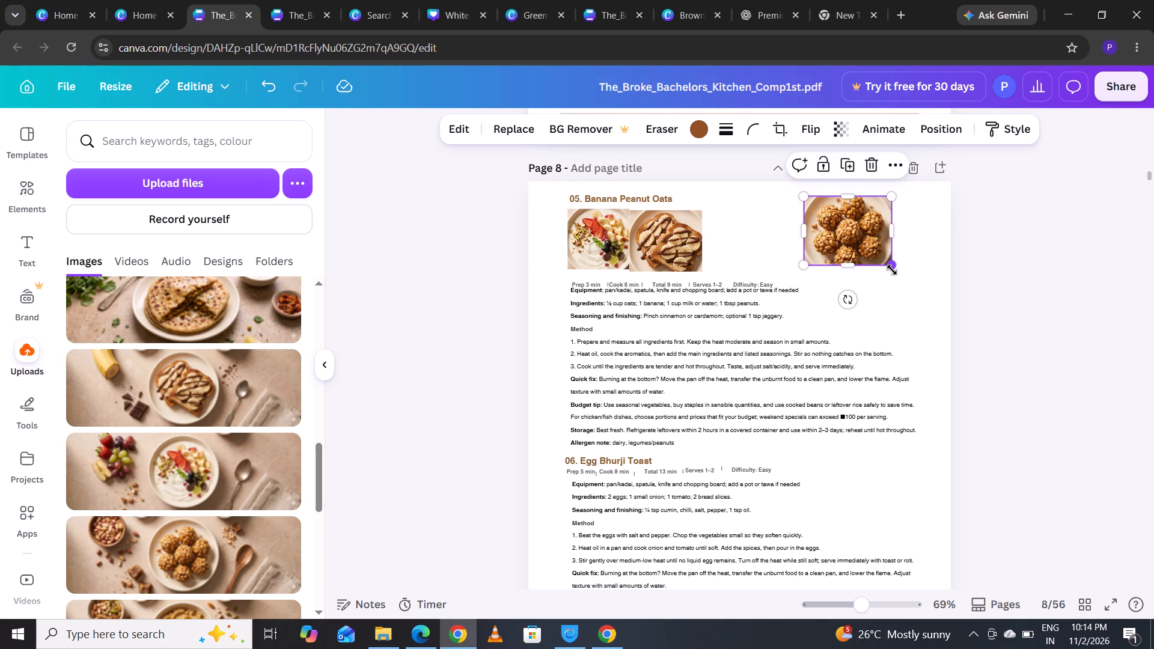
pyautogui.moveTo(892, 270); pyautogui.dragTo(878, 260)
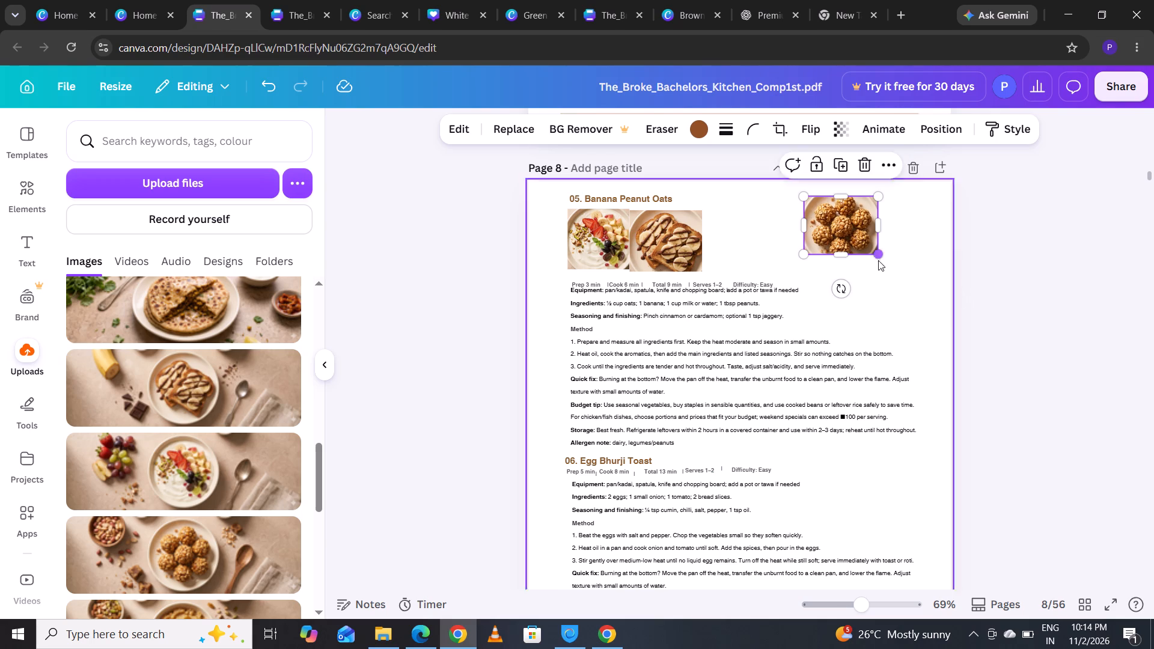
pyautogui.moveTo(857, 236); pyautogui.dragTo(759, 248)
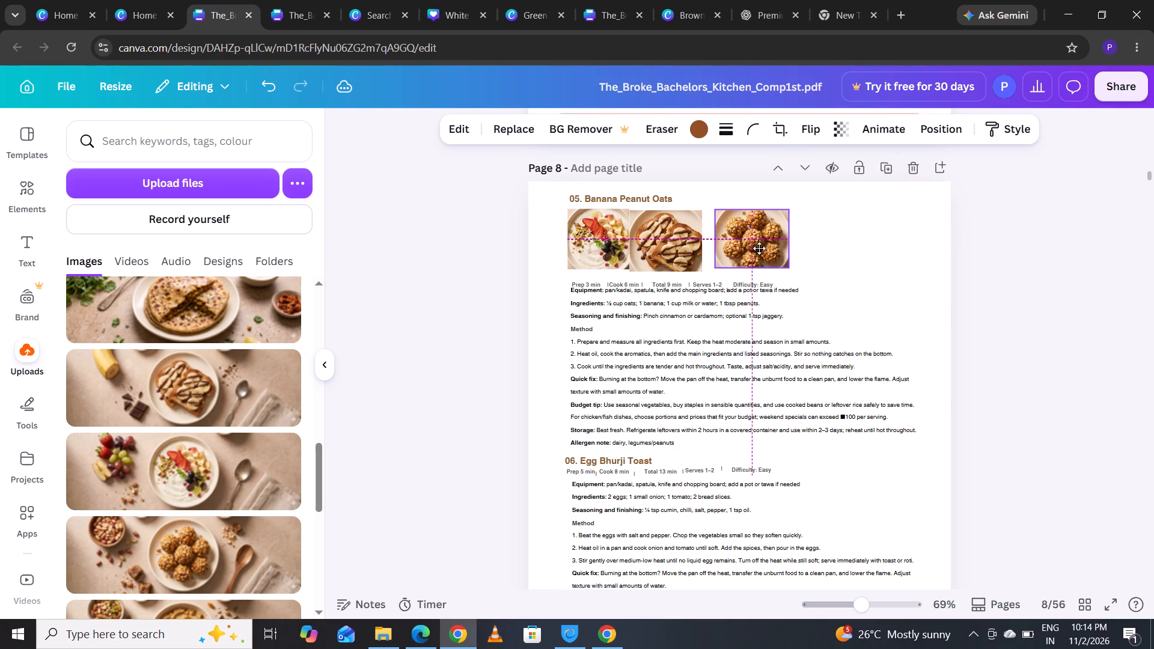
pyautogui.moveTo(759, 248); pyautogui.dragTo(757, 249)
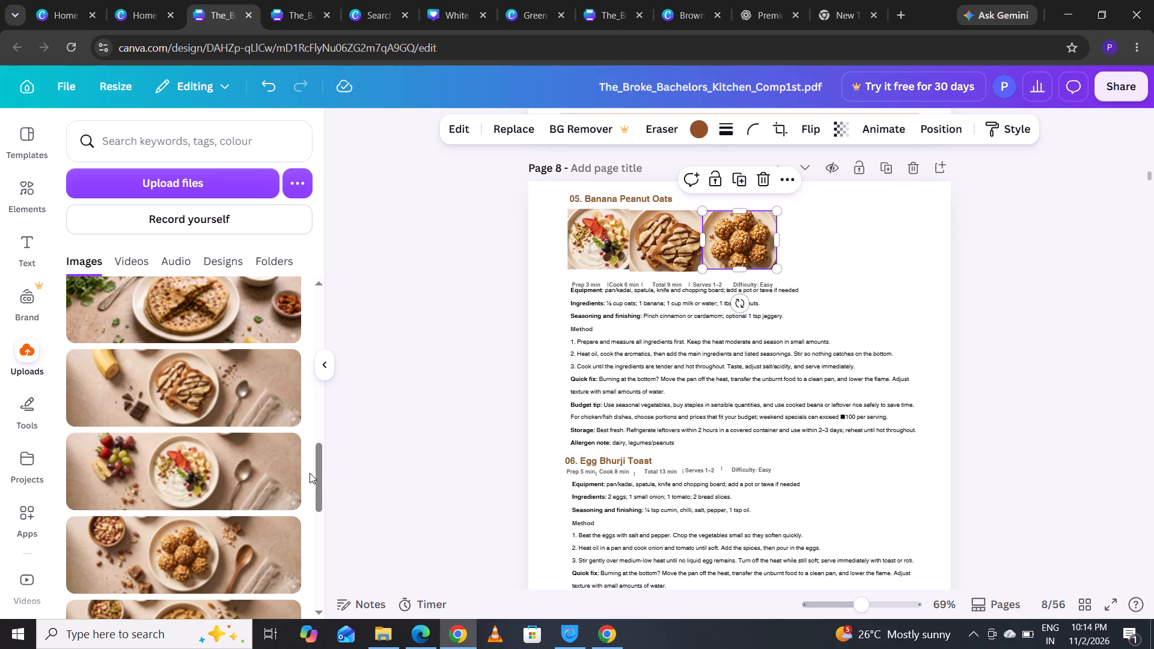
# Add the uploaded photo of the nut-topped porridge bowl to page 8 and crop it on all sides around the bowl.
pyautogui.moveTo(317, 473); pyautogui.dragTo(310, 525)
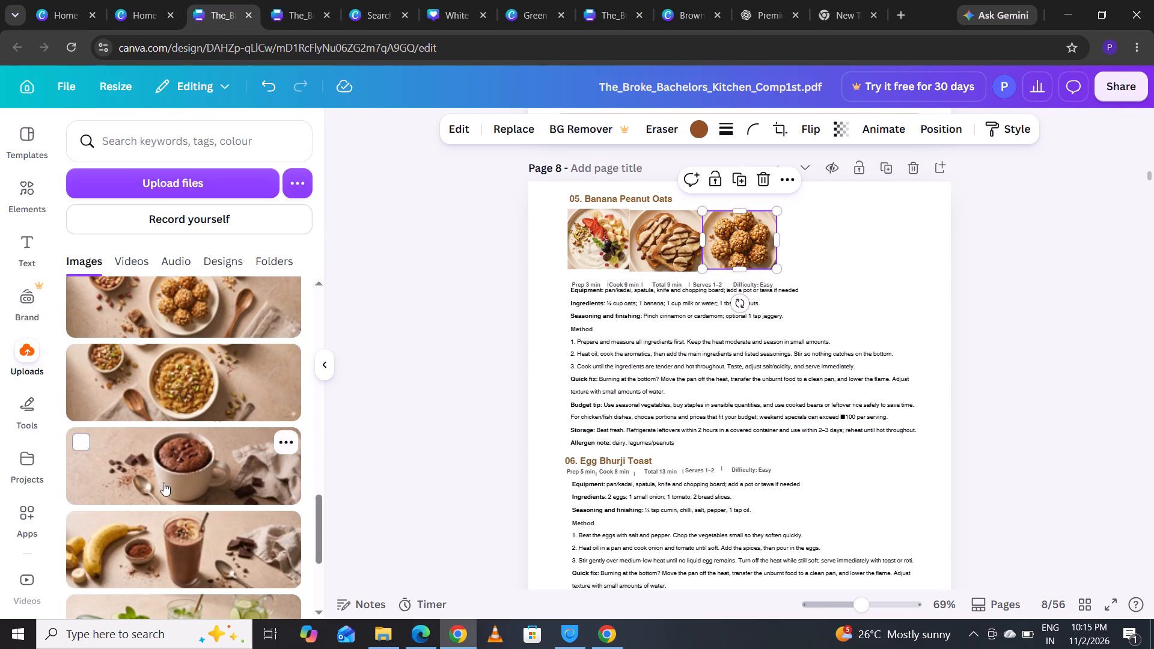
pyautogui.moveTo(206, 395); pyautogui.dragTo(644, 374)
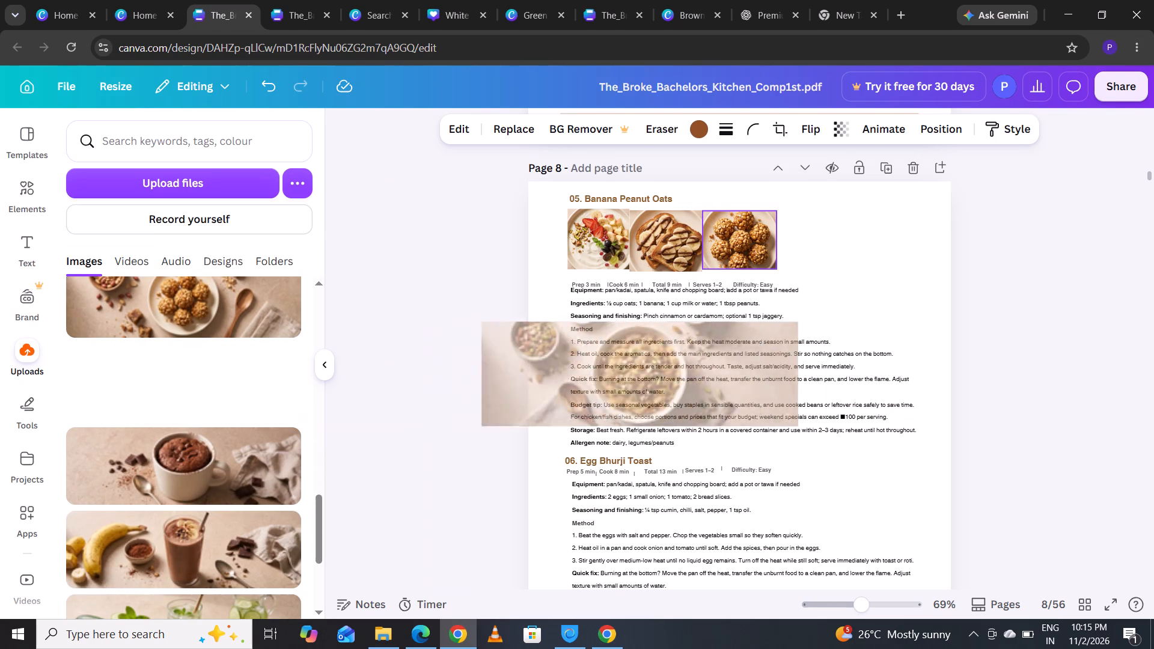
pyautogui.moveTo(644, 374); pyautogui.dragTo(671, 375)
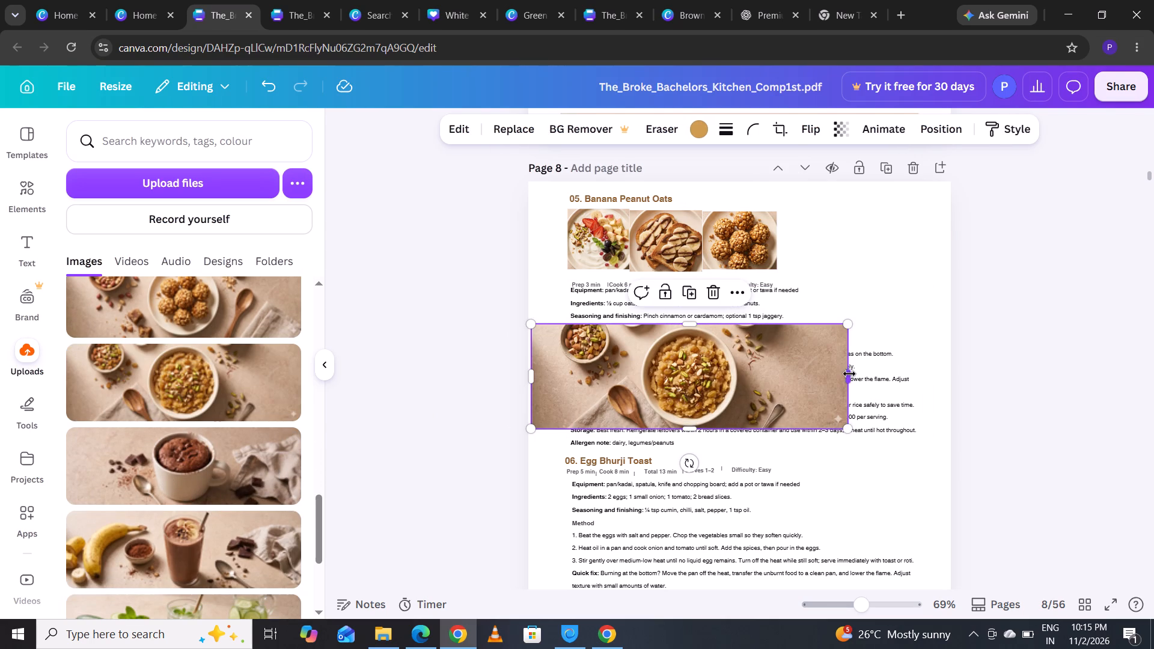
pyautogui.moveTo(849, 374); pyautogui.dragTo(733, 373)
pyautogui.moveTo(534, 379); pyautogui.dragTo(644, 384)
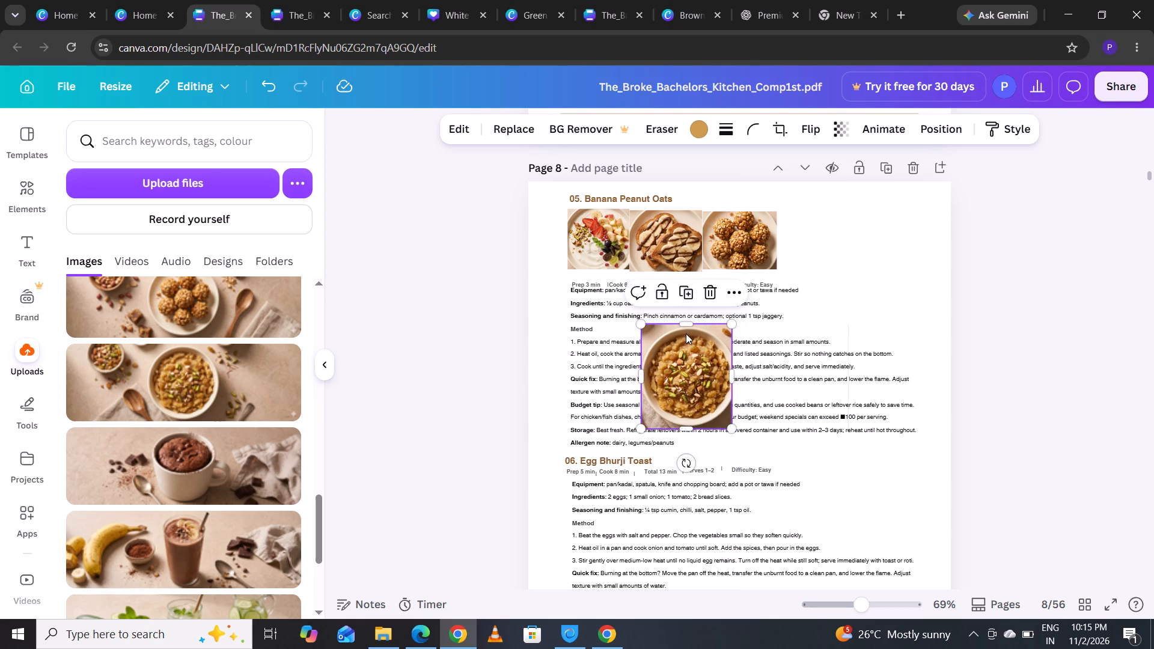
pyautogui.moveTo(686, 326); pyautogui.dragTo(686, 335)
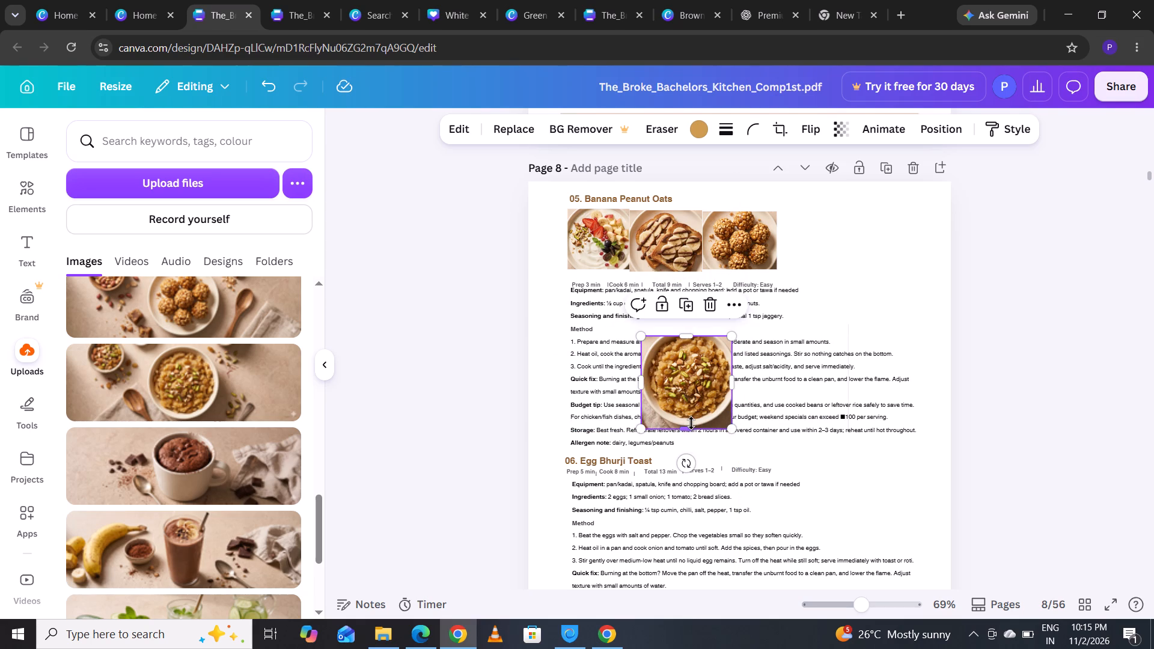
pyautogui.moveTo(691, 423); pyautogui.dragTo(692, 404)
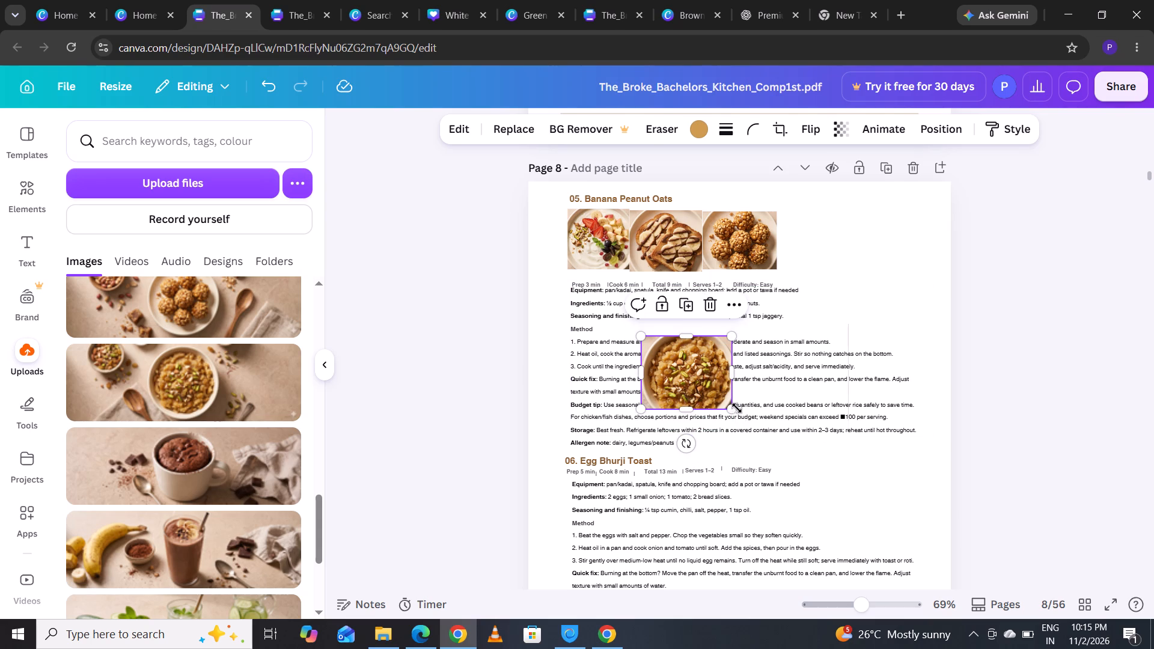
# Shrink the porridge bowl photo to match the row height and set it flush against the peanut balls photo's right edge.
pyautogui.moveTo(734, 405); pyautogui.dragTo(724, 392)
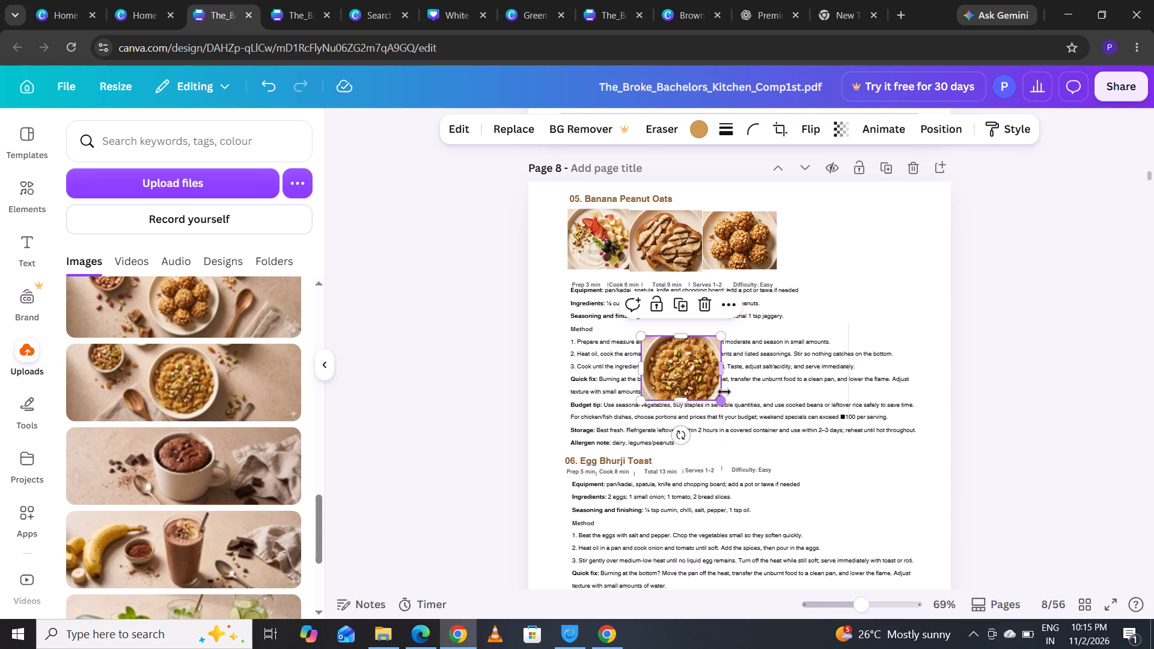
pyautogui.moveTo(689, 372); pyautogui.dragTo(847, 238)
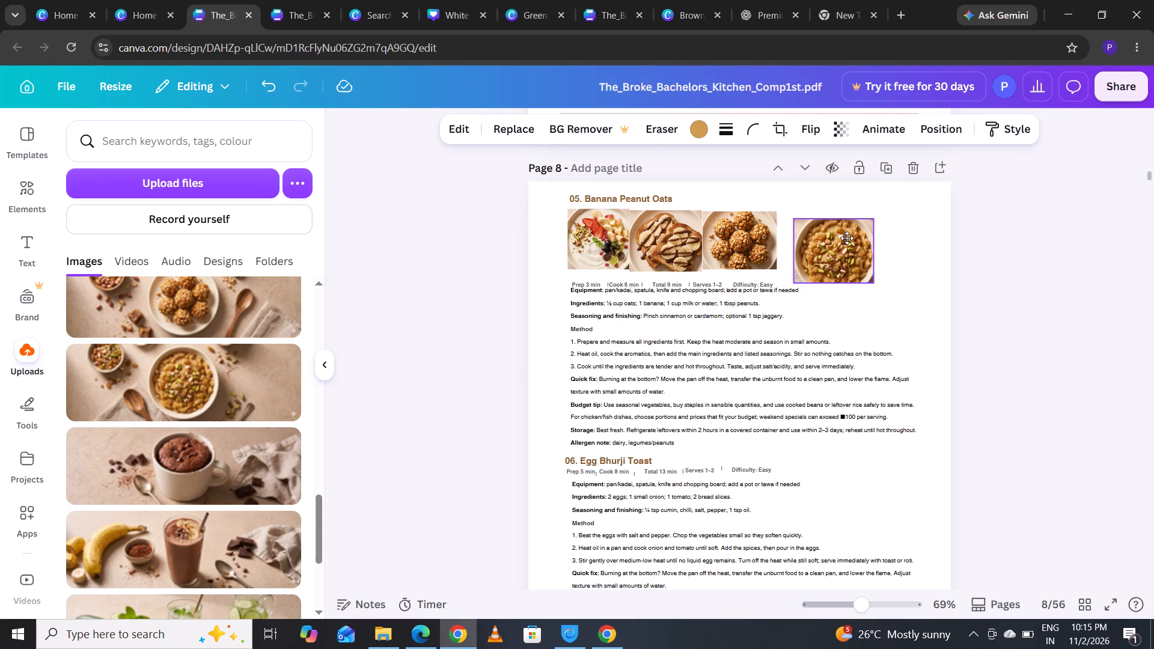
pyautogui.moveTo(847, 238); pyautogui.dragTo(826, 244)
pyautogui.moveTo(857, 270); pyautogui.dragTo(856, 268)
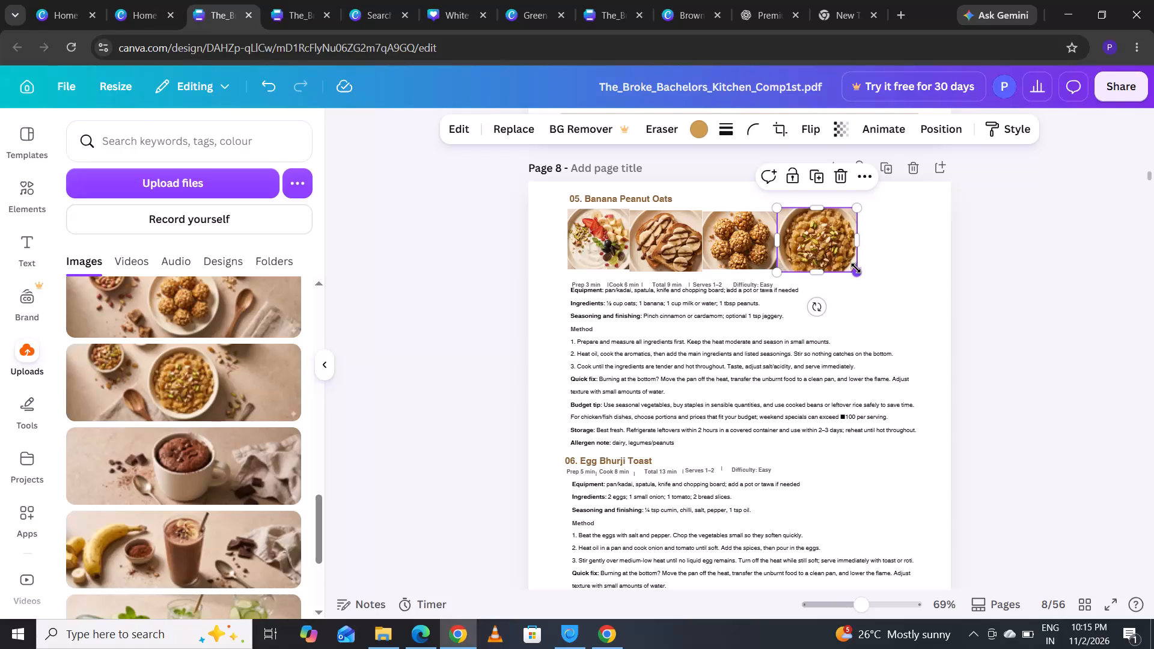
pyautogui.moveTo(856, 268); pyautogui.dragTo(856, 260)
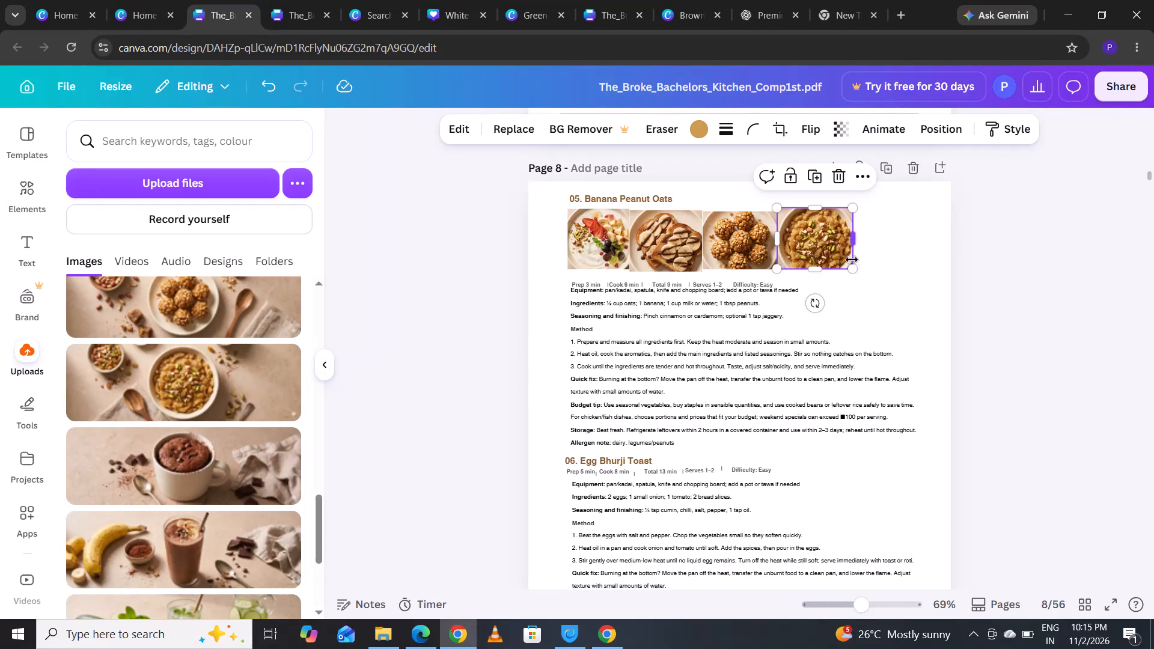
pyautogui.click(808, 231)
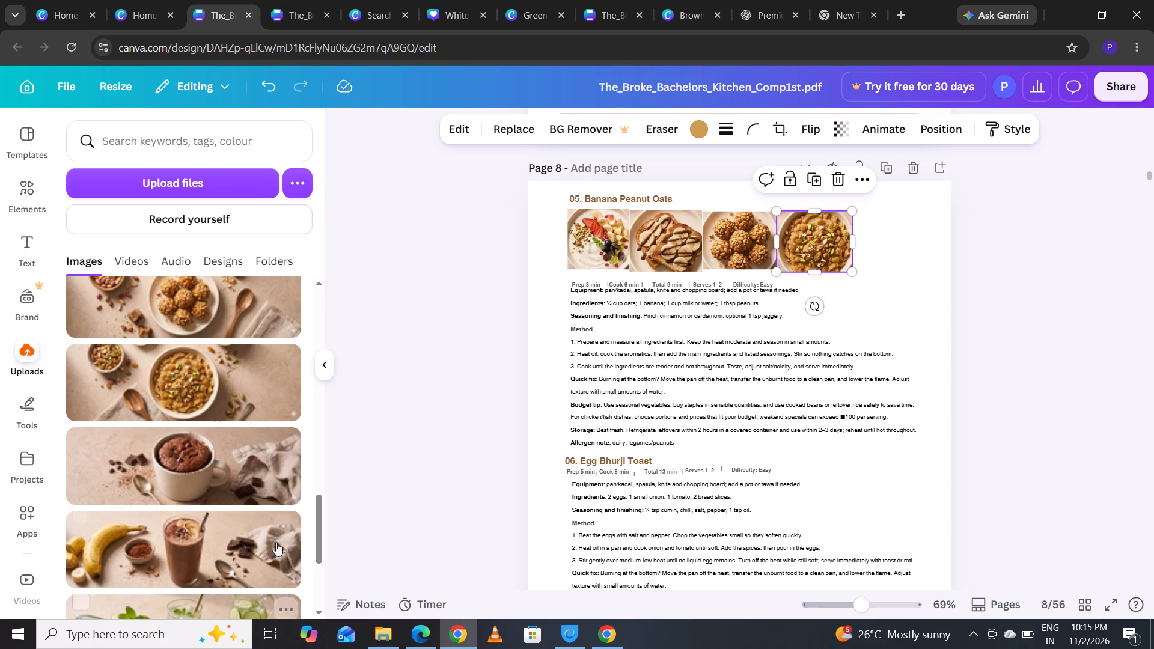
# Add the uploaded chocolate mug cake photo to page 8 and crop it on all sides around the mug.
pyautogui.moveTo(139, 476); pyautogui.dragTo(668, 463)
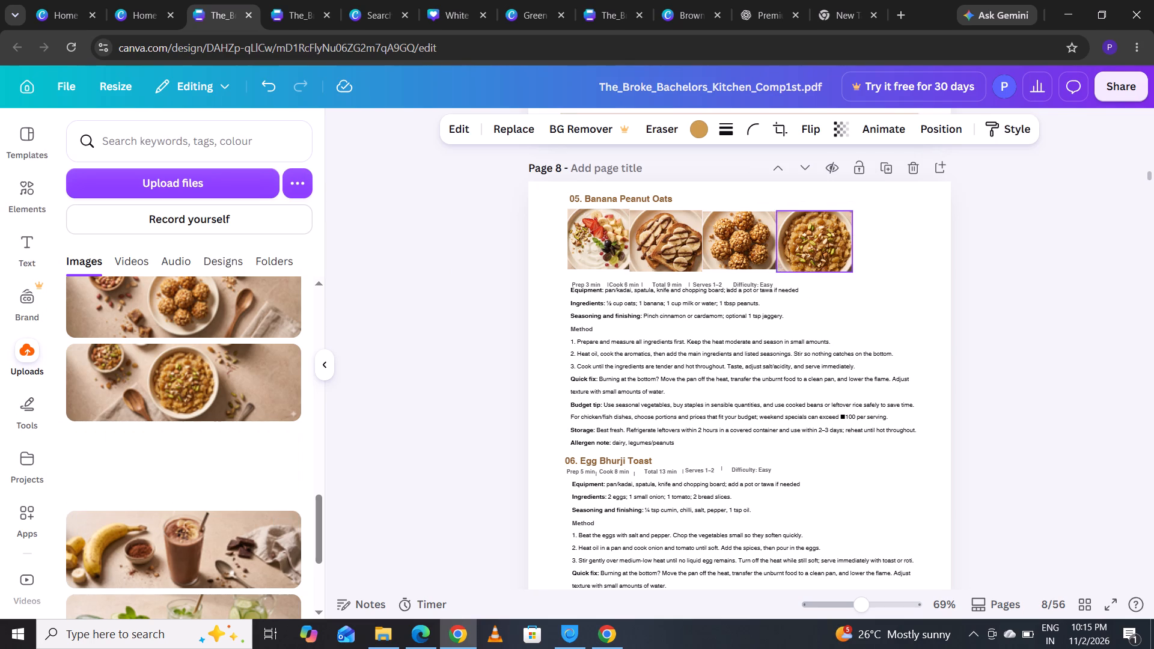
pyautogui.moveTo(668, 463); pyautogui.dragTo(682, 362)
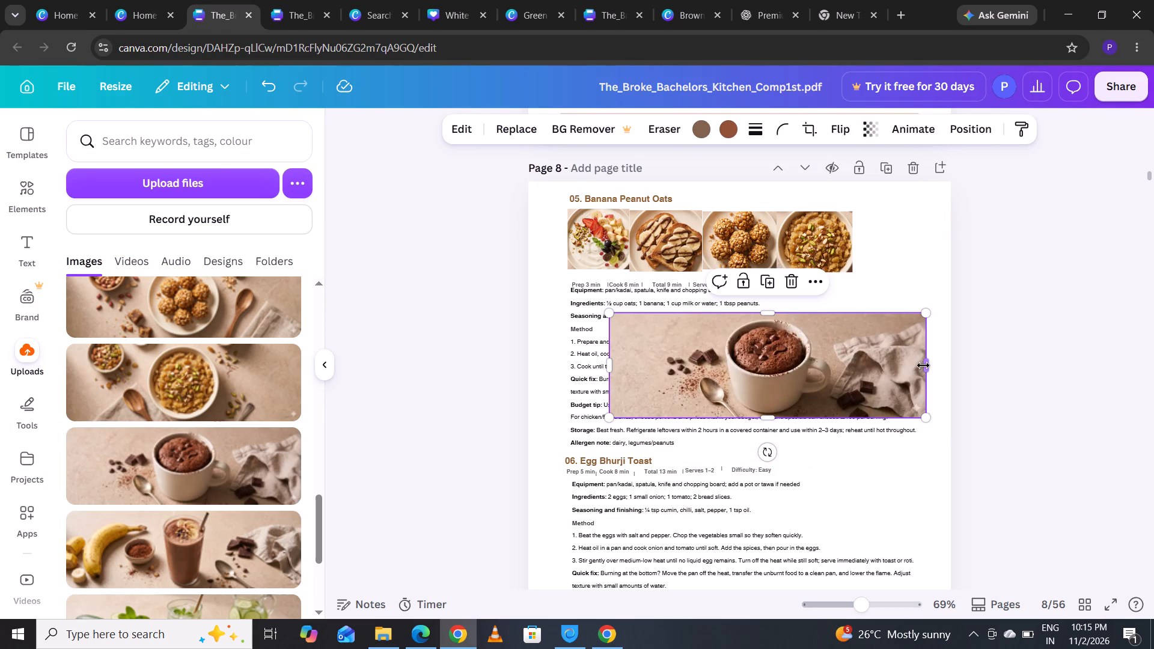
pyautogui.moveTo(923, 365); pyautogui.dragTo(804, 368)
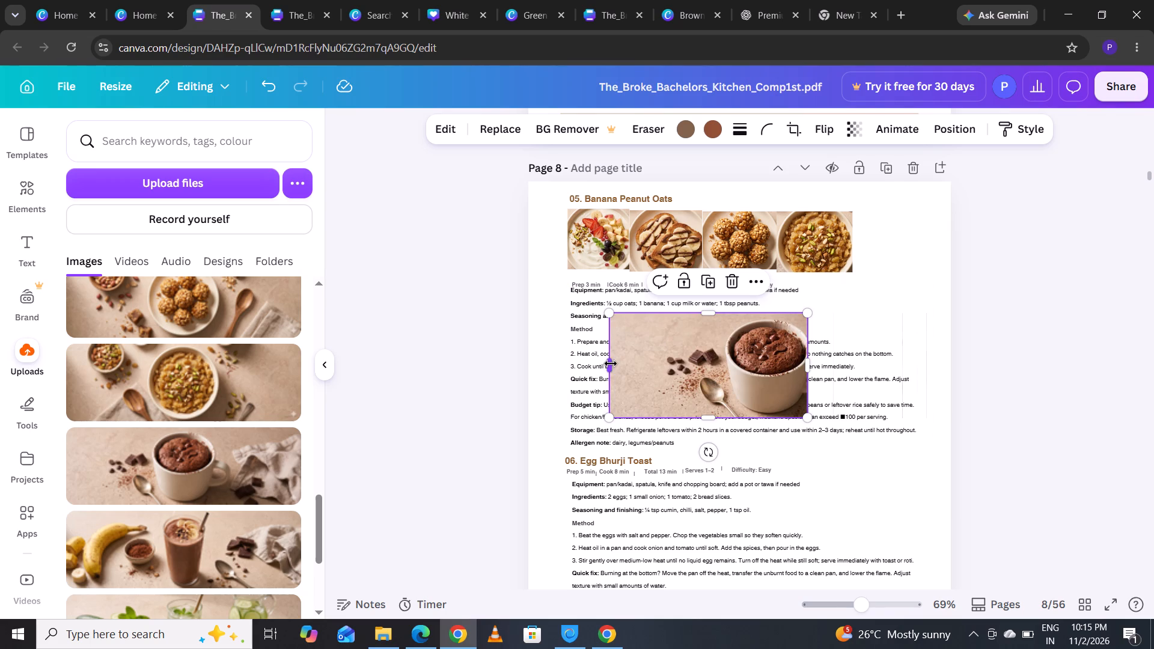
pyautogui.moveTo(611, 364); pyautogui.dragTo(726, 370)
pyautogui.moveTo(763, 416); pyautogui.dragTo(766, 401)
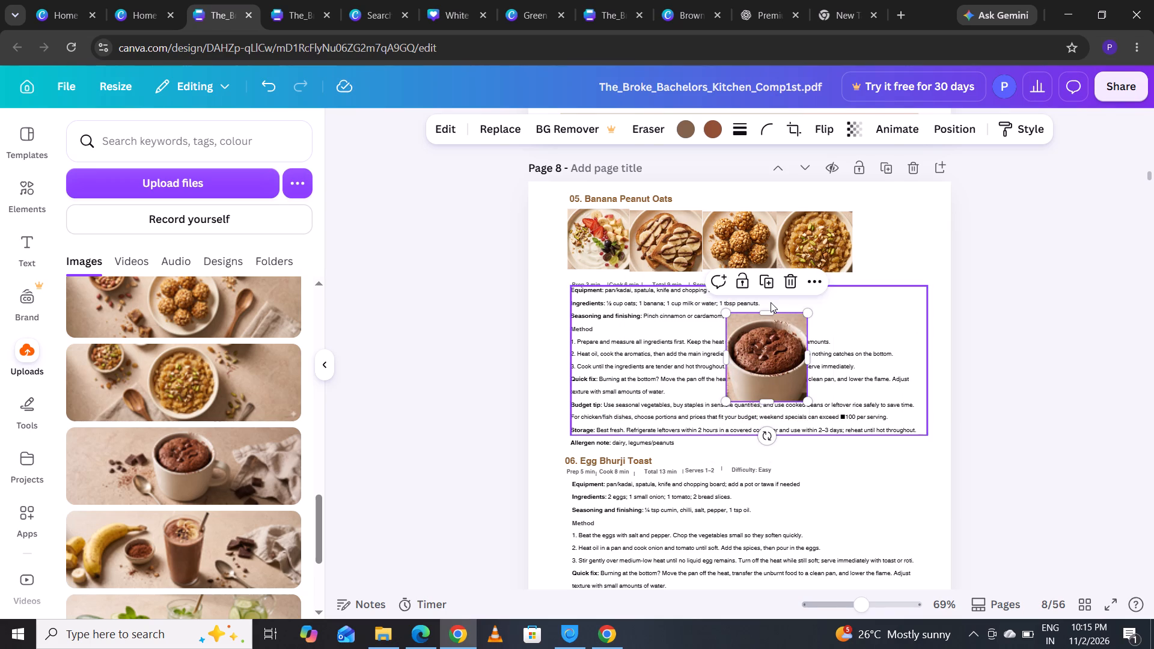
pyautogui.moveTo(762, 315); pyautogui.dragTo(762, 322)
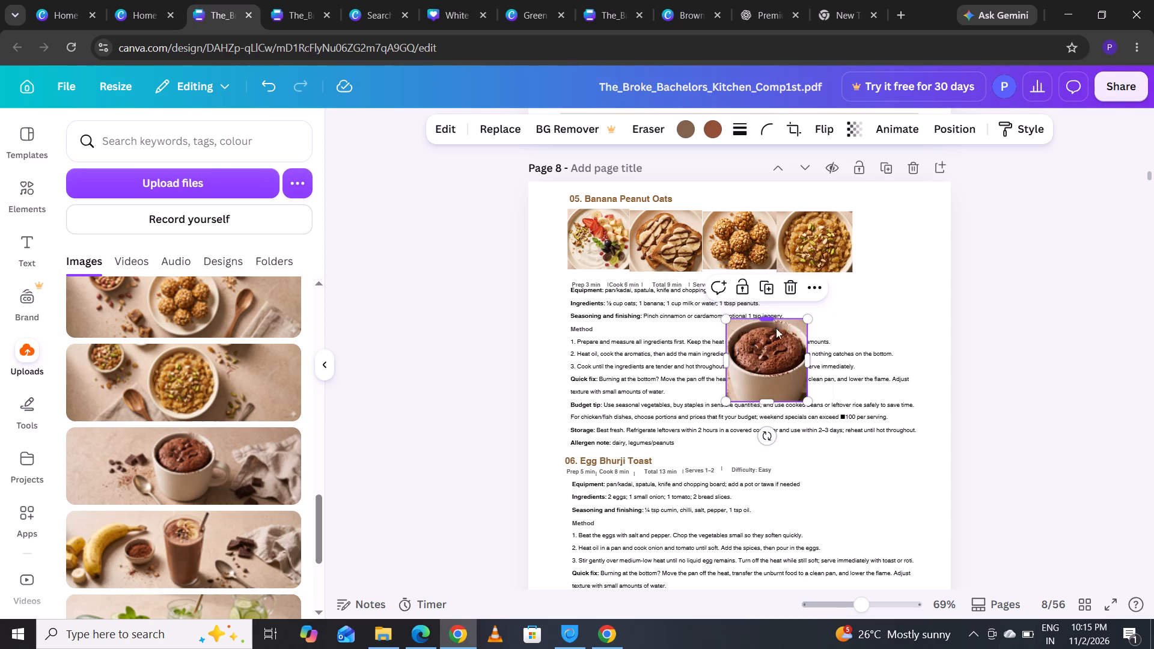
# Shrink the mug cake photo to roughly the row height and place it flush against the porridge bowl photo's right edge.
pyautogui.moveTo(811, 400); pyautogui.dragTo(809, 384)
pyautogui.moveTo(771, 359); pyautogui.dragTo(941, 241)
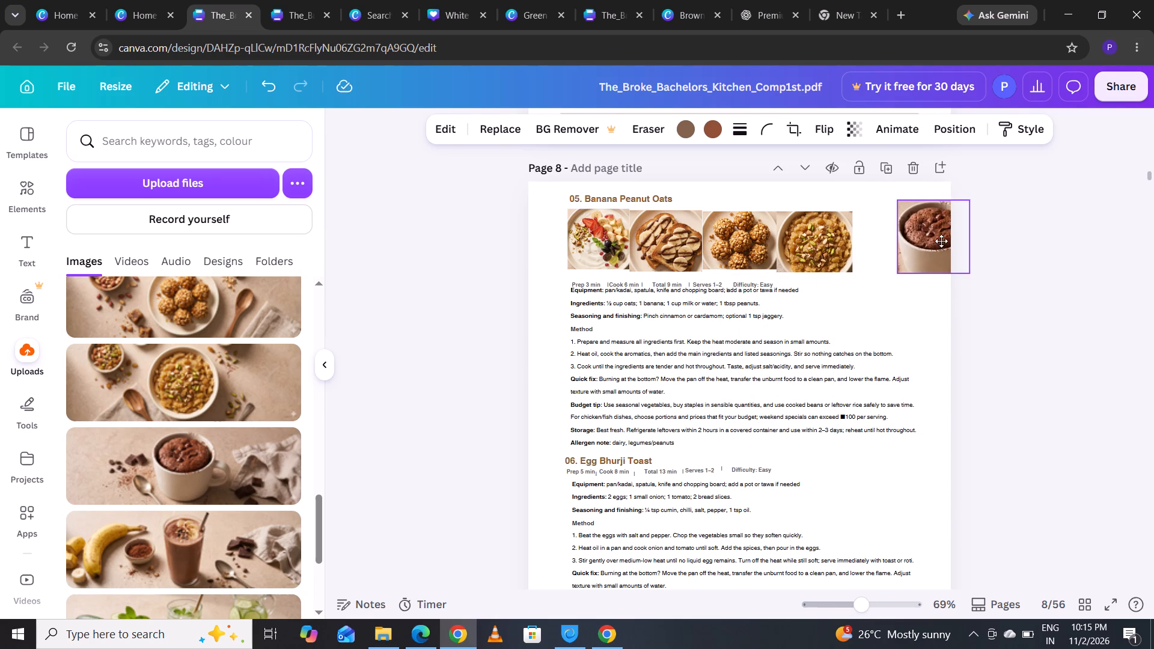
pyautogui.moveTo(941, 241); pyautogui.dragTo(900, 247)
pyautogui.moveTo(924, 274); pyautogui.dragTo(925, 273)
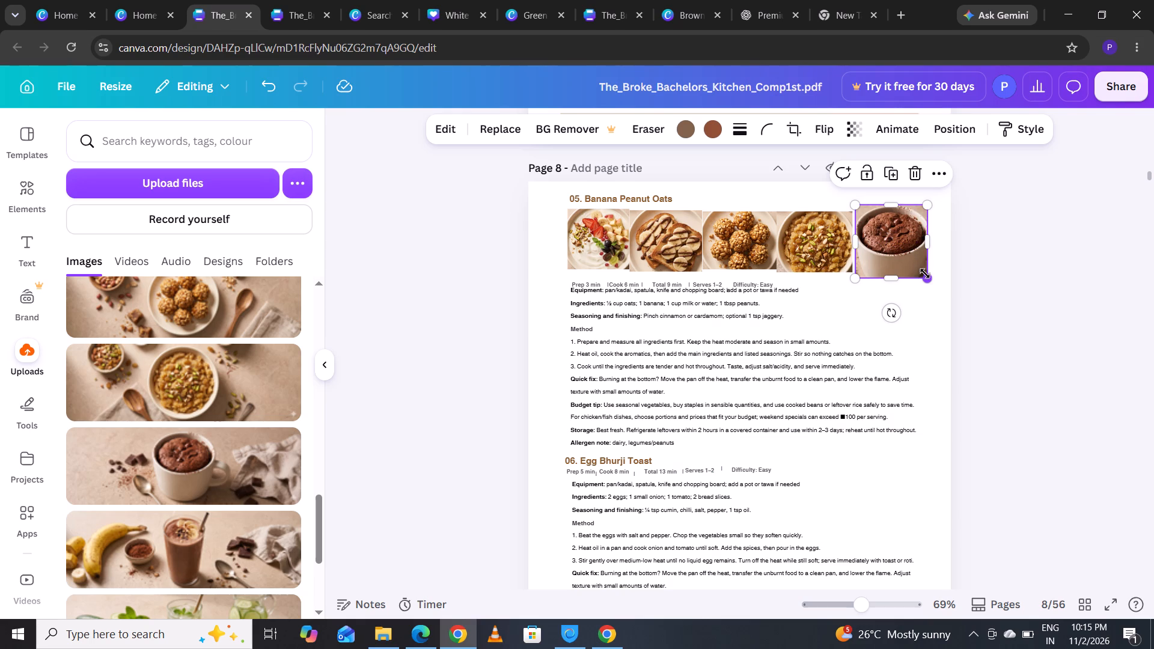
pyautogui.moveTo(925, 273); pyautogui.dragTo(925, 264)
pyautogui.click(891, 244)
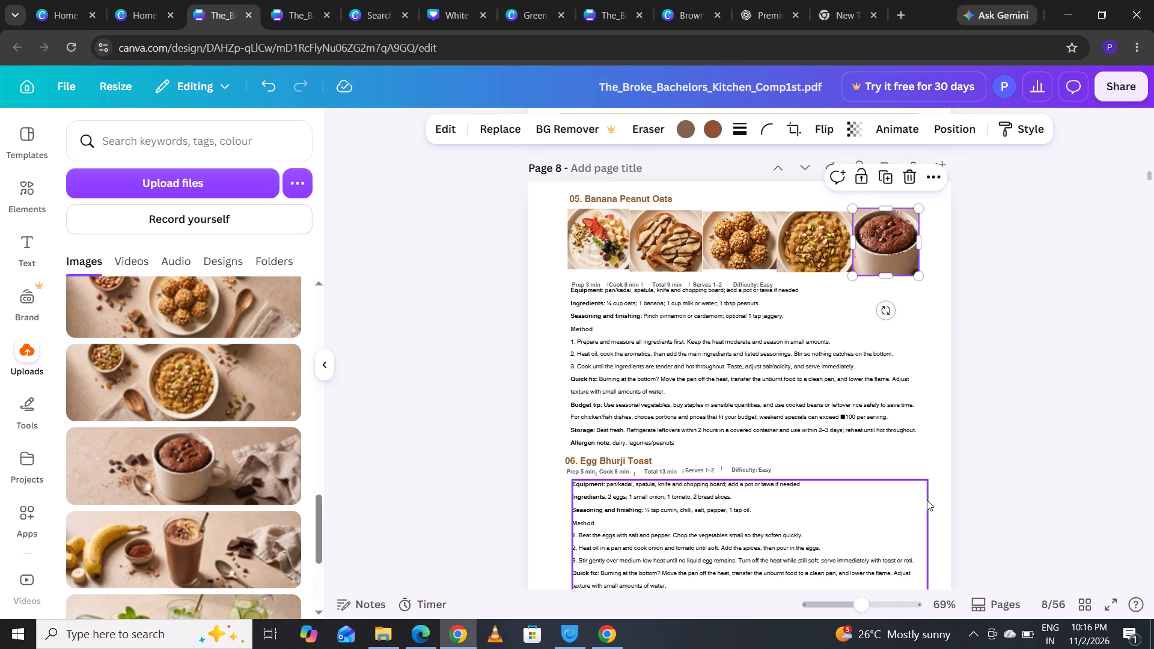
pyautogui.click(1037, 336)
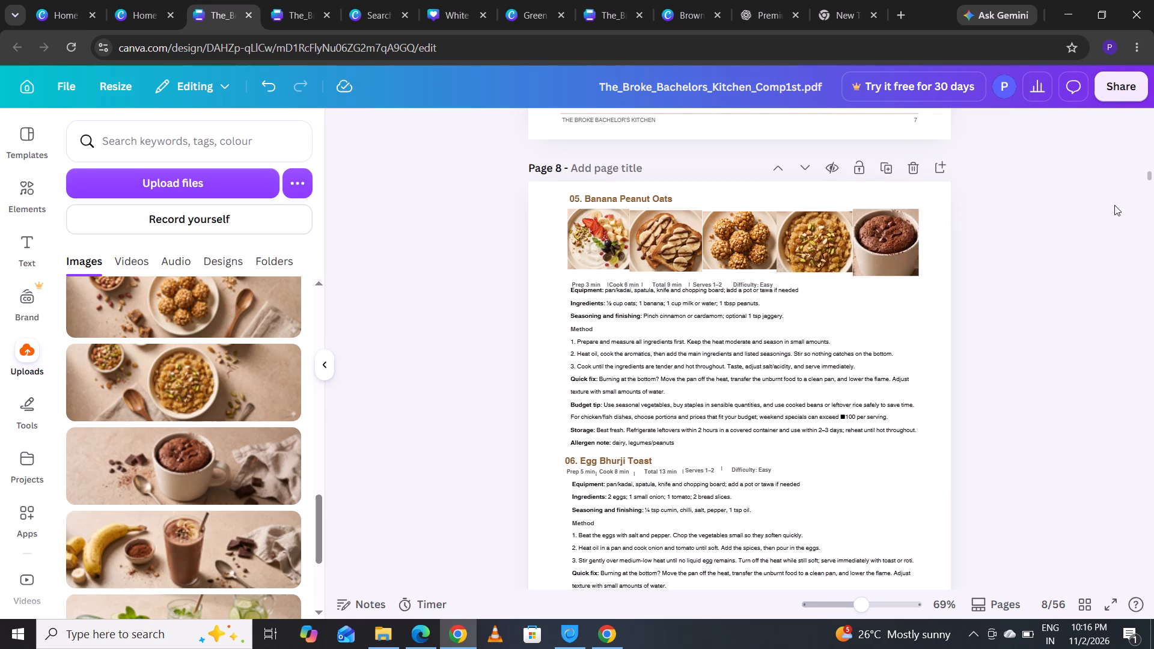
# On page 9, move the Leftover Rice Lemon Rice body text straight down to just above the footer line.
pyautogui.click(1152, 174)
pyautogui.press('Down')
pyautogui.press('Down')
pyautogui.press('Down')
pyautogui.press('Down')
pyautogui.press('Down')
pyautogui.press('Down')
pyautogui.press('Down')
pyautogui.press('Down')
pyautogui.press('Down')
pyautogui.press('Down')
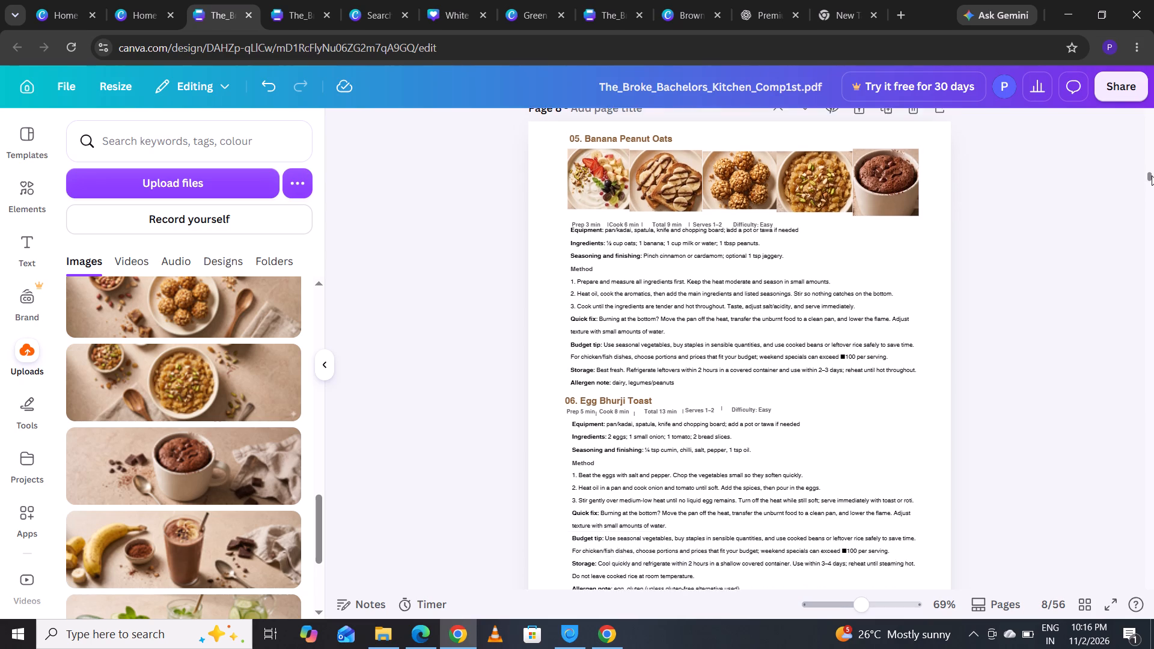
pyautogui.press('Down')
pyautogui.press('Down')
pyautogui.press('Down')
pyautogui.press('Down')
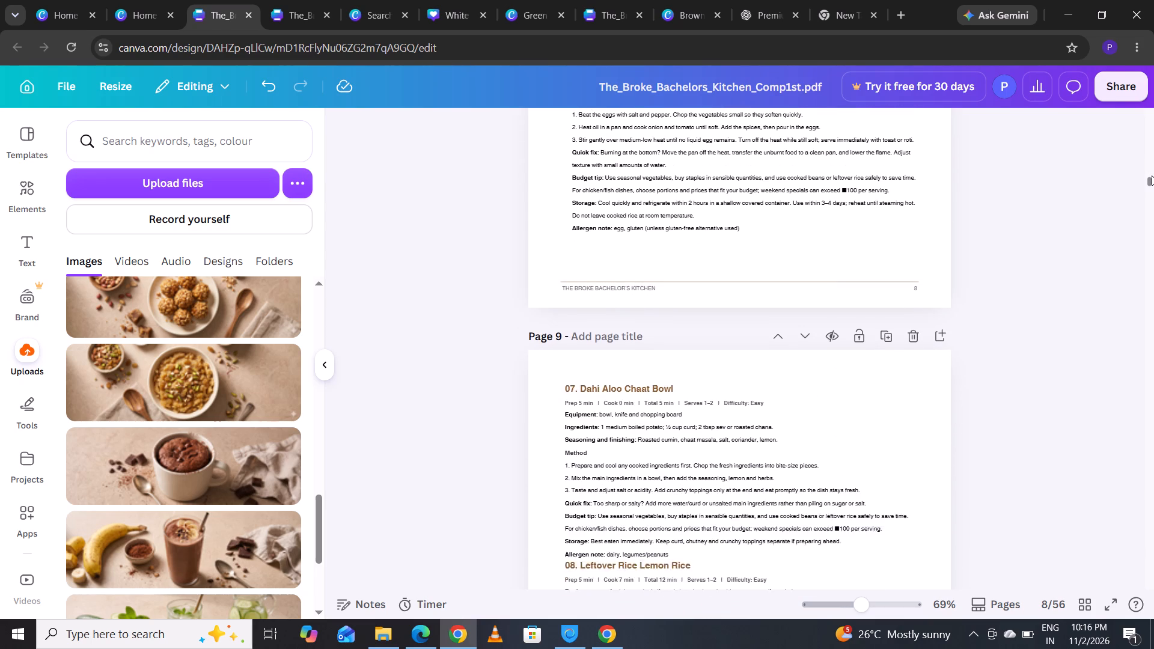
pyautogui.press('Down')
pyautogui.press('Down')
pyautogui.press('Down')
pyautogui.press('Down')
pyautogui.press('Down')
pyautogui.press('Down')
pyautogui.press('Down')
pyautogui.press('Down')
pyautogui.press('Down')
pyautogui.press('Down')
pyautogui.press('Up')
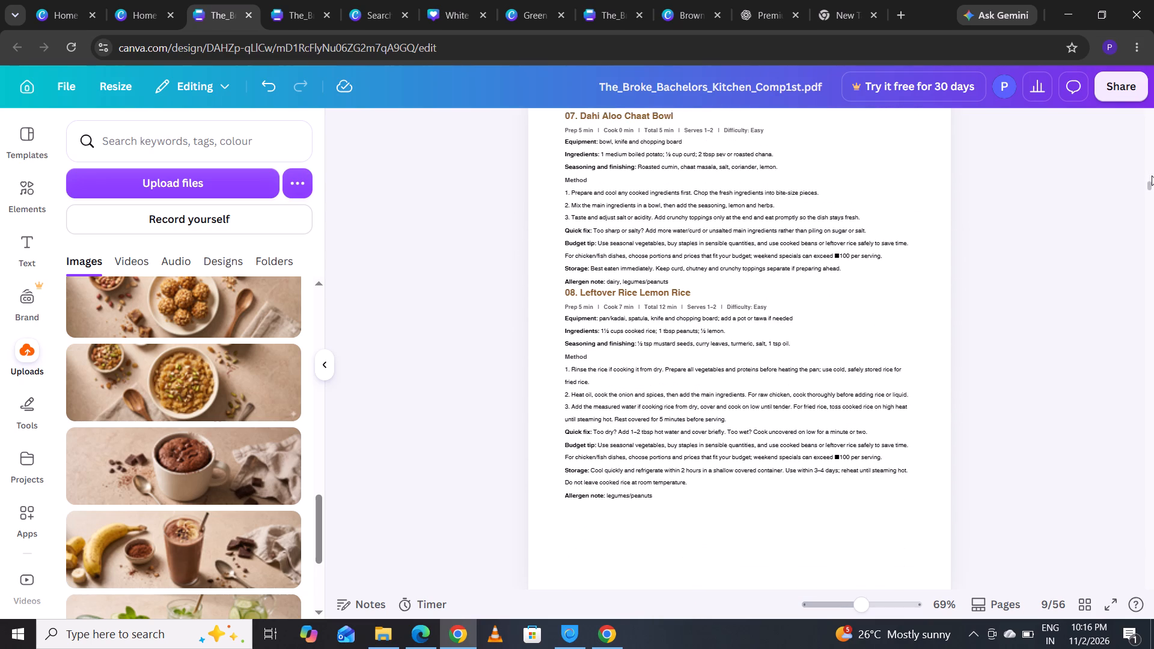
pyautogui.press('Up')
pyautogui.press('Down')
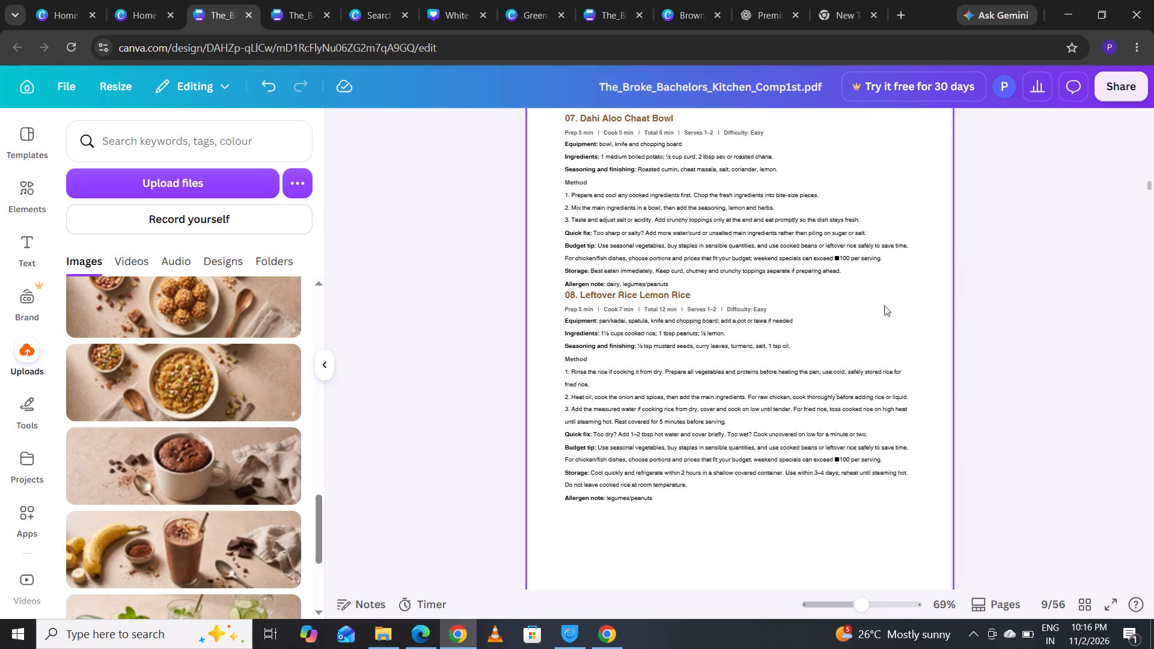
pyautogui.moveTo(619, 428); pyautogui.dragTo(613, 501)
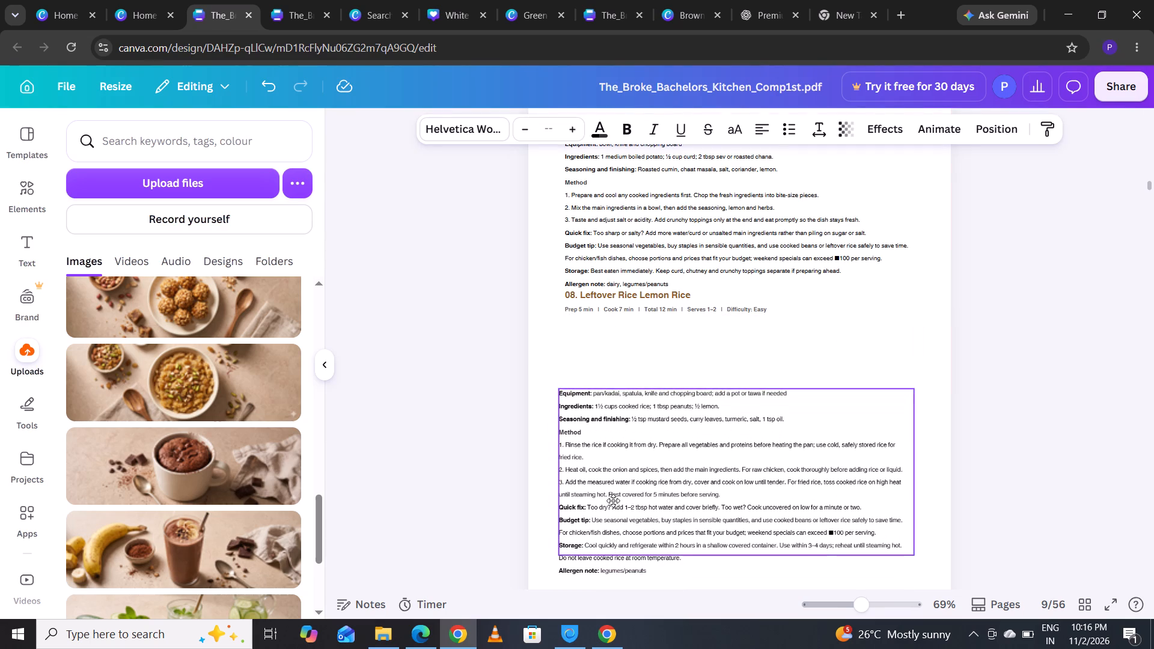
pyautogui.moveTo(613, 501); pyautogui.dragTo(616, 511)
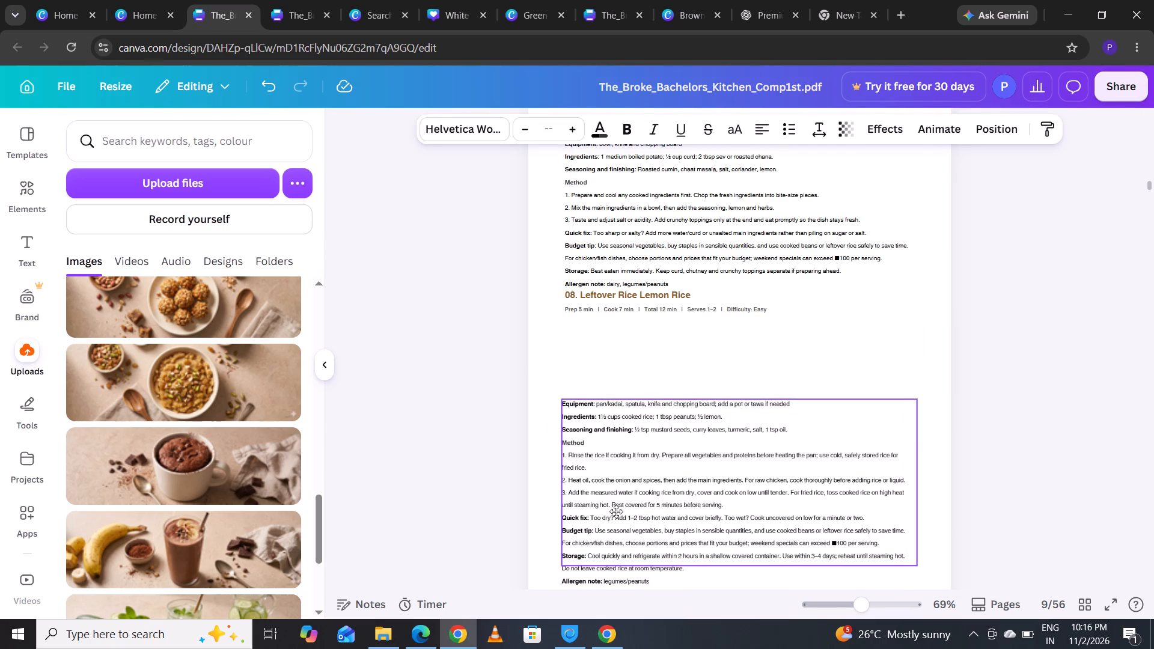
pyautogui.moveTo(616, 511); pyautogui.dragTo(620, 511)
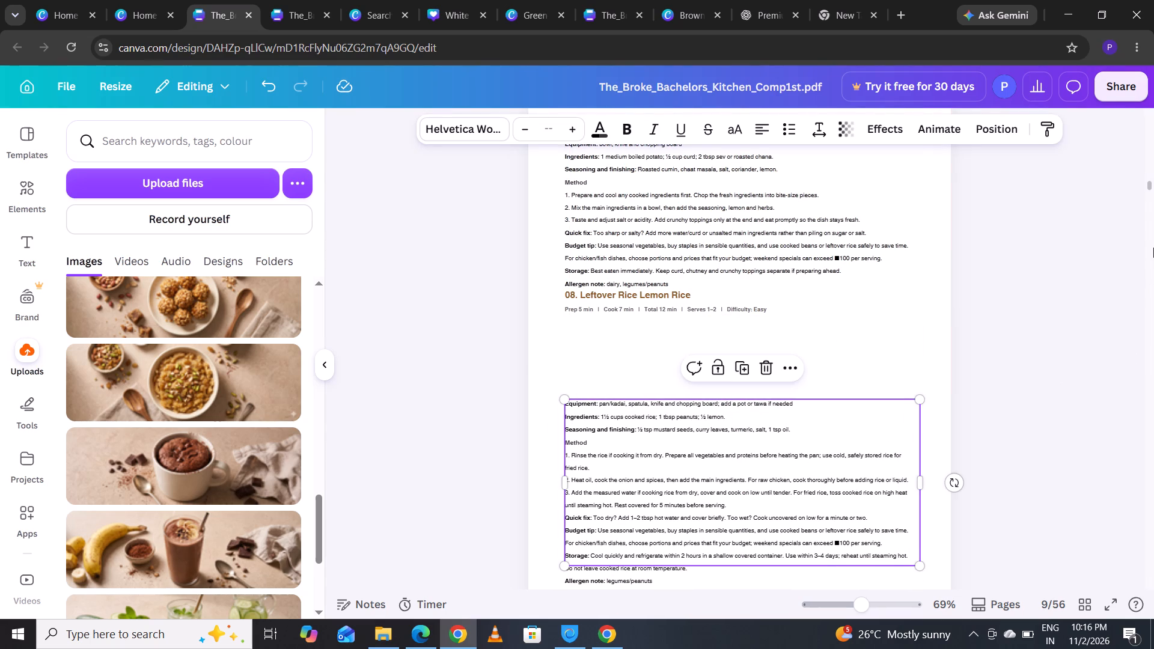
pyautogui.click(1152, 234)
pyautogui.press('Down')
pyautogui.press('Down')
pyautogui.press('Down')
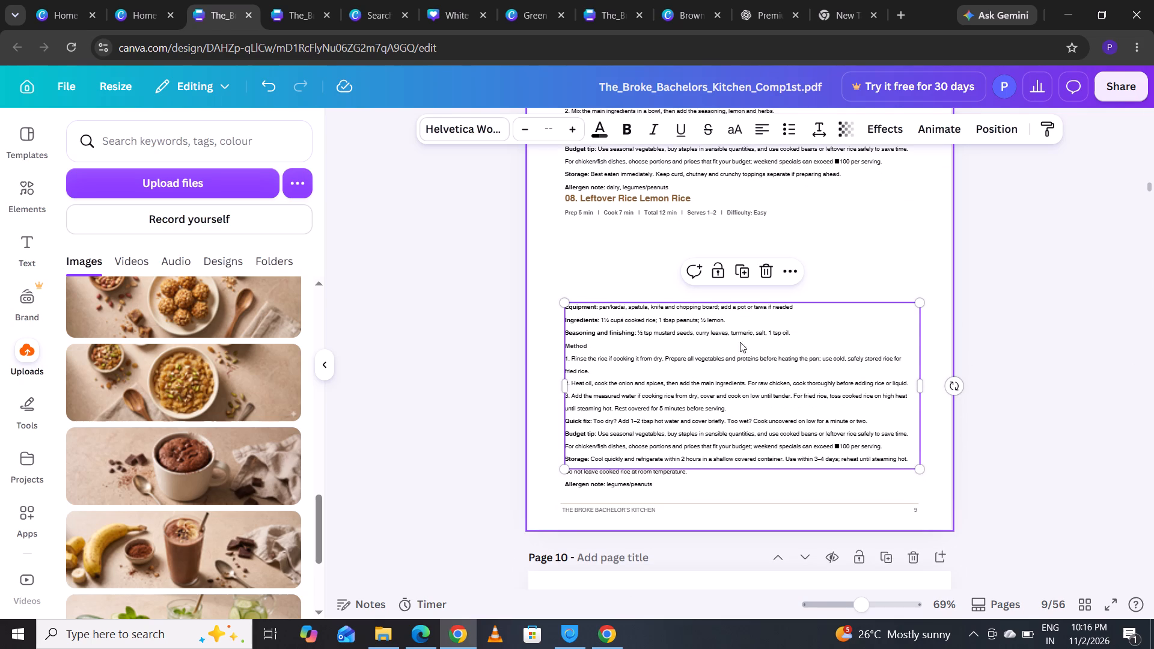
pyautogui.moveTo(724, 366); pyautogui.dragTo(724, 373)
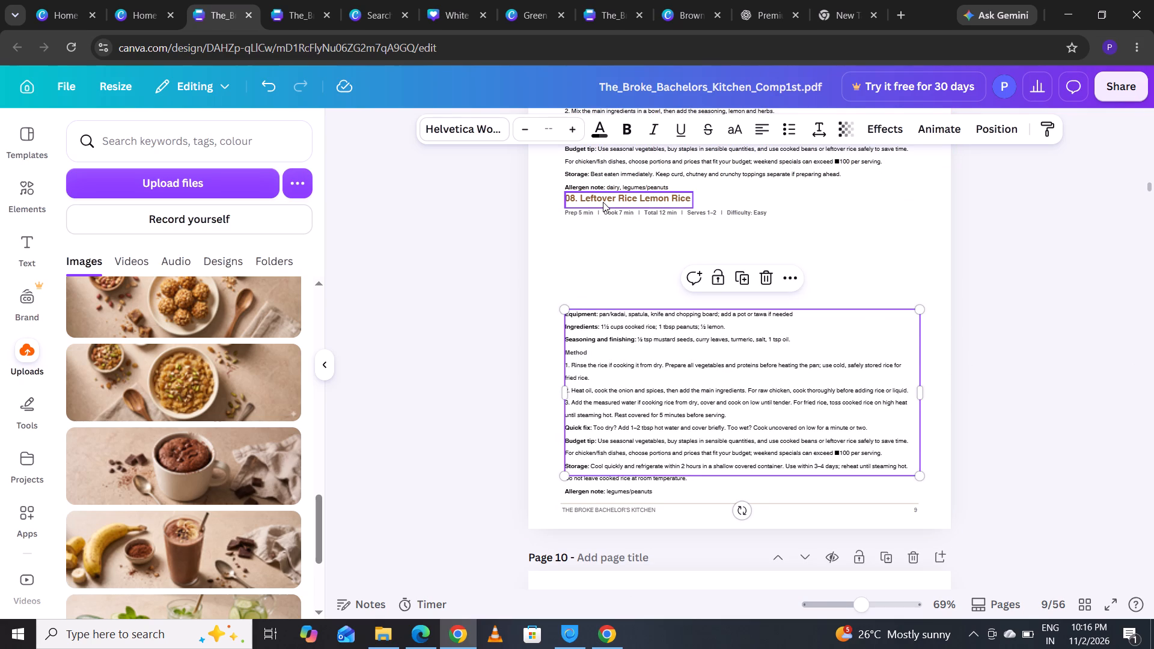
# Move the 08. Leftover Rice Lemon Rice heading and its Prep 5 min text down to just above the Equipment line.
pyautogui.moveTo(603, 202); pyautogui.dragTo(603, 299)
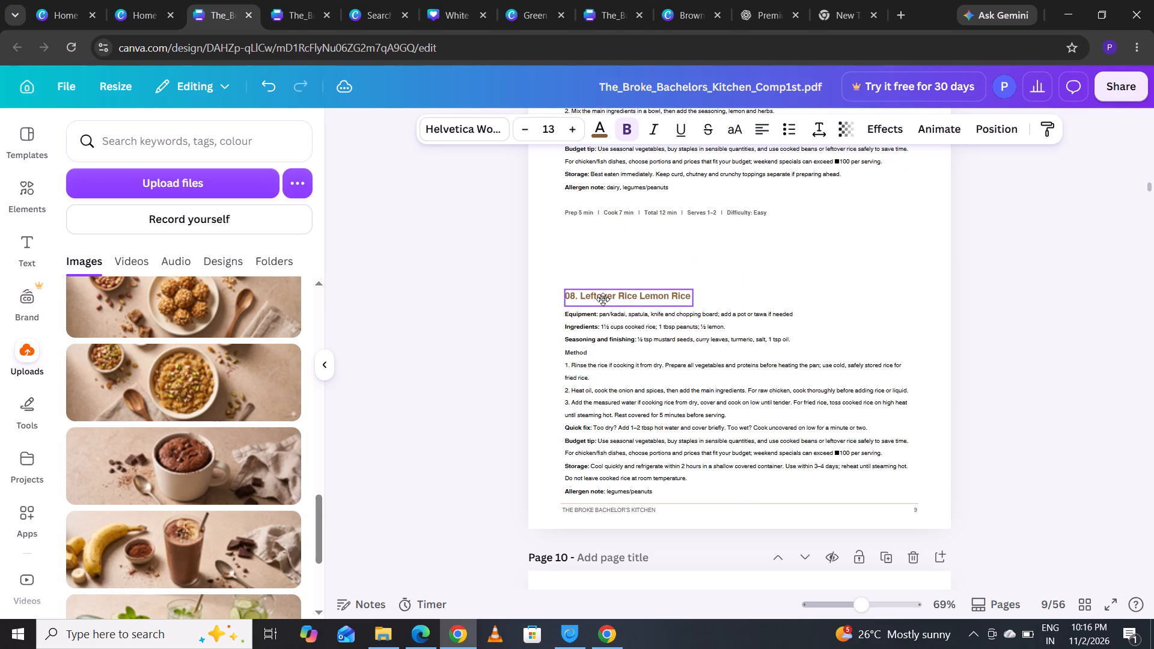
pyautogui.moveTo(603, 299); pyautogui.dragTo(602, 306)
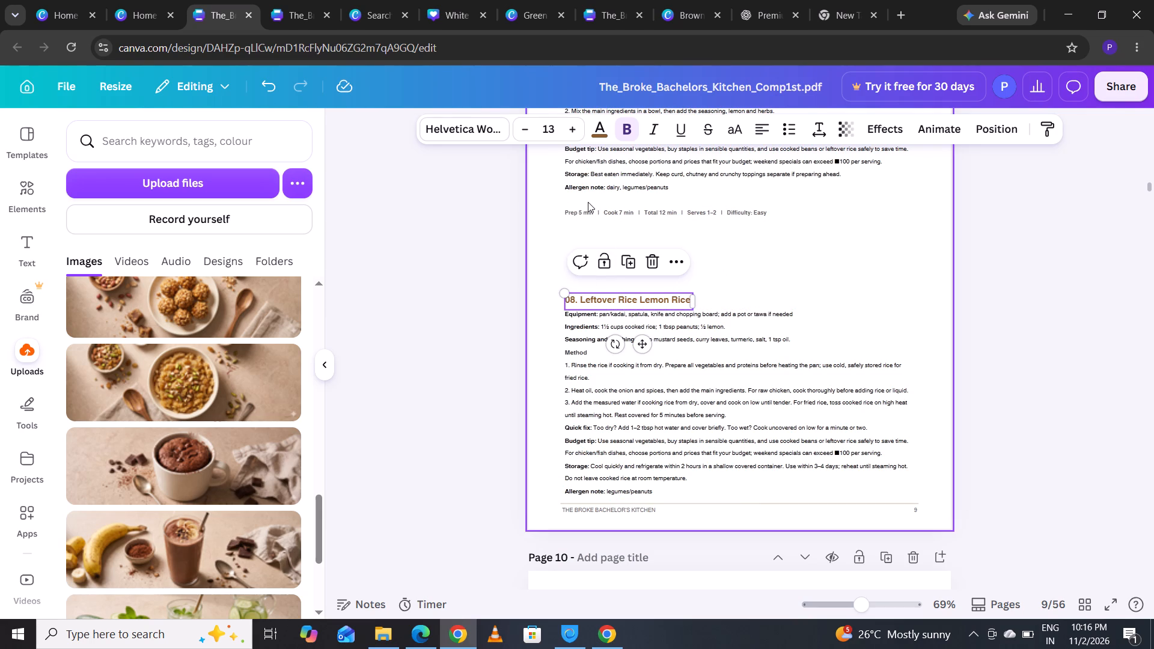
pyautogui.moveTo(588, 209); pyautogui.dragTo(591, 306)
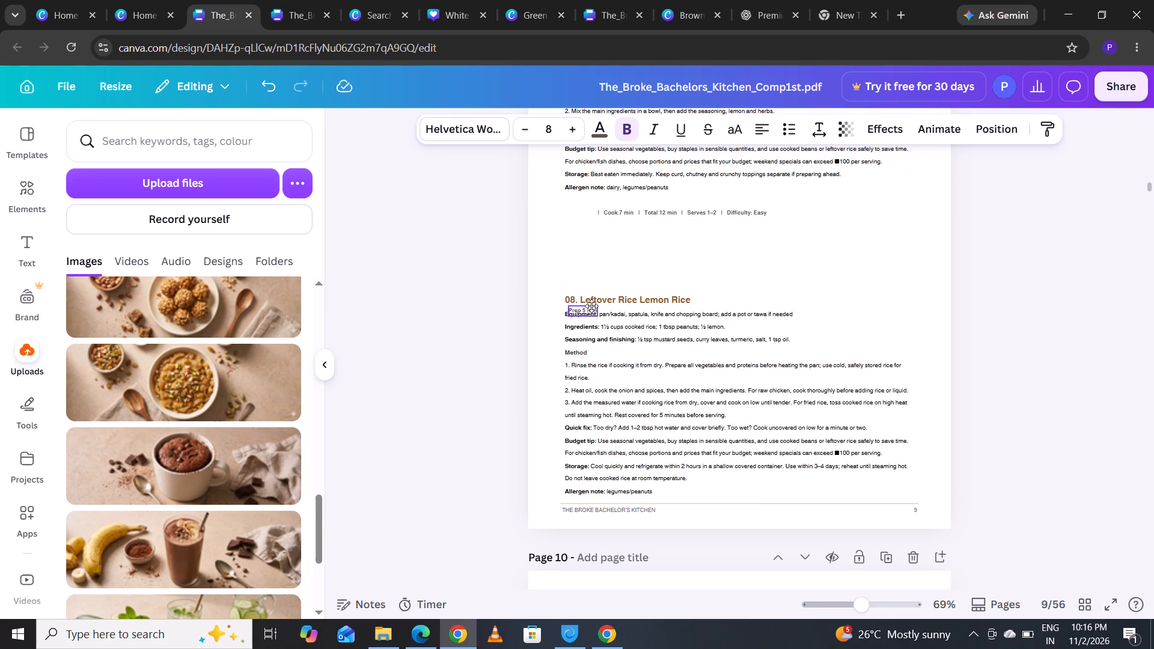
pyautogui.moveTo(591, 306); pyautogui.dragTo(591, 299)
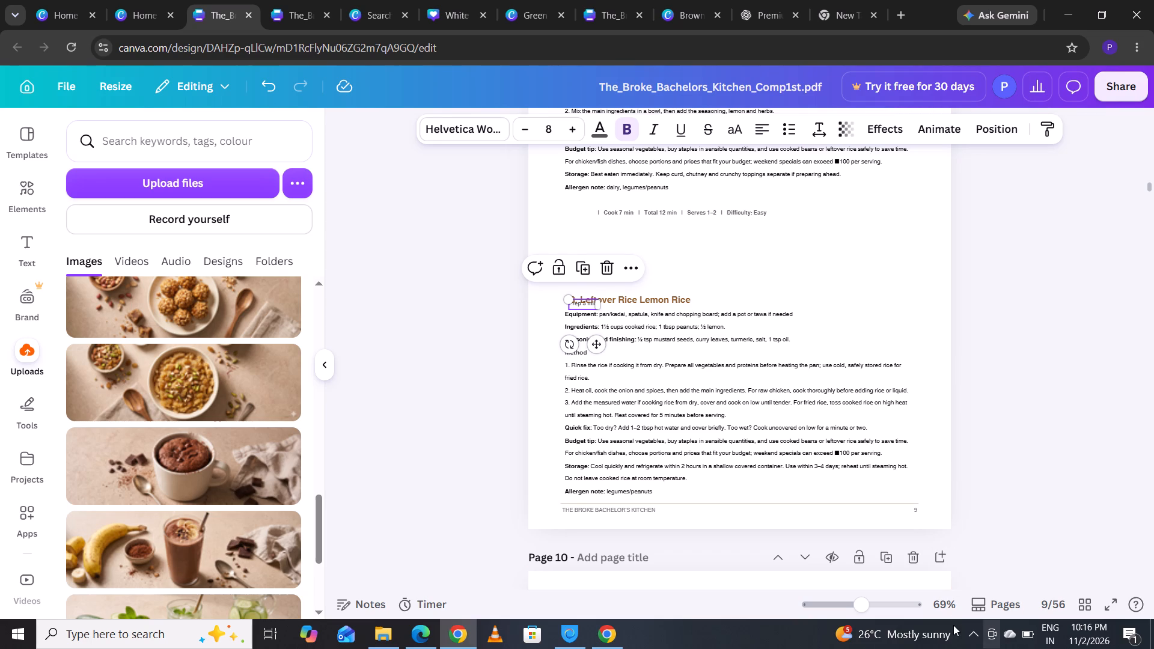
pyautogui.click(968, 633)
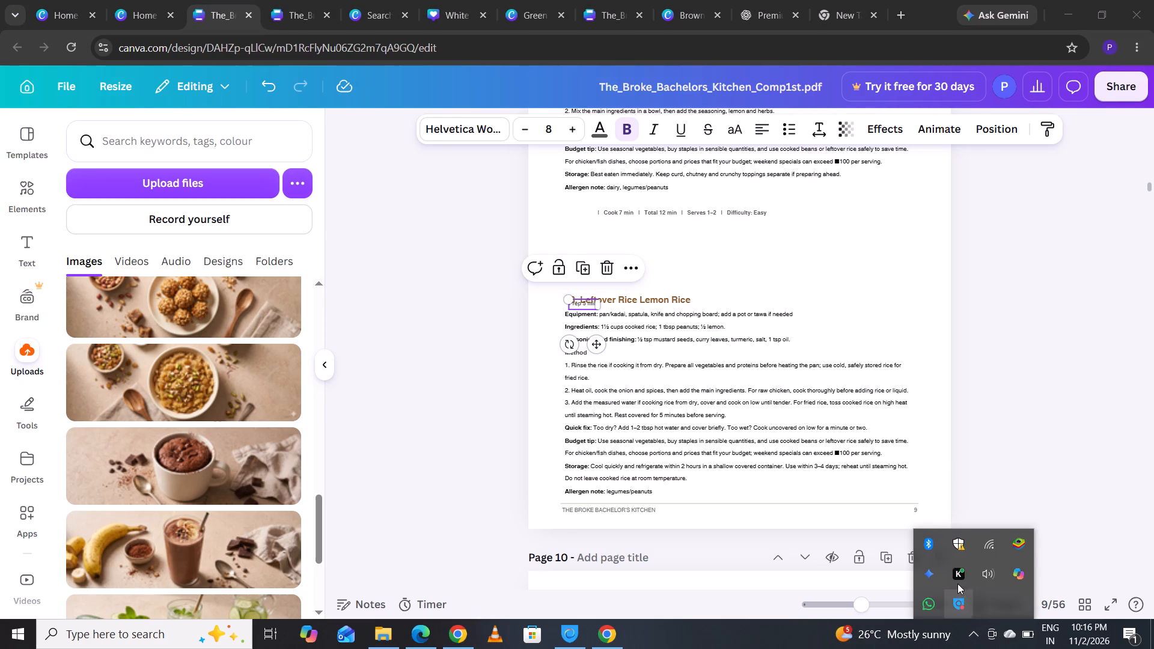
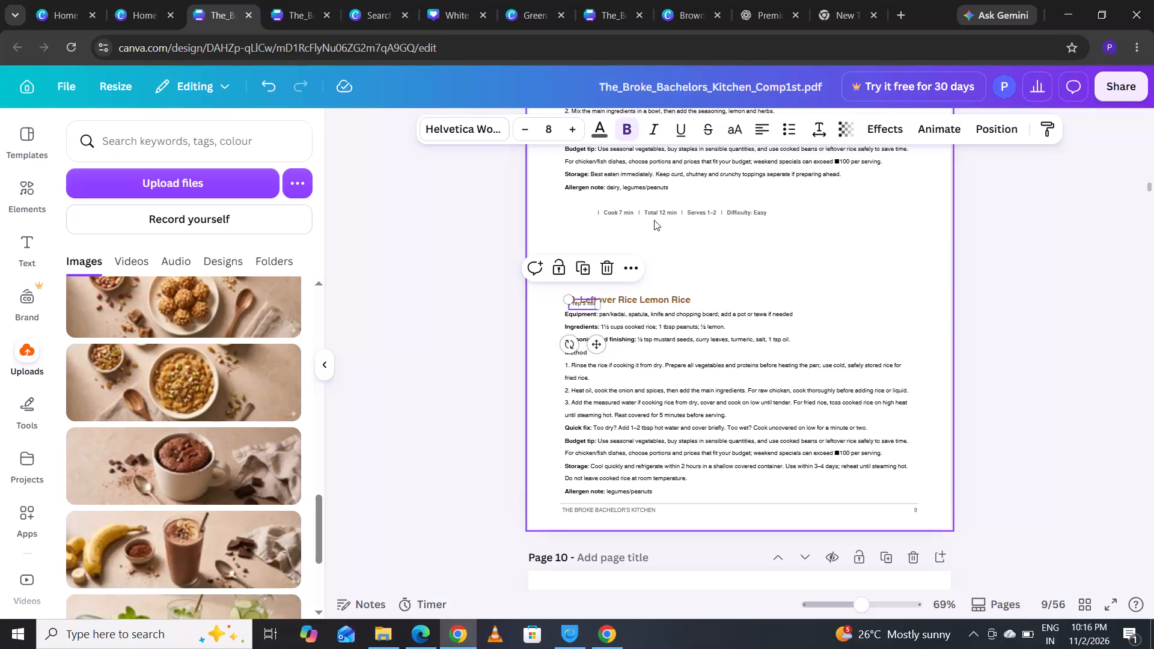
# Move the Total 12 min text down beside Prep 5 min and raise the 08. Leftover Rice Lemon Rice heading just above that row.
pyautogui.moveTo(654, 217); pyautogui.dragTo(615, 332)
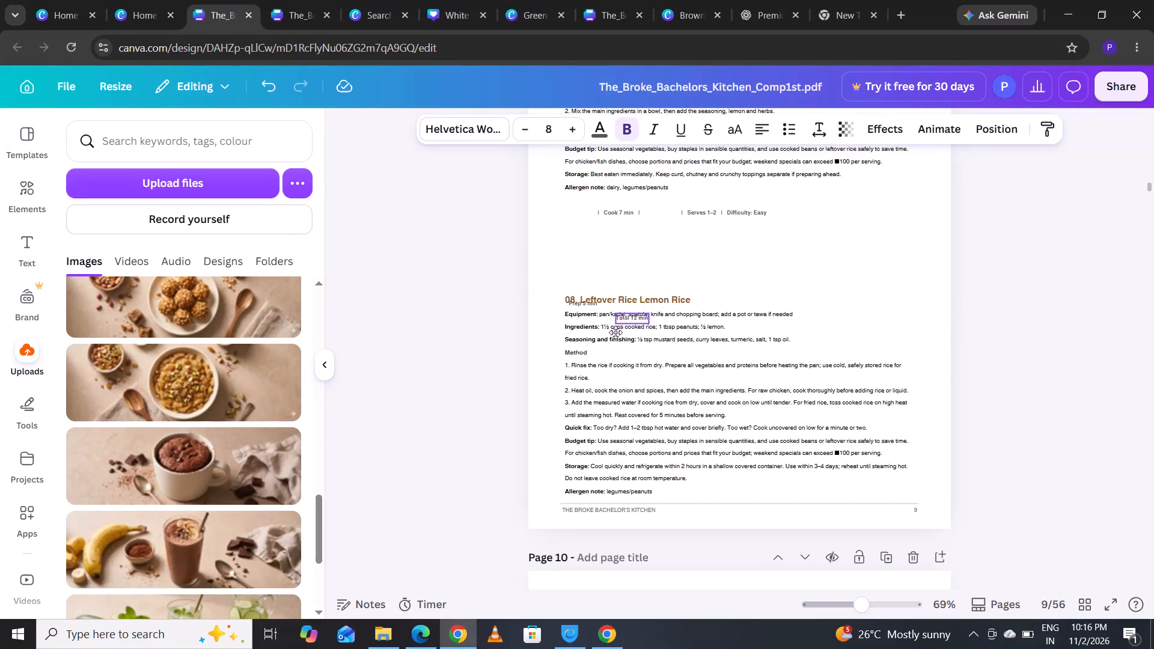
pyautogui.moveTo(615, 332); pyautogui.dragTo(614, 312)
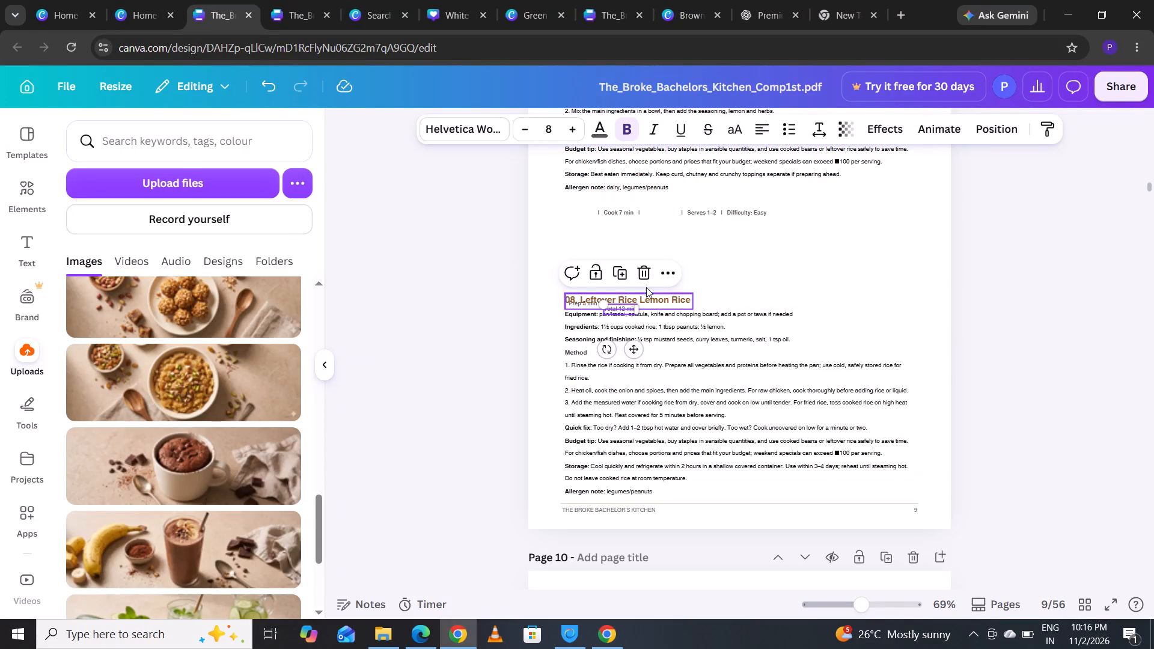
pyautogui.moveTo(663, 300); pyautogui.dragTo(664, 287)
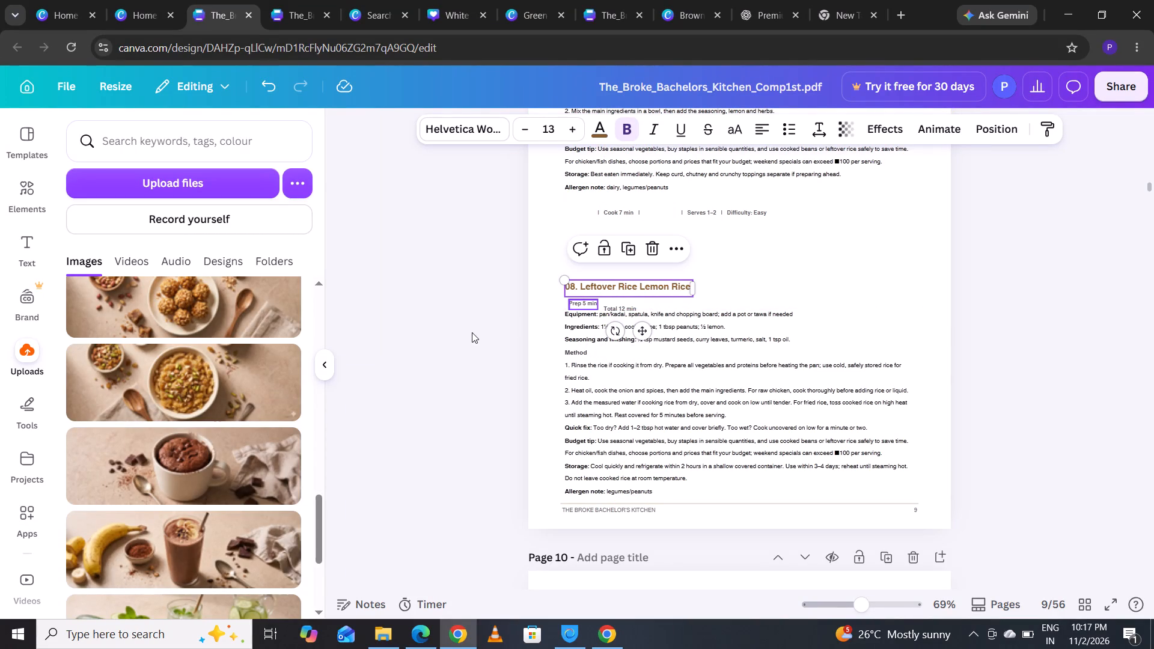
pyautogui.click(593, 302)
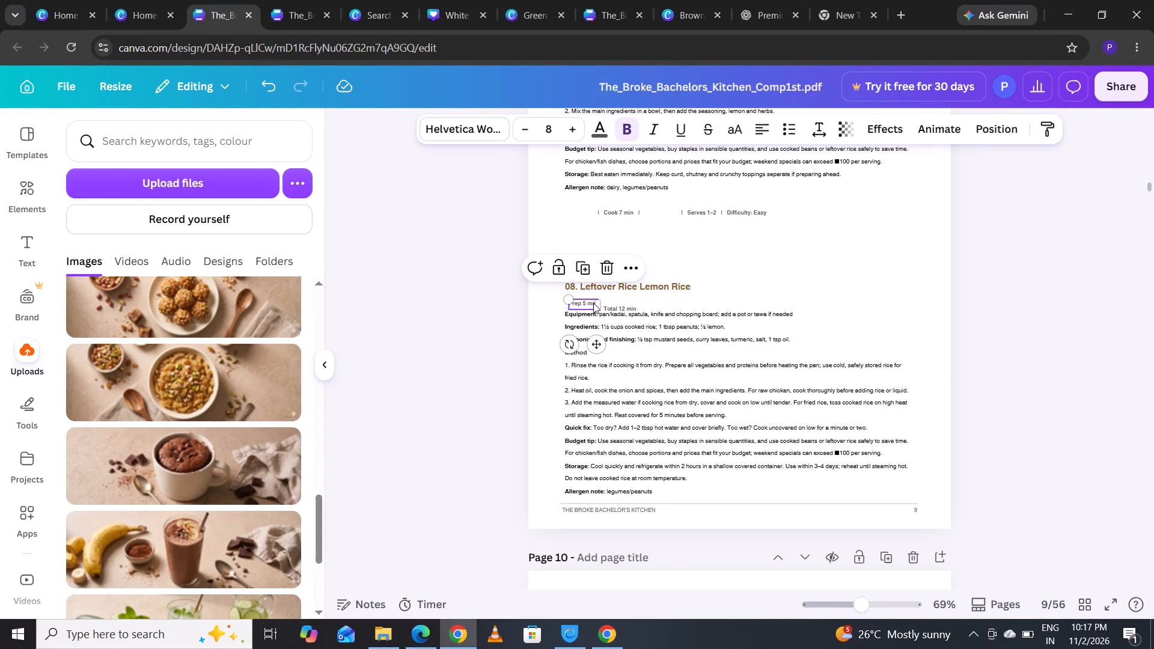
pyautogui.click(617, 306)
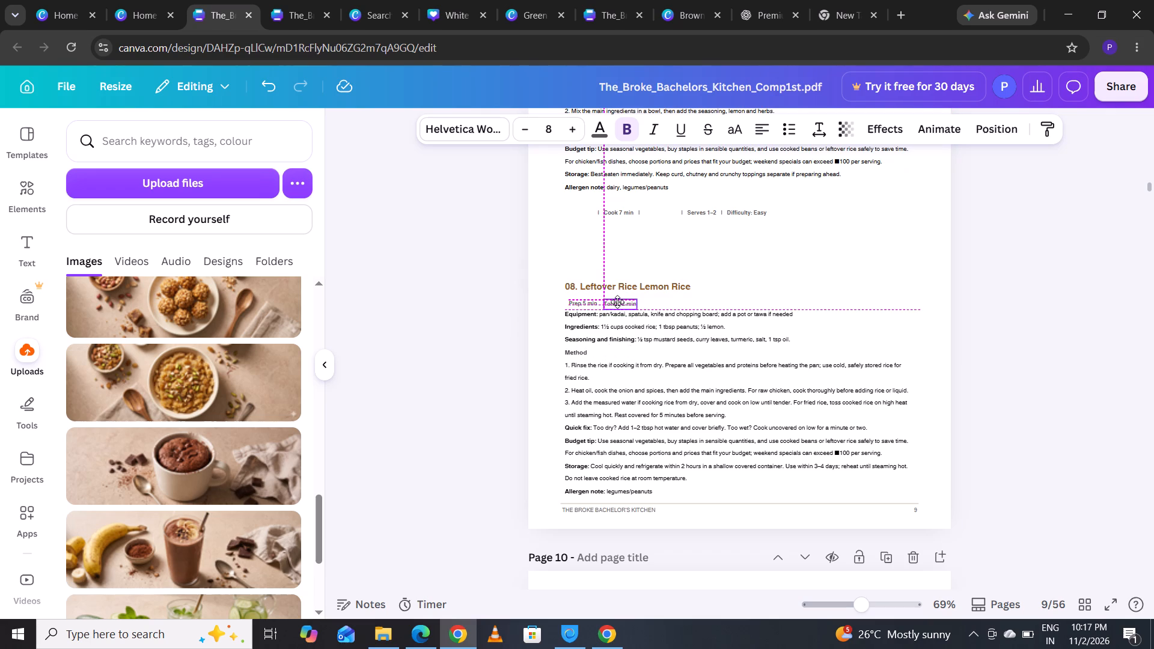
# Bring the Serves 1–2, Difficulty: Easy and Cook 7 min texts down into the Prep 5 min row under the 08 heading.
pyautogui.moveTo(695, 211); pyautogui.dragTo(695, 222)
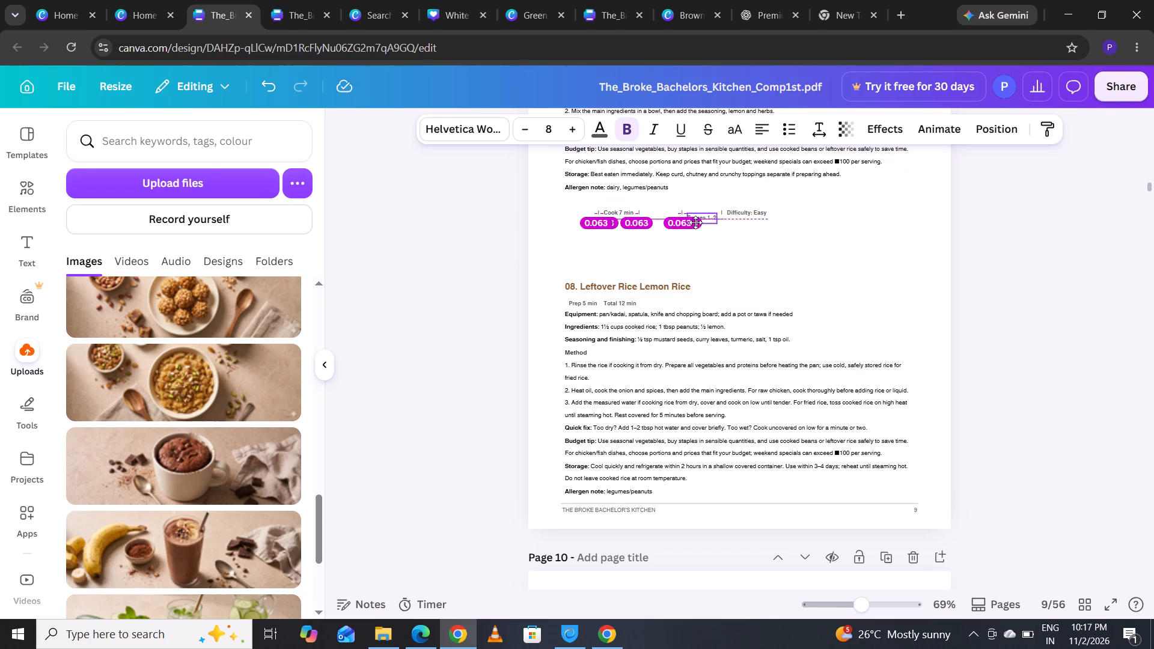
pyautogui.moveTo(695, 222); pyautogui.dragTo(660, 299)
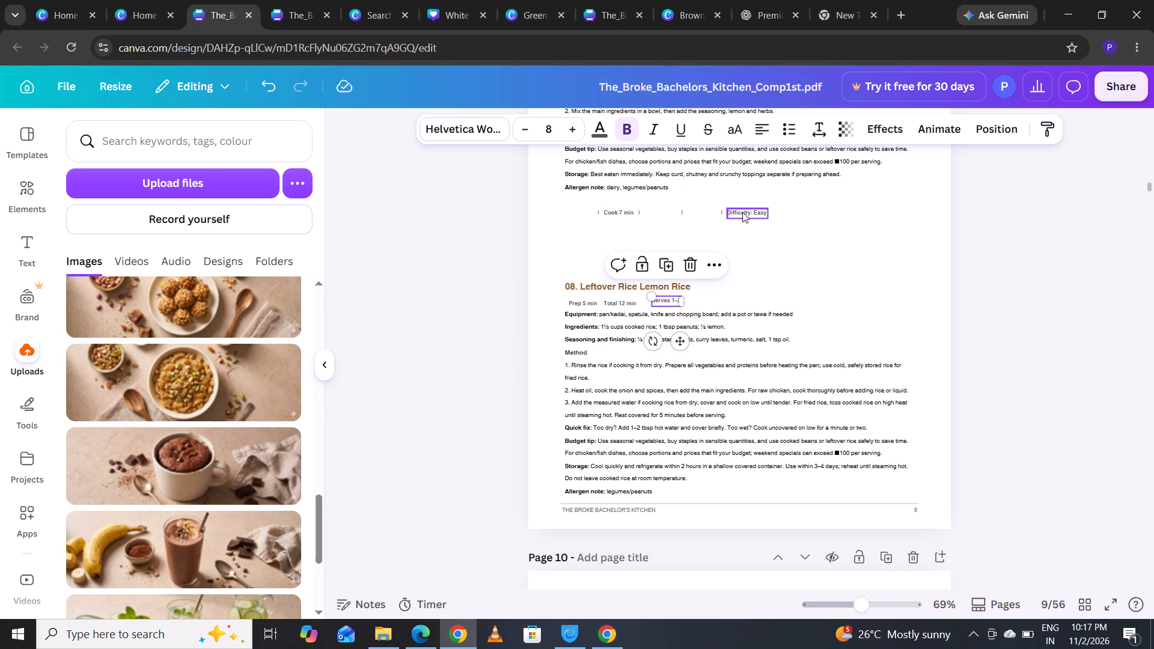
pyautogui.moveTo(742, 212); pyautogui.dragTo(727, 301)
pyautogui.click(671, 300)
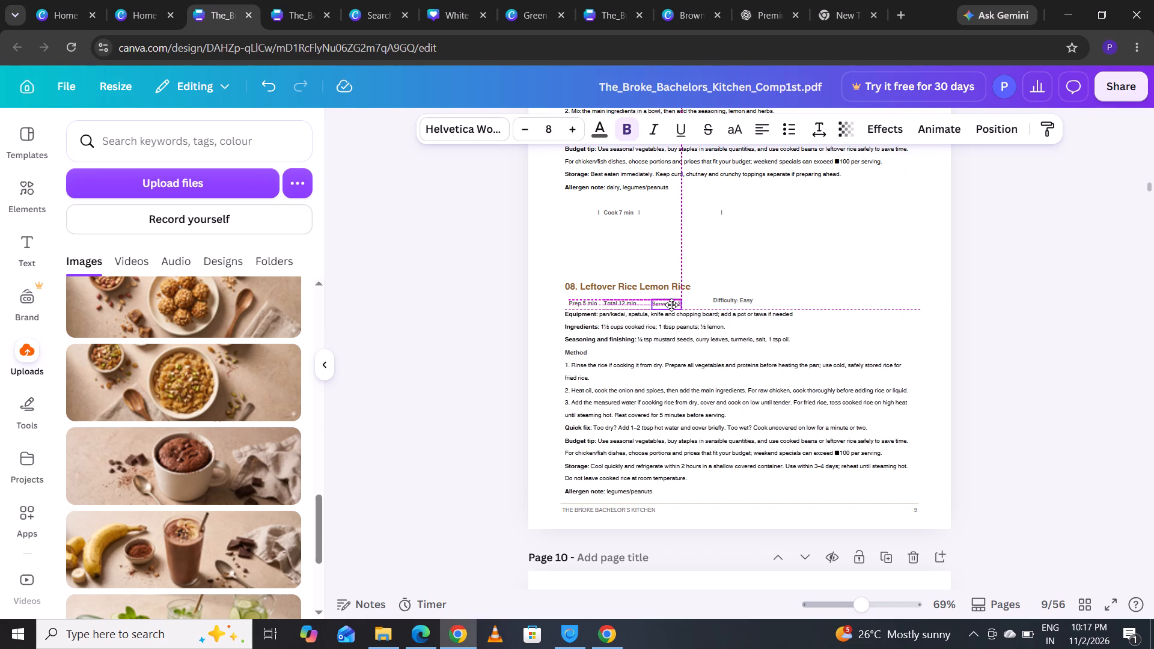
pyautogui.moveTo(722, 300); pyautogui.dragTo(709, 304)
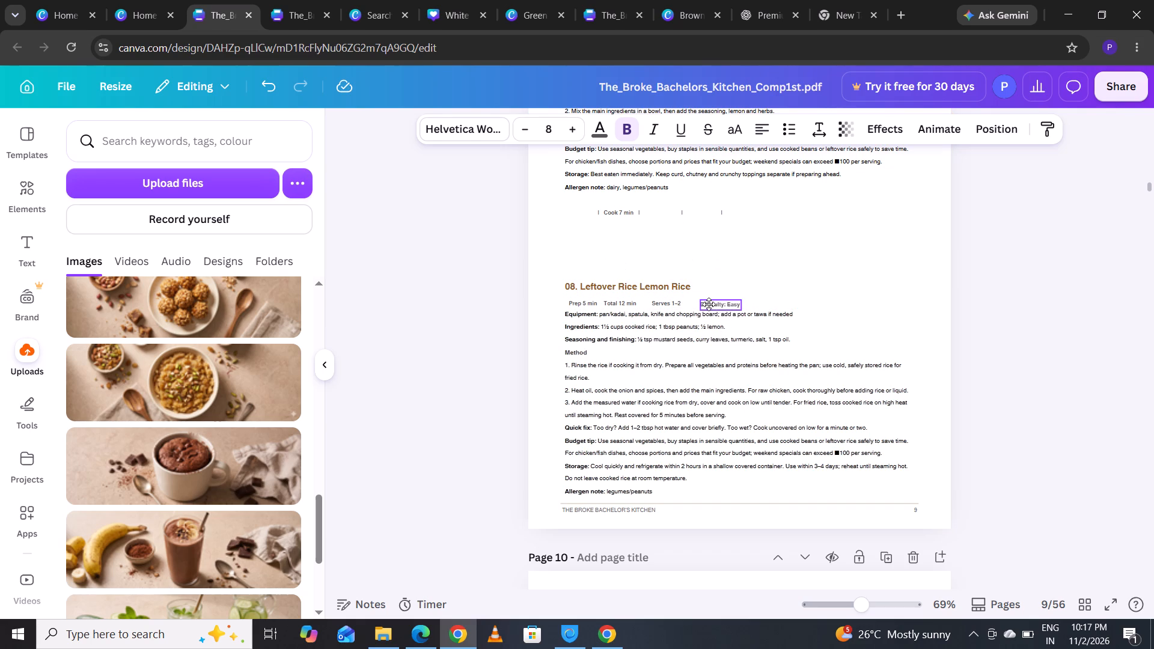
pyautogui.moveTo(709, 304); pyautogui.dragTo(705, 303)
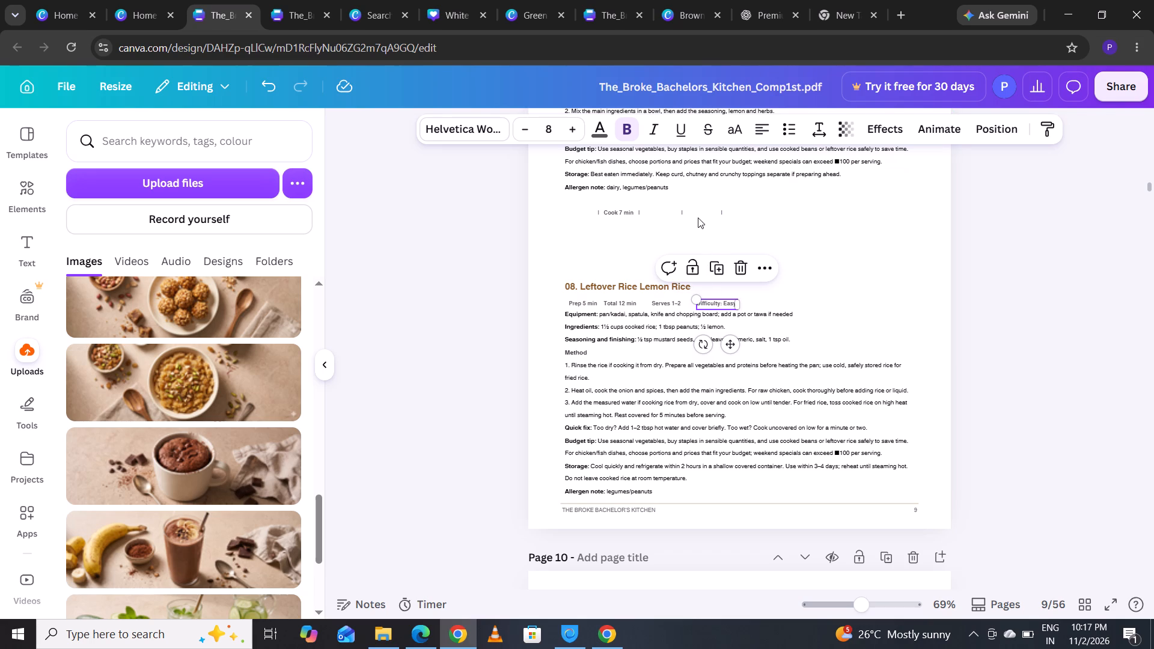
pyautogui.moveTo(622, 210); pyautogui.dragTo(646, 299)
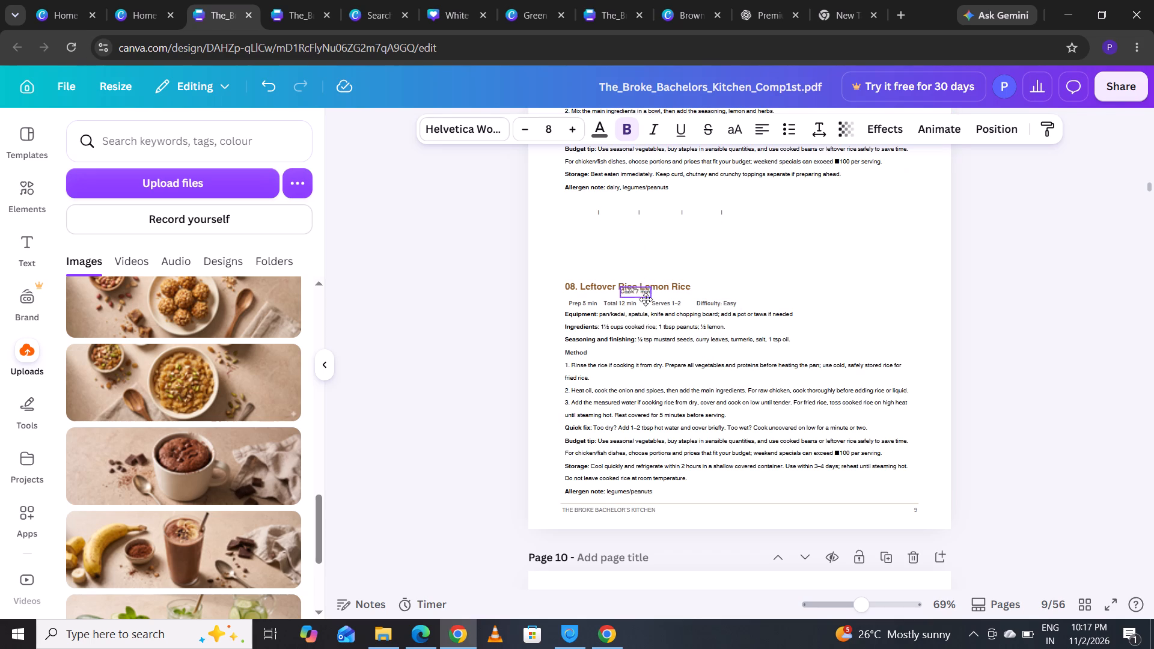
pyautogui.moveTo(646, 299); pyautogui.dragTo(647, 304)
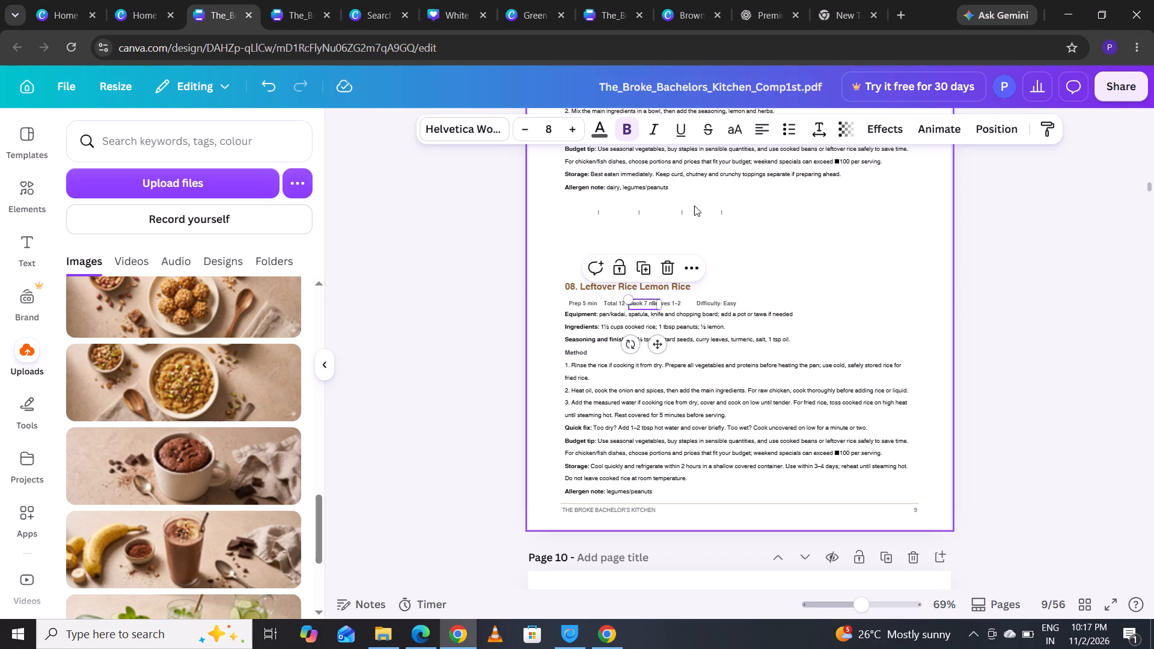
# Move the four leftover vertical divider bars down into the Leftover Rice Lemon Rice info row, among its time, servings and difficulty texts.
pyautogui.moveTo(683, 210); pyautogui.dragTo(683, 215)
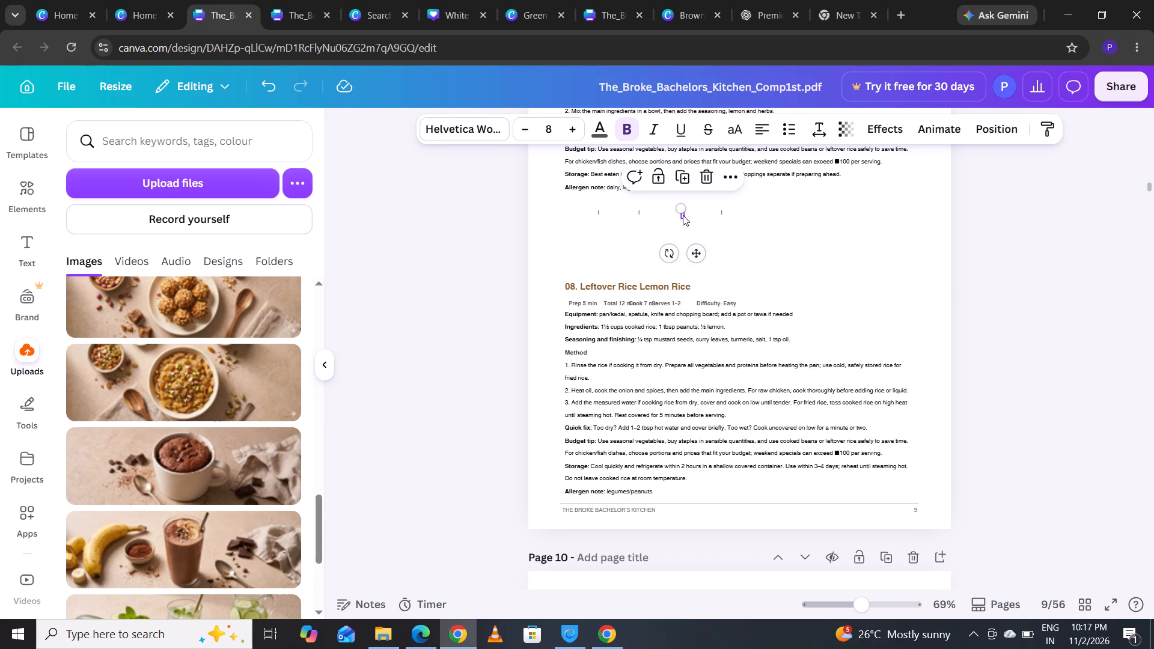
pyautogui.moveTo(683, 215); pyautogui.dragTo(693, 305)
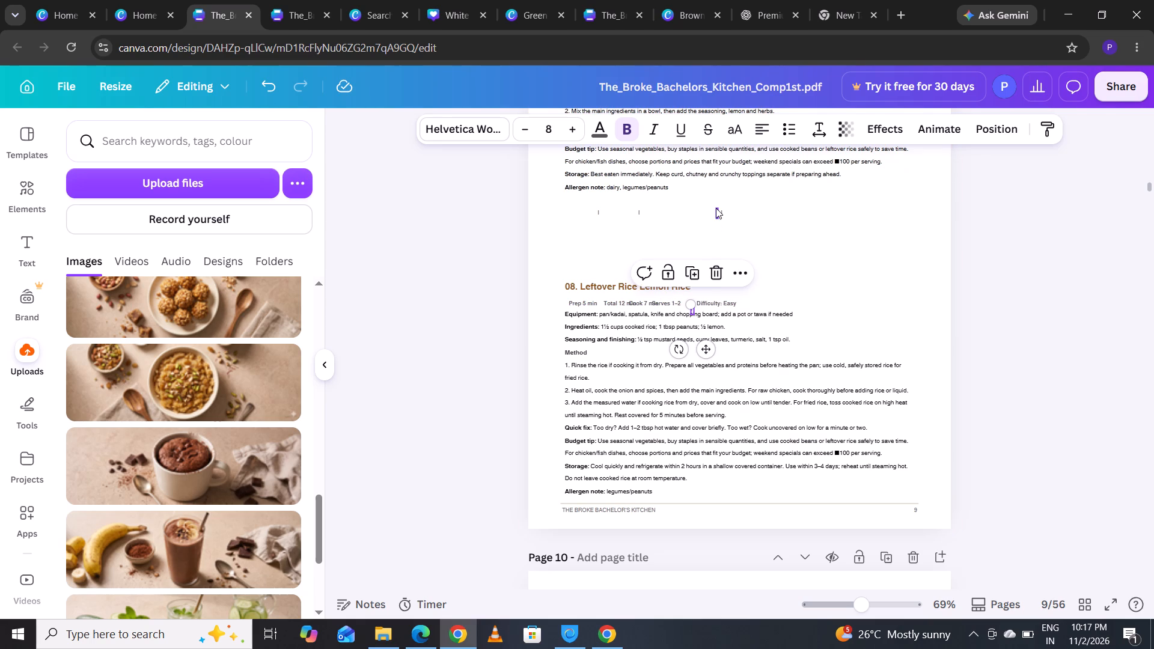
pyautogui.moveTo(723, 217); pyautogui.dragTo(722, 220)
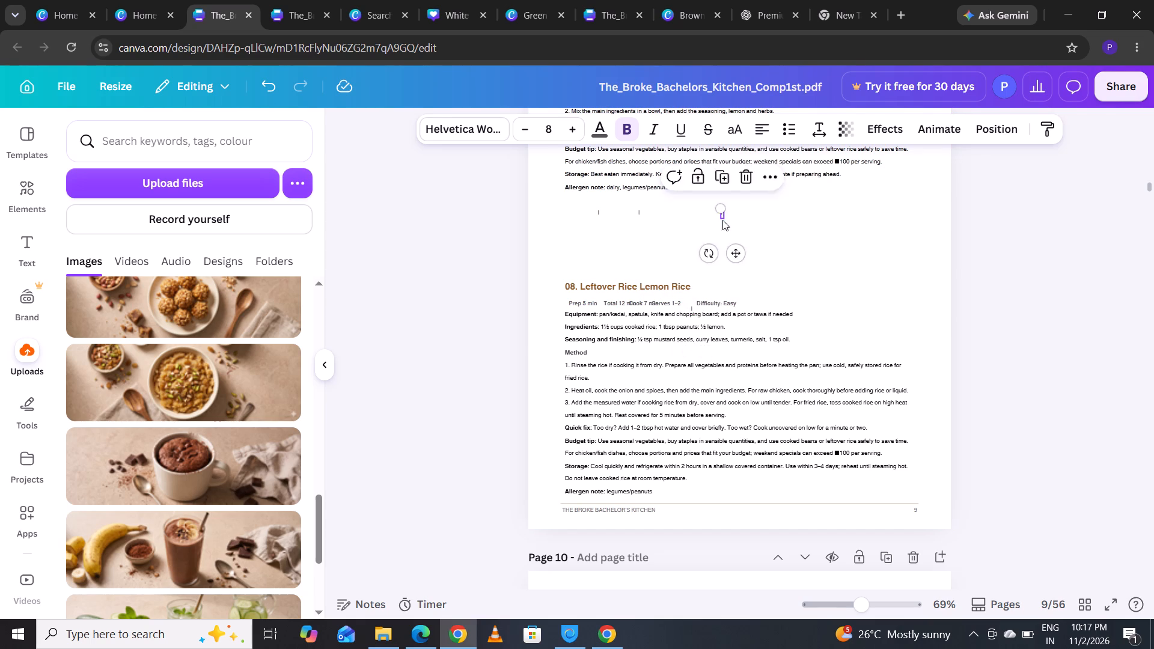
pyautogui.moveTo(722, 220); pyautogui.dragTo(689, 299)
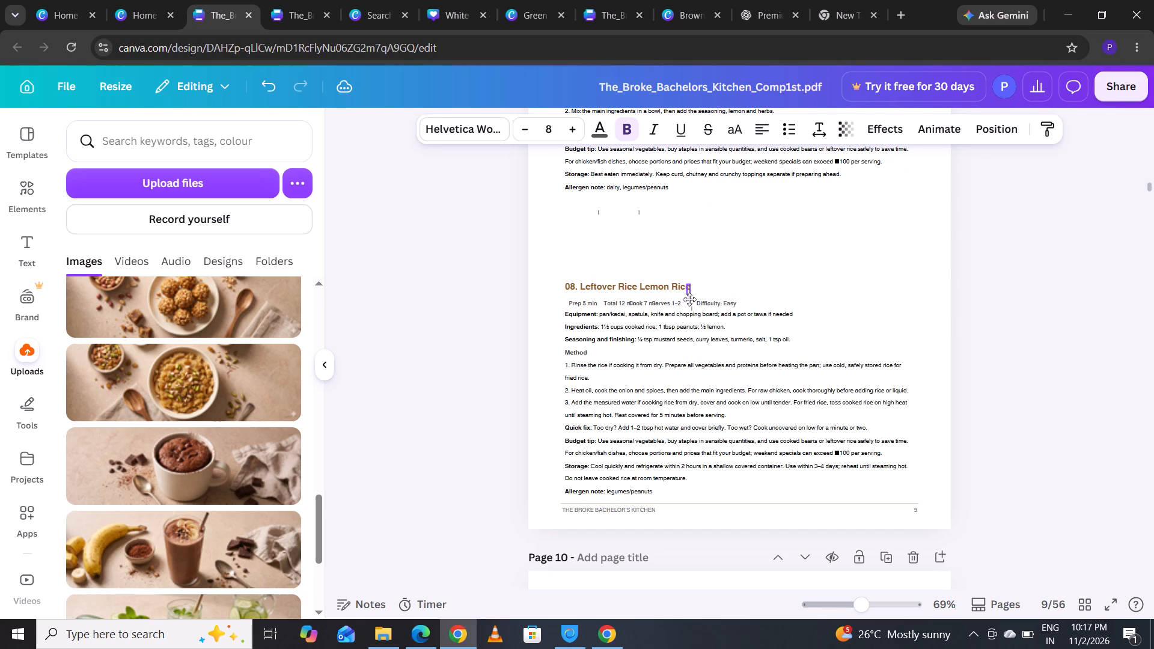
pyautogui.moveTo(689, 299); pyautogui.dragTo(689, 309)
pyautogui.moveTo(600, 216); pyautogui.dragTo(616, 273)
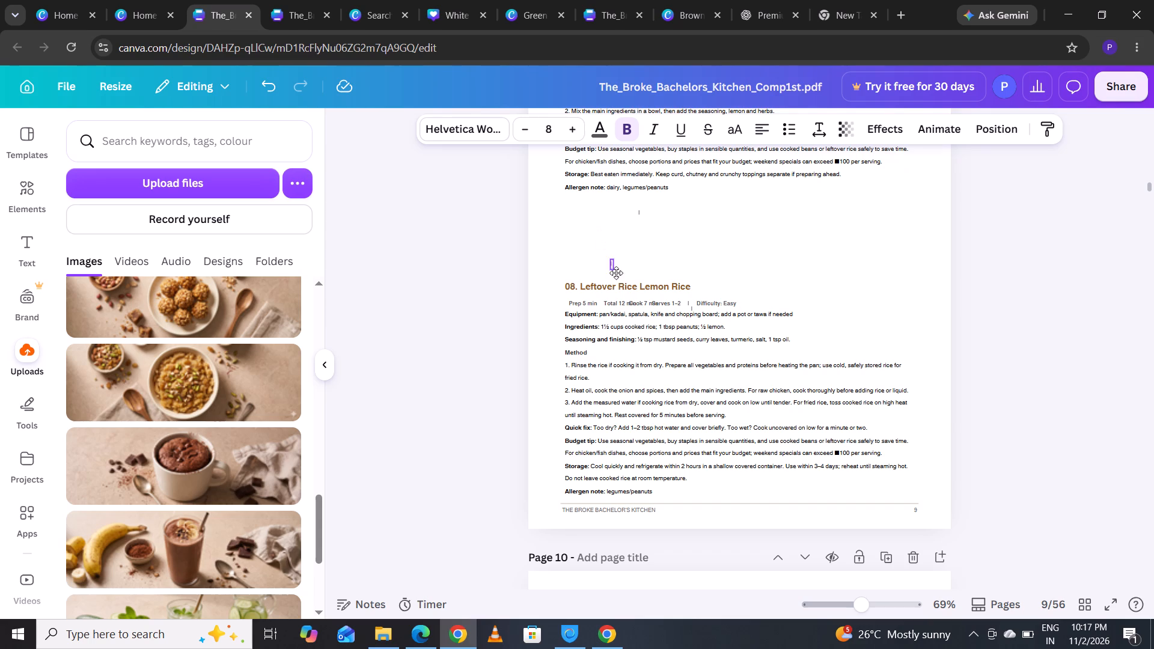
pyautogui.moveTo(616, 273); pyautogui.dragTo(604, 306)
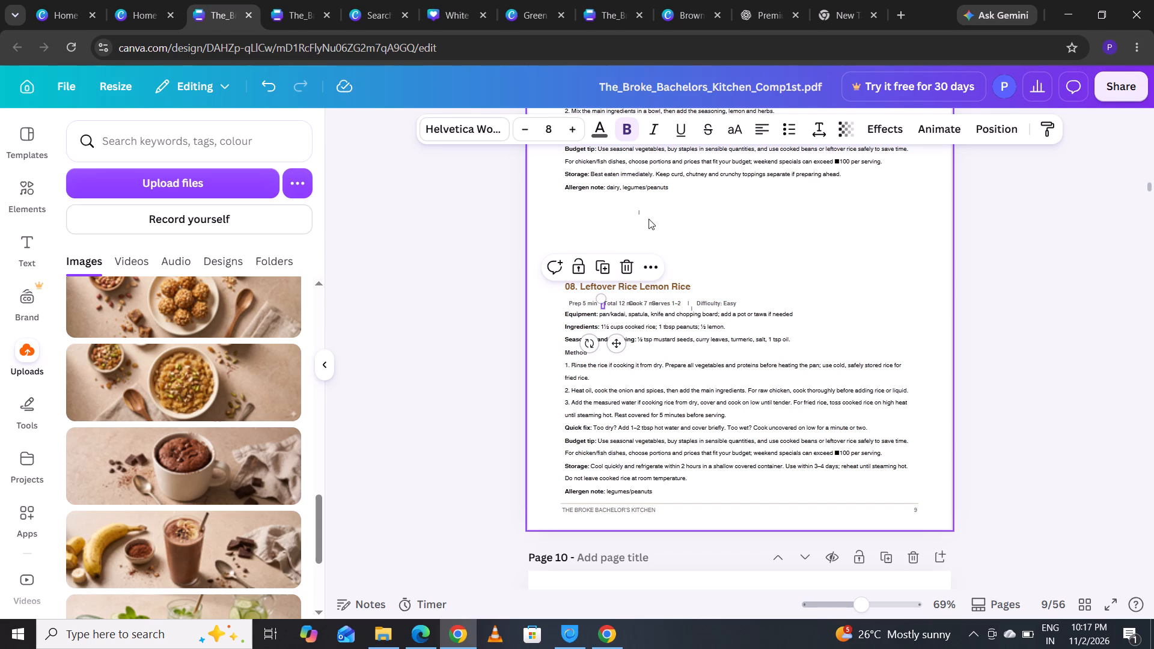
pyautogui.moveTo(640, 217); pyautogui.dragTo(649, 246)
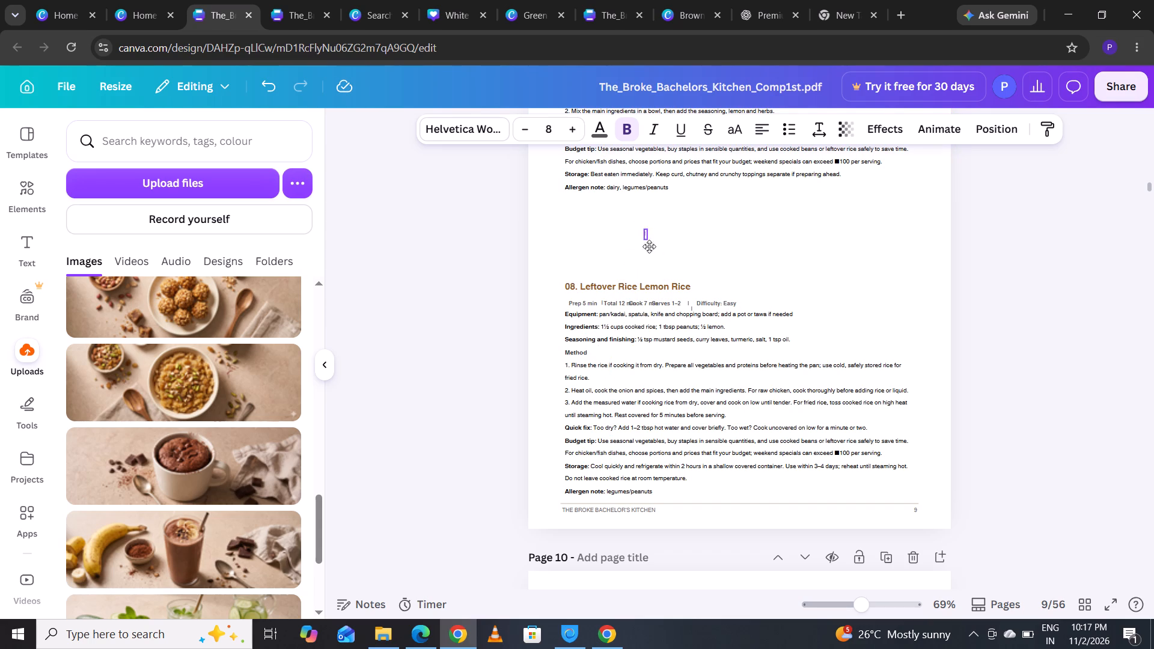
pyautogui.moveTo(649, 246); pyautogui.dragTo(679, 309)
# Move the Dahi Aloo Chaat Bowl body text down to just above the 08. Leftover Rice Lemon Rice heading.
pyautogui.moveTo(627, 184); pyautogui.dragTo(633, 207)
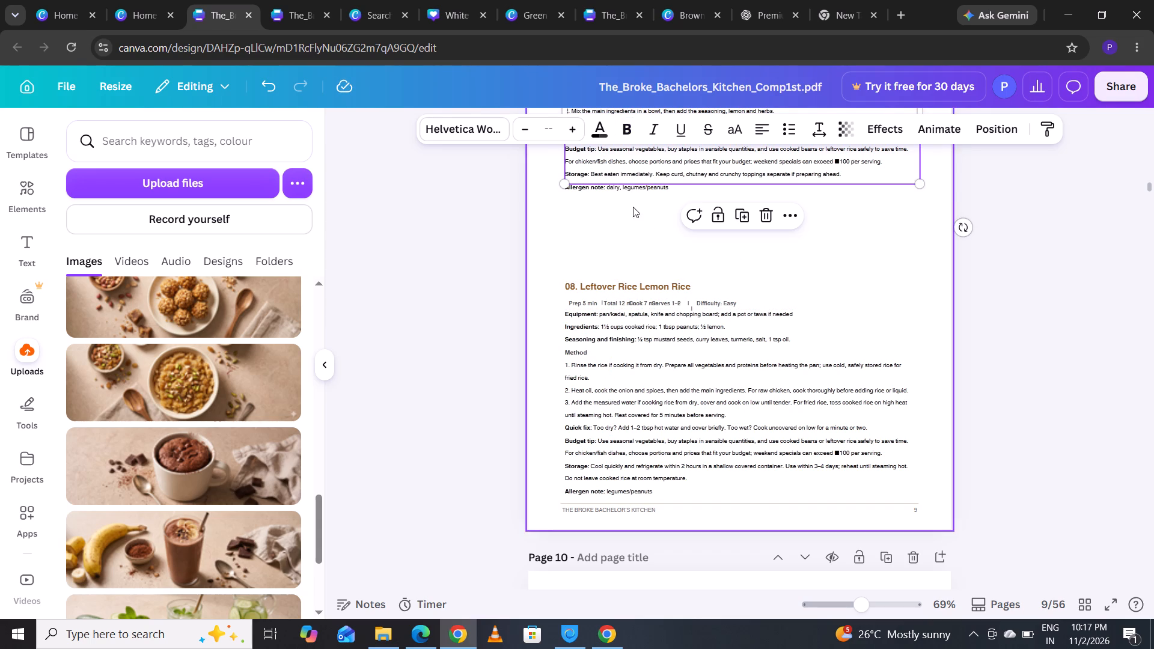
pyautogui.moveTo(633, 207); pyautogui.dragTo(634, 212)
pyautogui.moveTo(669, 133); pyautogui.dragTo(669, 154)
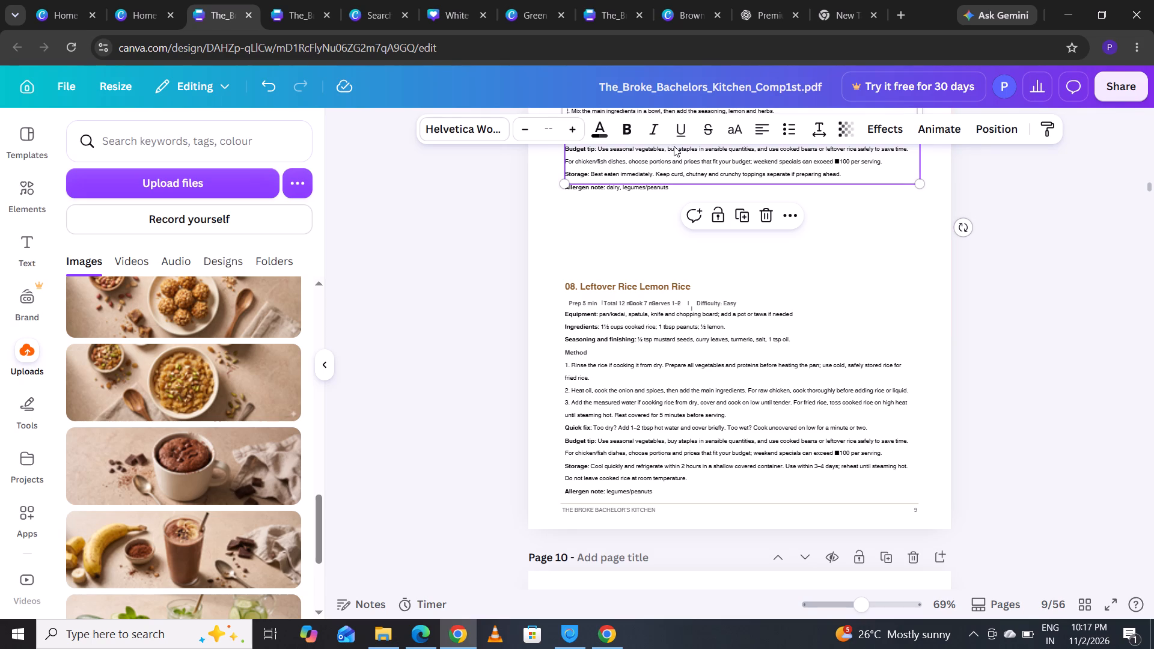
pyautogui.moveTo(674, 151); pyautogui.dragTo(671, 236)
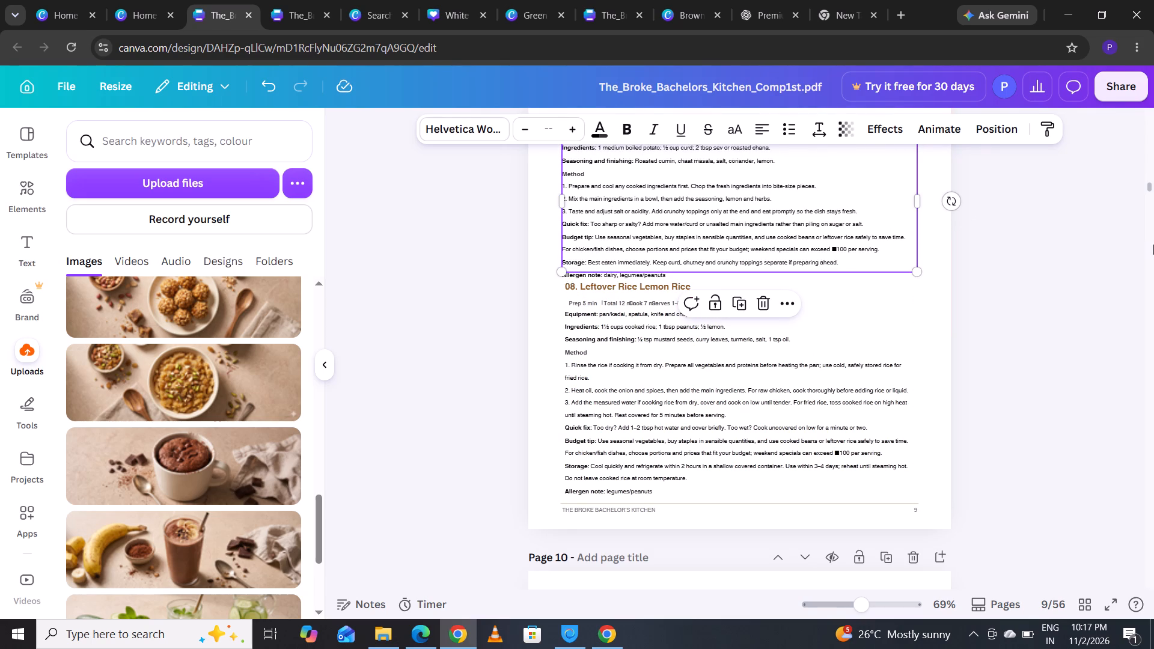
# Move the 07. Dahi Aloo Chaat Bowl heading up near the top edge of page 9 and turn off its bold.
pyautogui.click(1147, 178)
pyautogui.tripleClick(1147, 178)
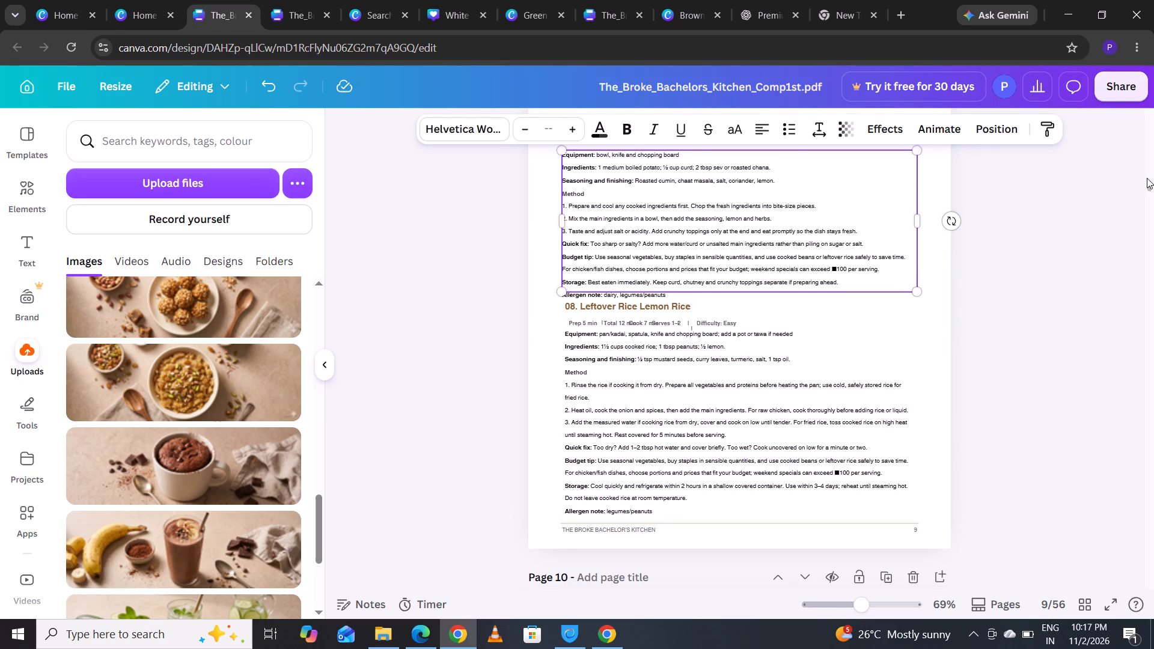
pyautogui.tripleClick(1147, 178)
pyautogui.doubleClick(1147, 178)
pyautogui.tripleClick(1147, 178)
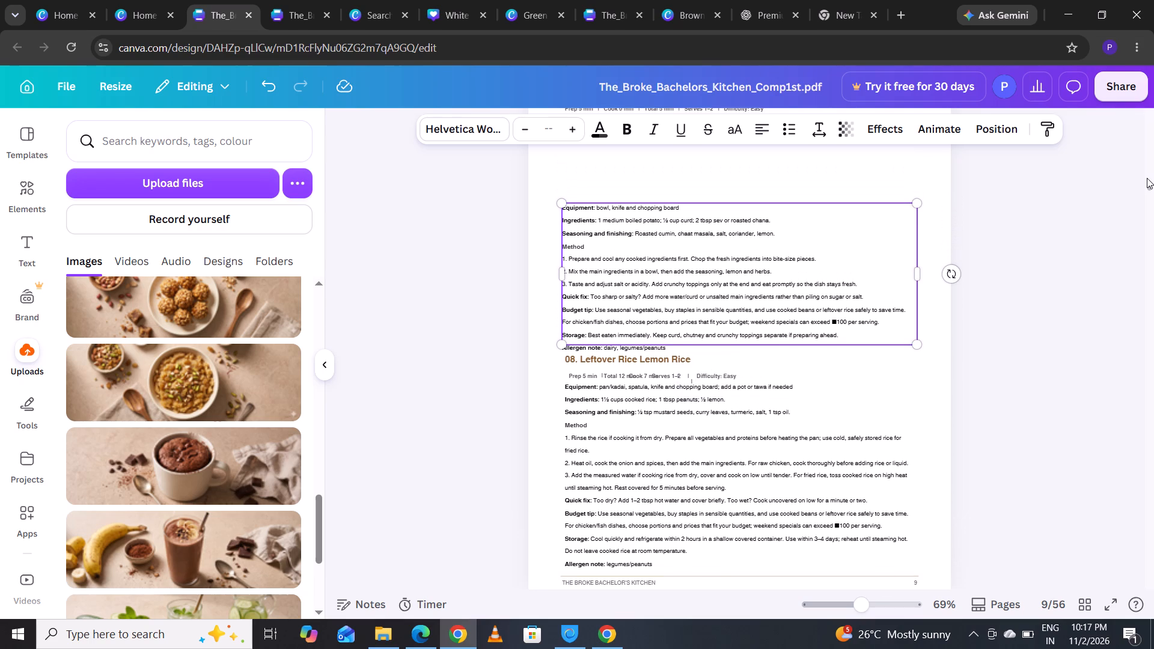
pyautogui.tripleClick(1147, 178)
pyautogui.tripleClick(1147, 178)
pyautogui.tripleClick(1147, 178)
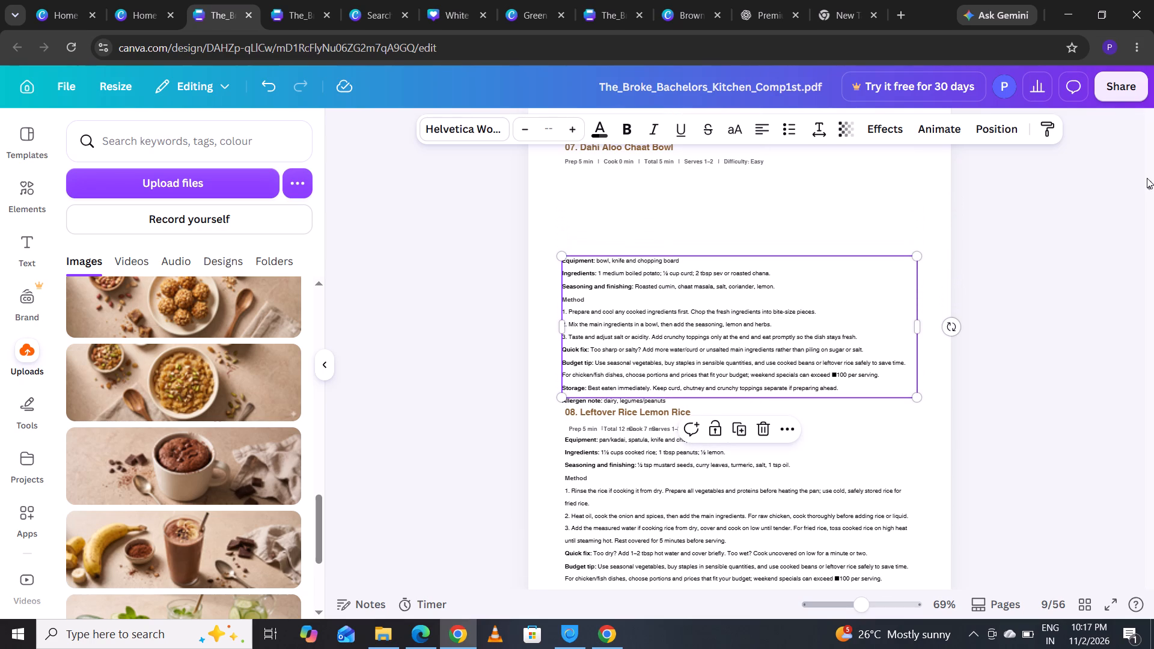
pyautogui.doubleClick(1147, 178)
pyautogui.tripleClick(1149, 173)
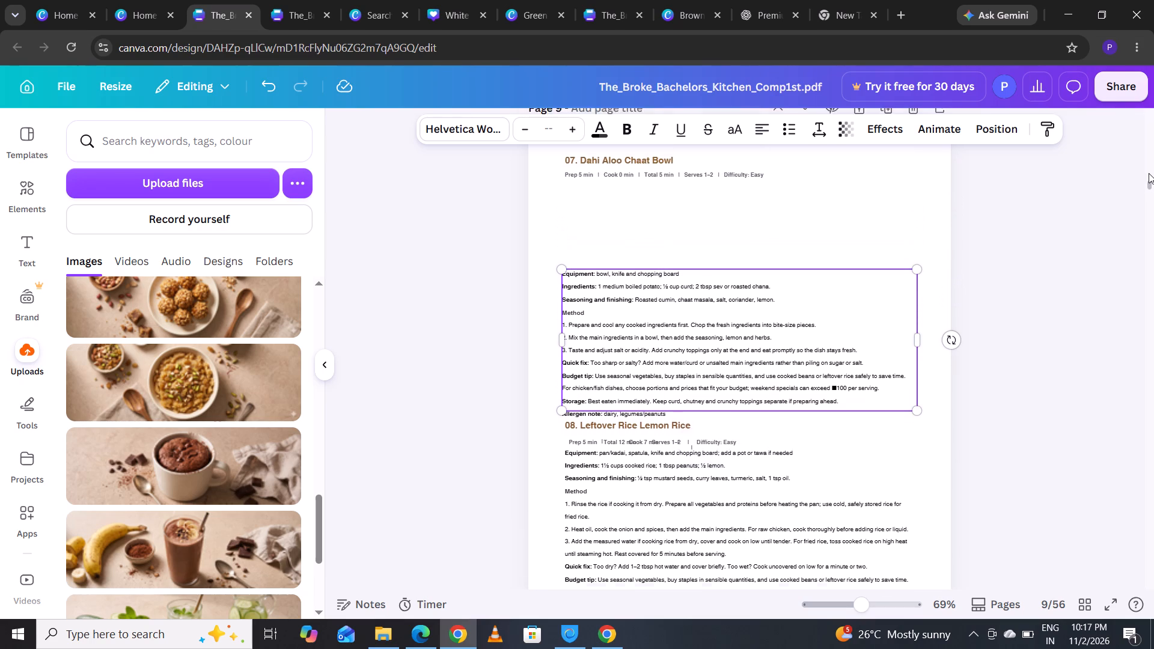
pyautogui.doubleClick(1149, 173)
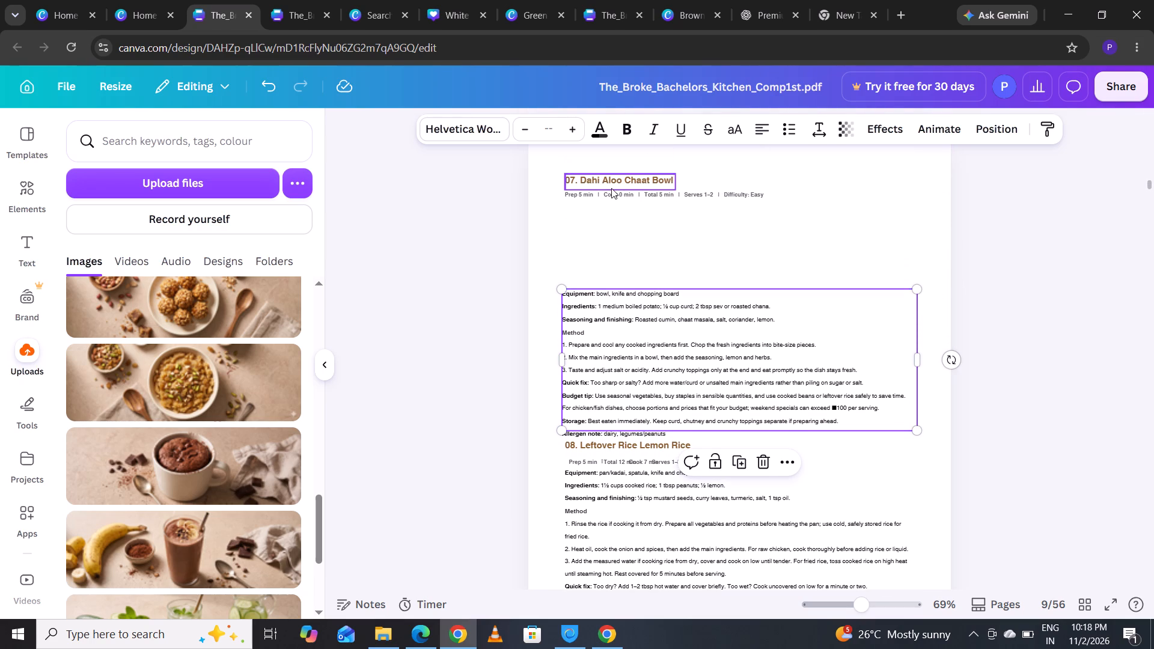
pyautogui.moveTo(609, 174); pyautogui.dragTo(611, 127)
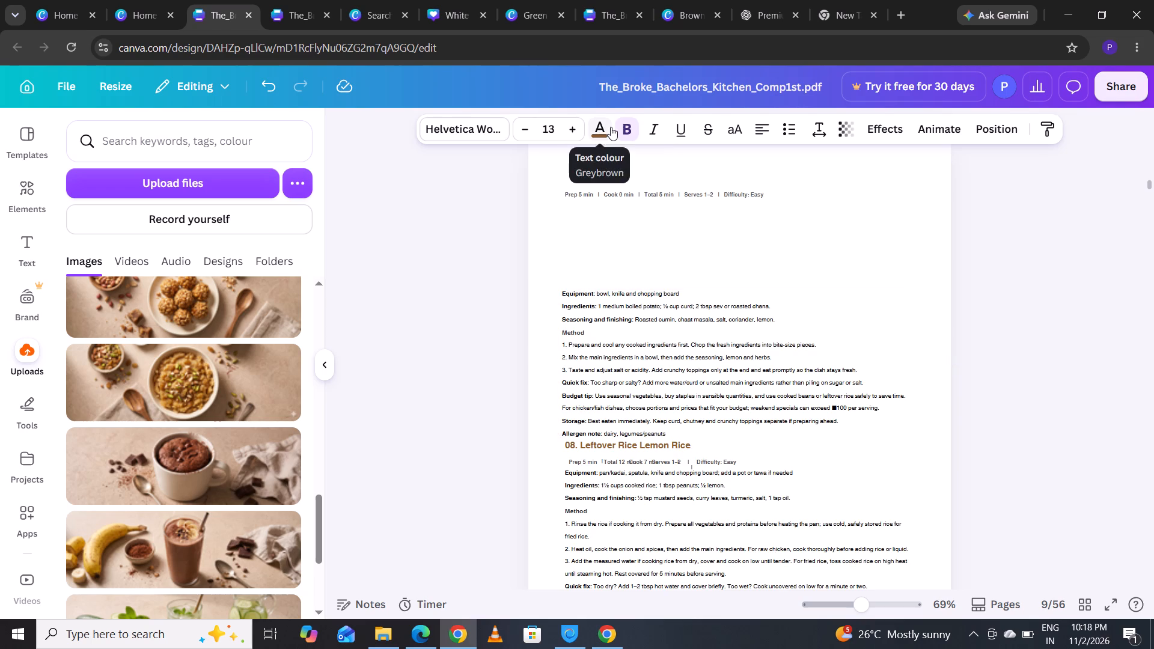
pyautogui.moveTo(611, 127); pyautogui.dragTo(615, 139)
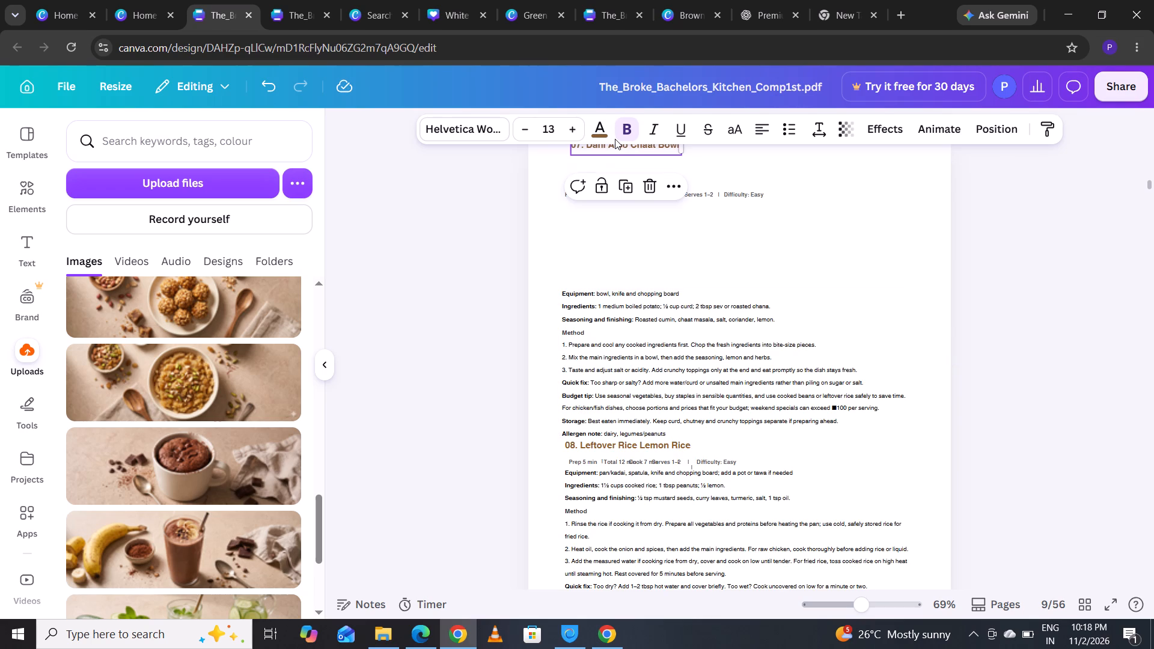
pyautogui.tripleClick(1153, 165)
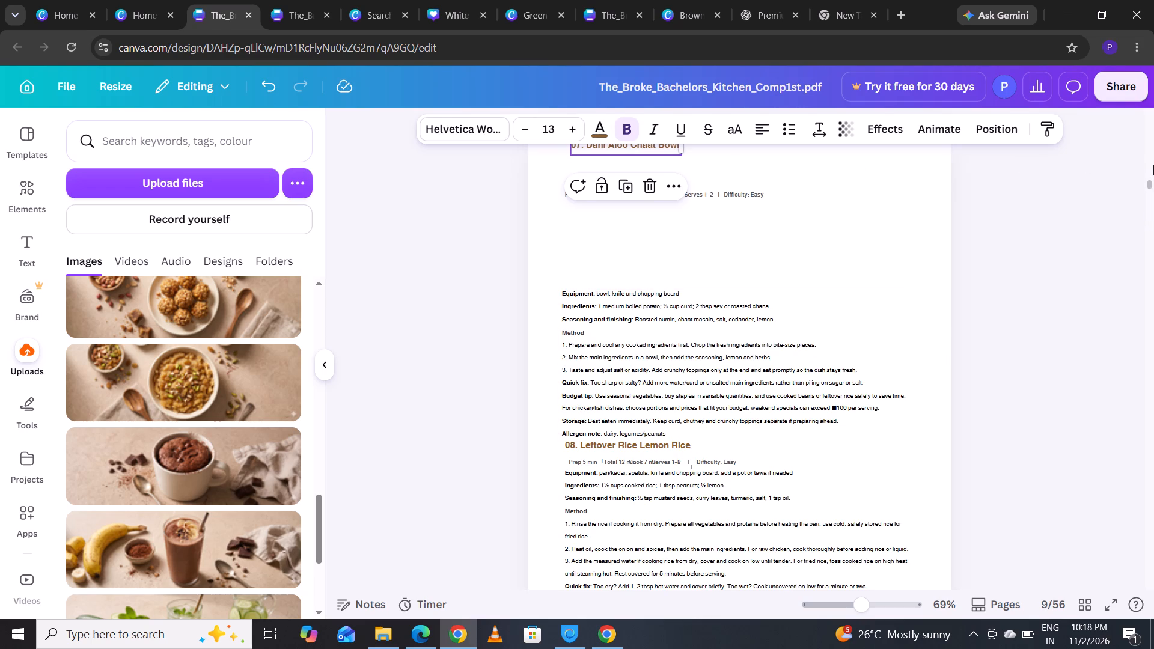
pyautogui.doubleClick(1153, 165)
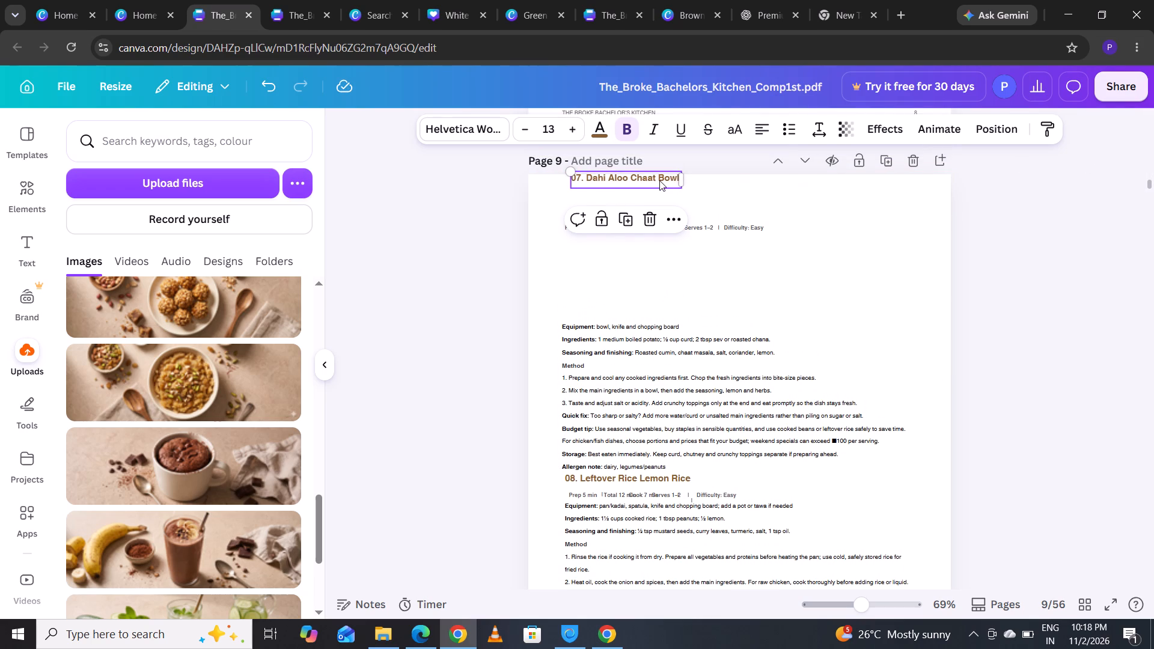
pyautogui.moveTo(653, 180); pyautogui.dragTo(644, 189)
pyautogui.click(635, 123)
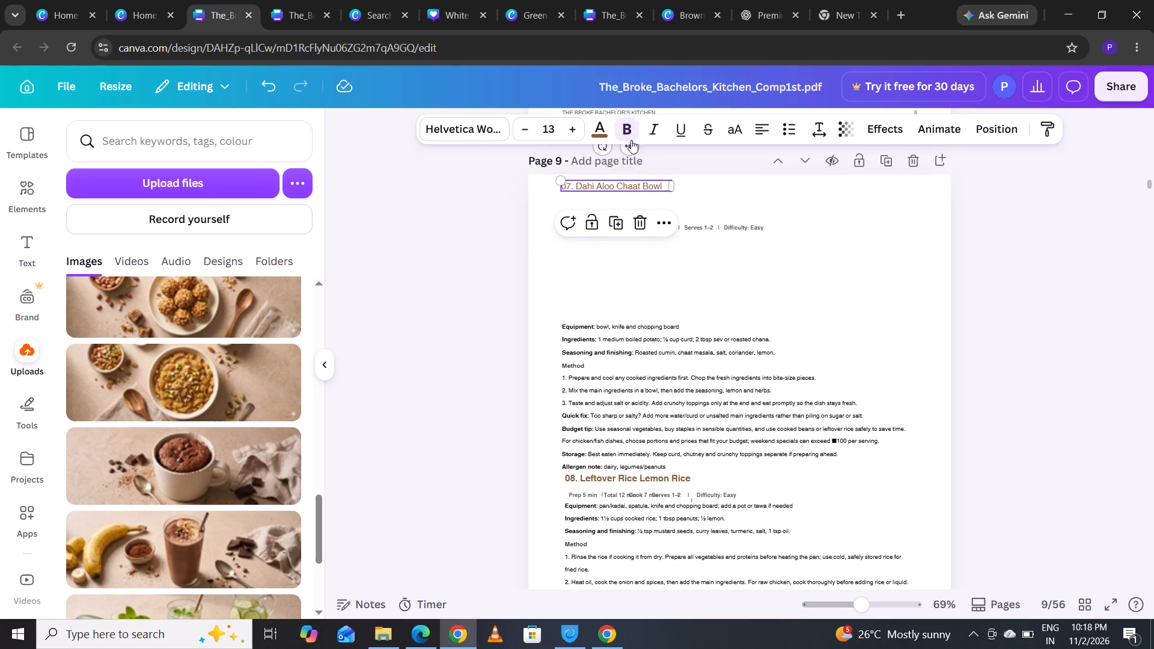
pyautogui.click(607, 188)
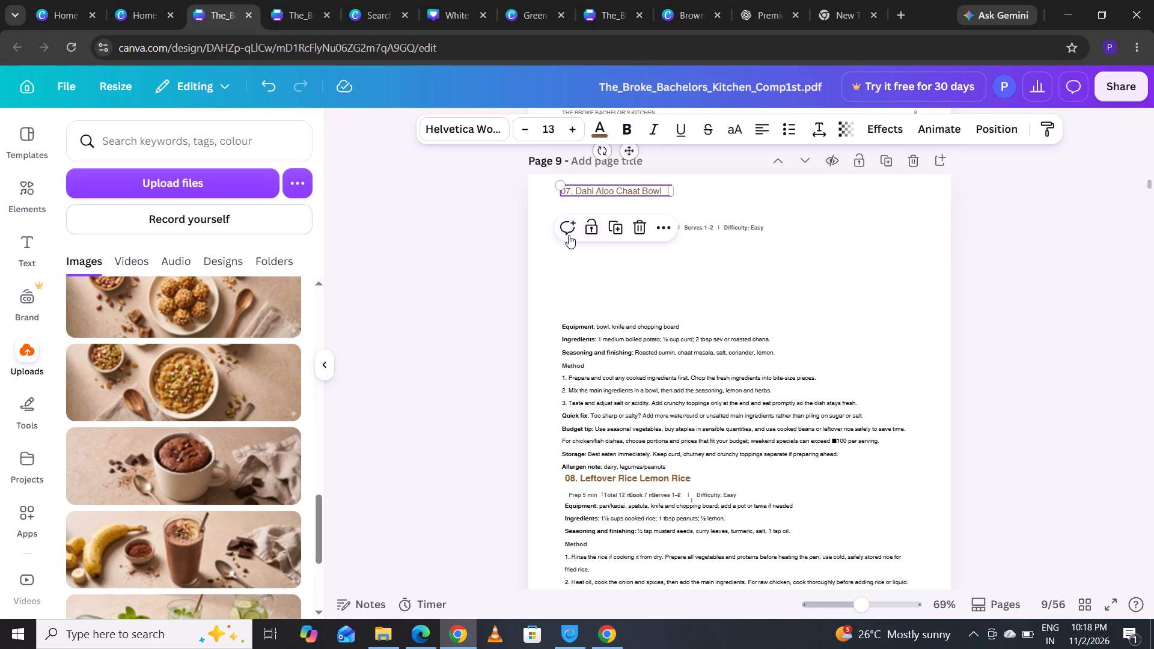
# Move the Serves 1–2, Difficulty: Easy, Total 5 min, Cook 0 min and Prep 5 min texts up beneath the 07. Dahi Aloo Chaat Bowl heading.
pyautogui.moveTo(709, 227); pyautogui.dragTo(708, 200)
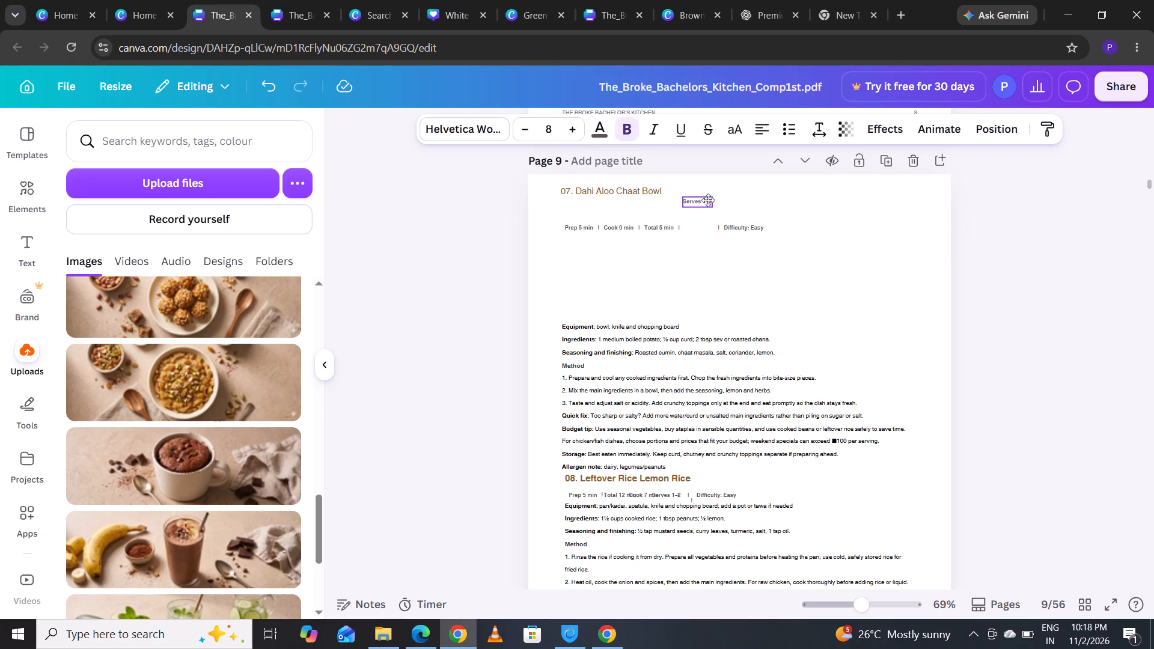
pyautogui.moveTo(708, 200); pyautogui.dragTo(708, 199)
pyautogui.moveTo(730, 231); pyautogui.dragTo(734, 194)
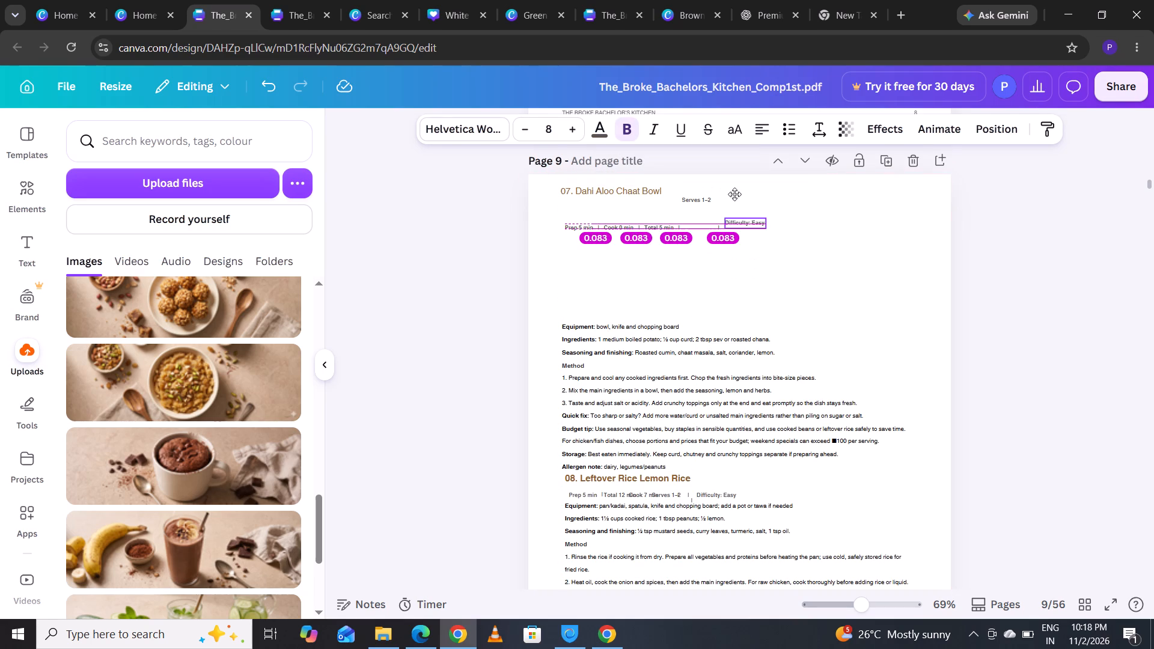
pyautogui.moveTo(734, 194); pyautogui.dragTo(734, 204)
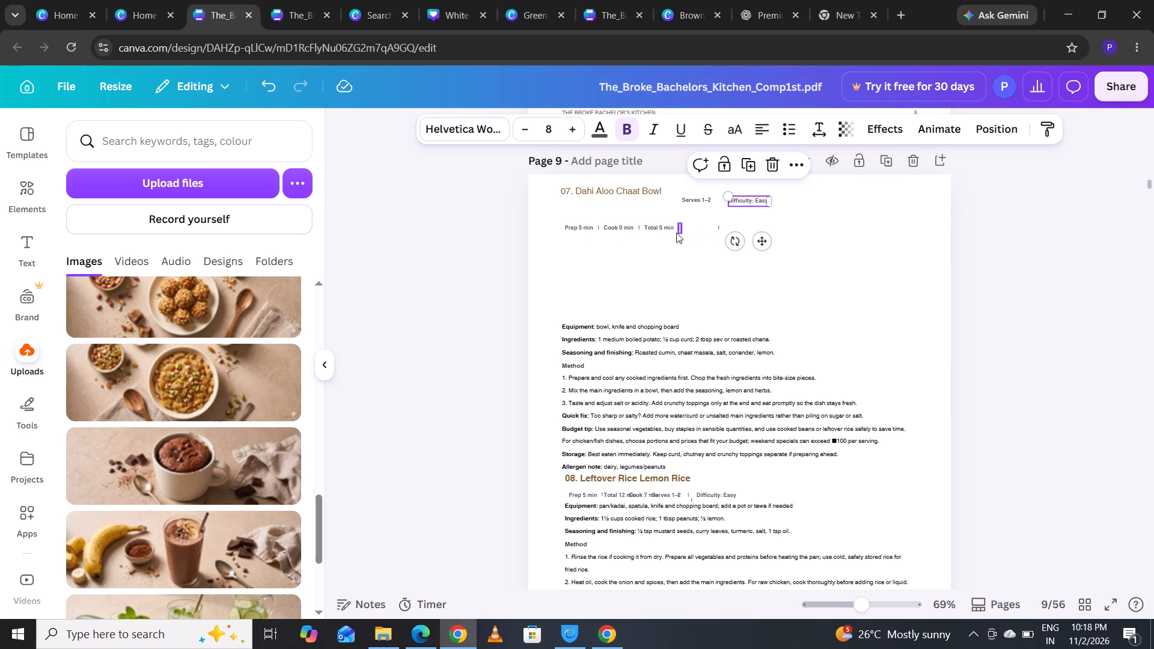
pyautogui.moveTo(662, 231); pyautogui.dragTo(665, 207)
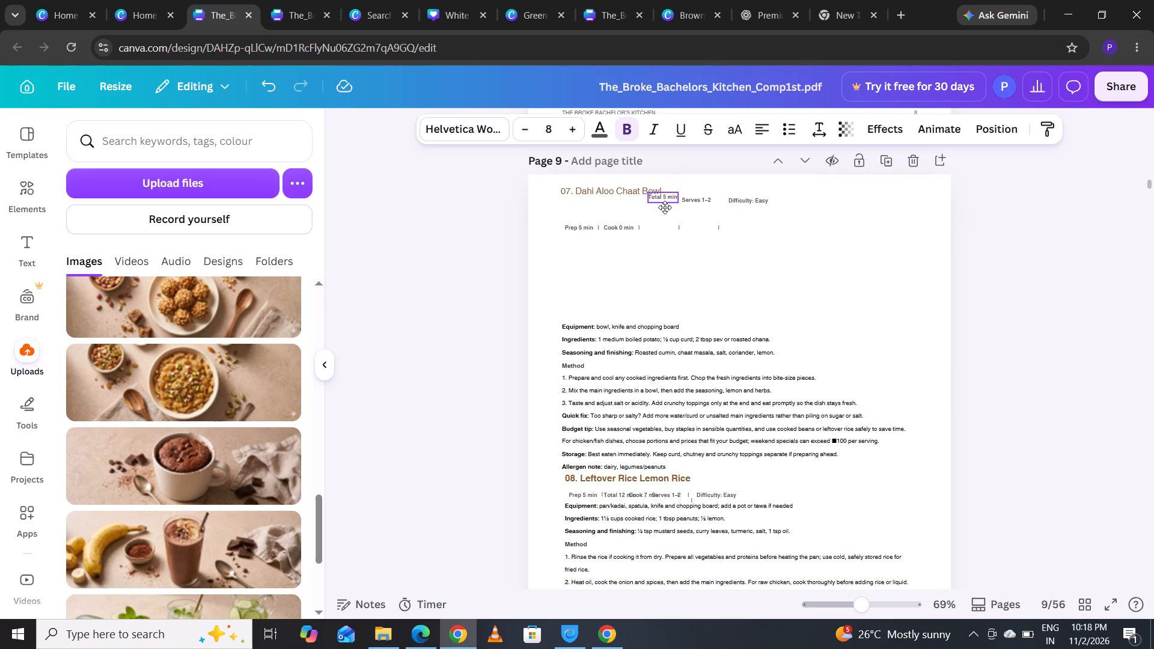
pyautogui.moveTo(665, 207); pyautogui.dragTo(662, 206)
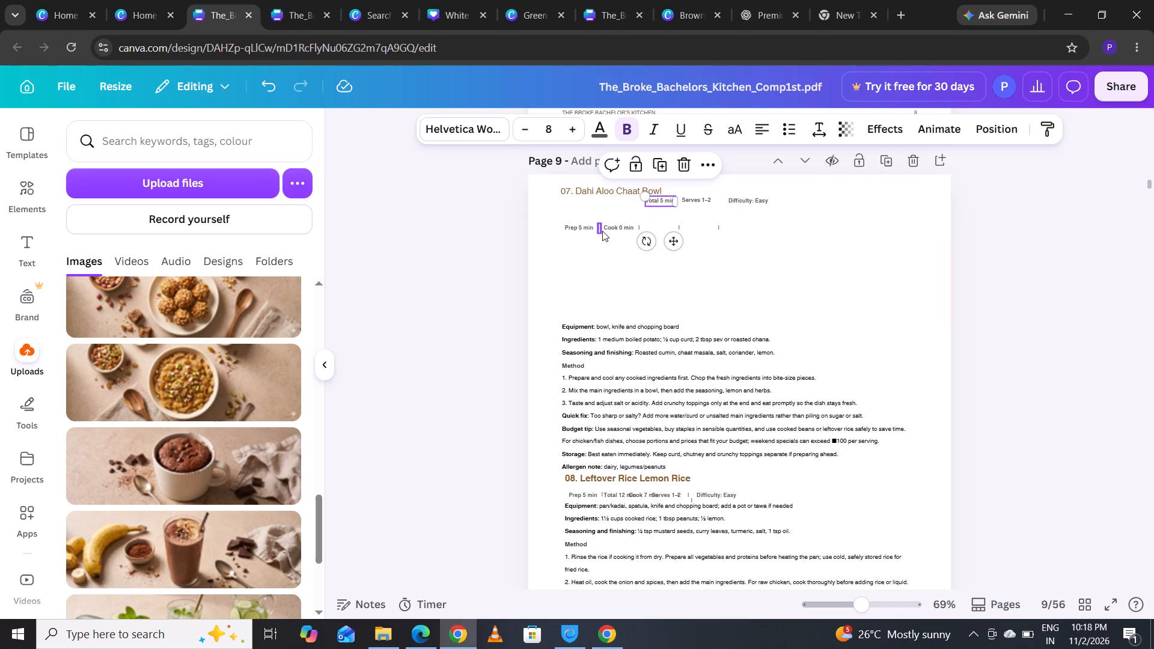
pyautogui.moveTo(605, 230); pyautogui.dragTo(609, 207)
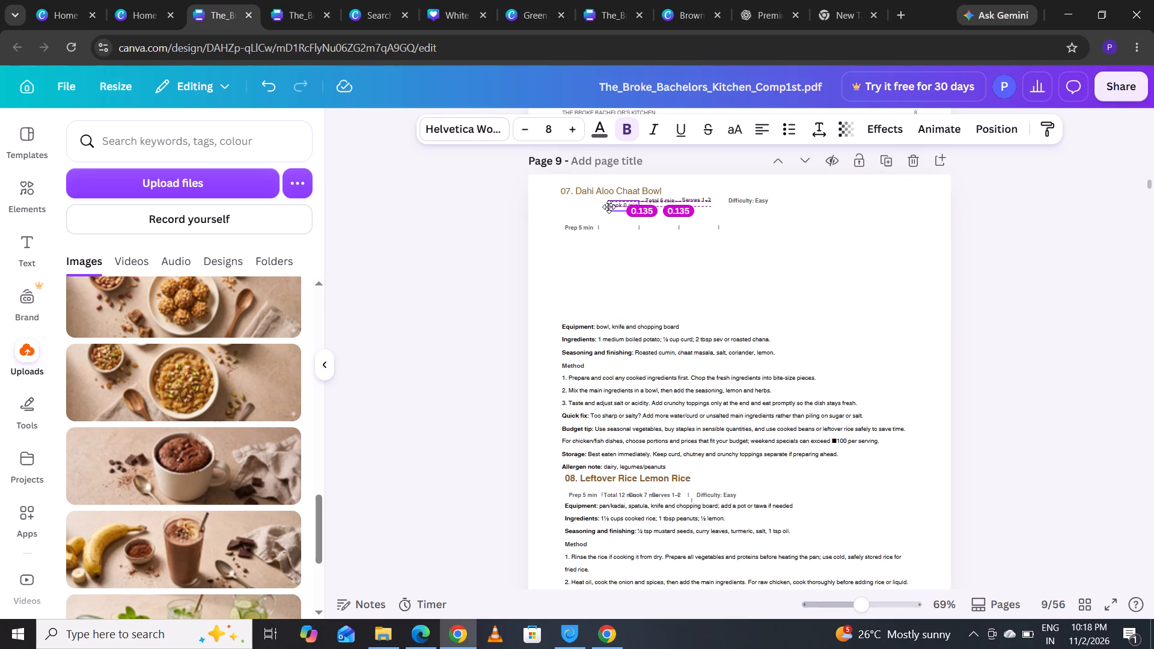
pyautogui.moveTo(609, 207); pyautogui.dragTo(609, 203)
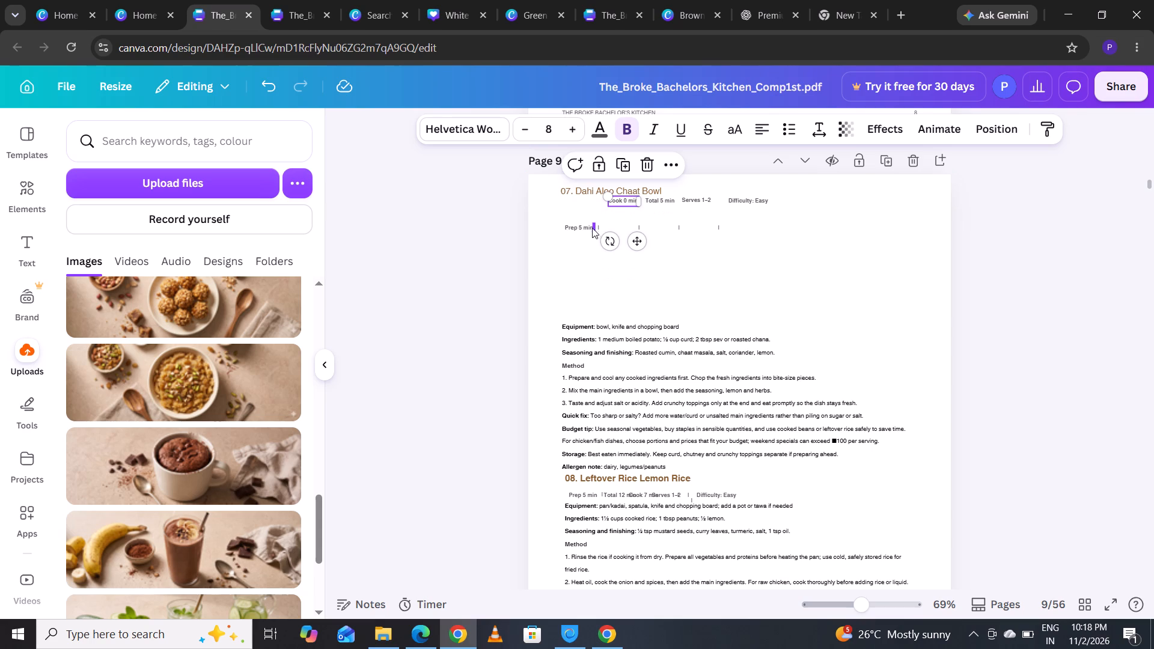
pyautogui.moveTo(590, 227); pyautogui.dragTo(591, 201)
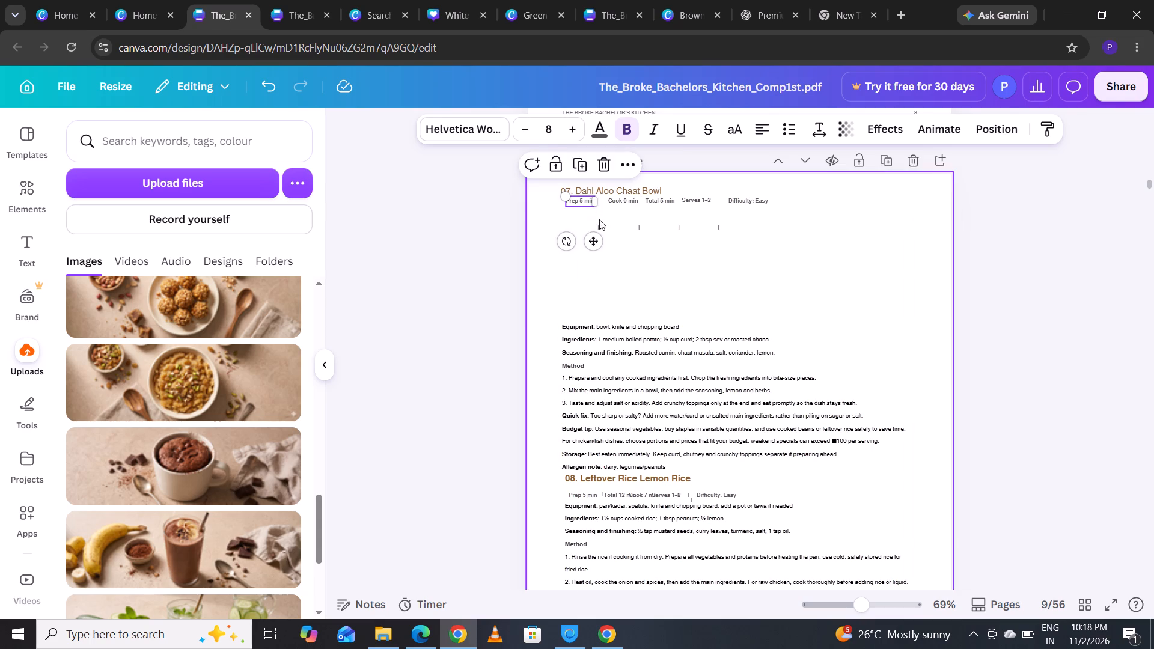
# Move the four leftover vertical divider bars up into the Dahi Aloo Chaat Bowl info row, between its time, servings and difficulty texts.
pyautogui.moveTo(599, 227); pyautogui.dragTo(599, 203)
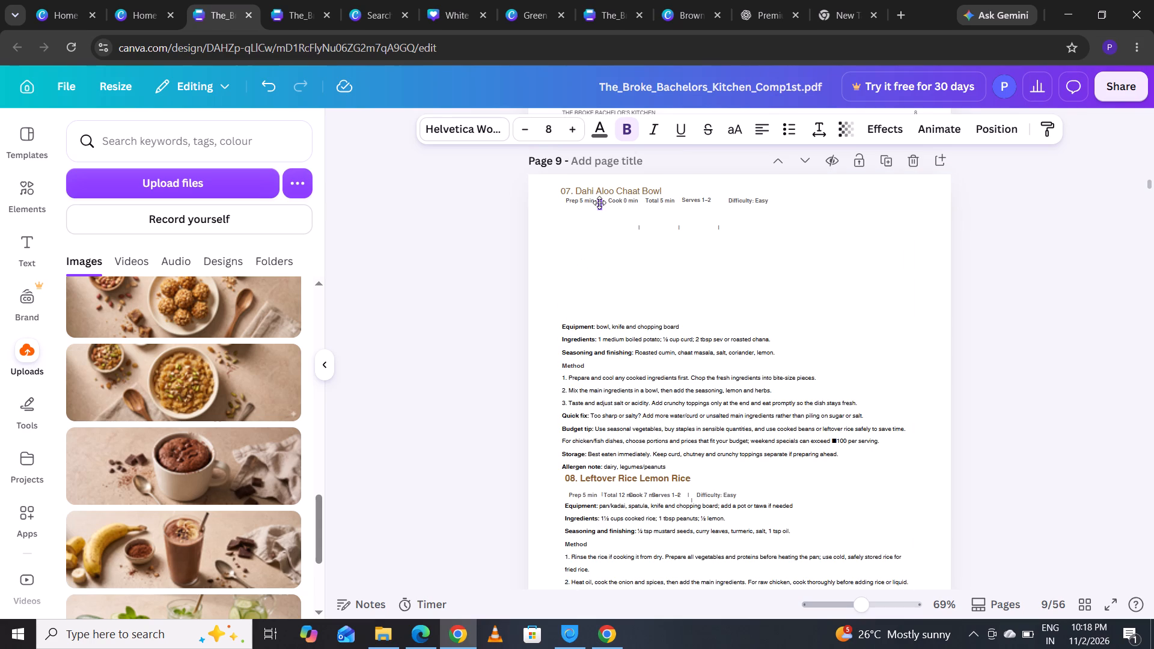
pyautogui.moveTo(599, 203); pyautogui.dragTo(600, 199)
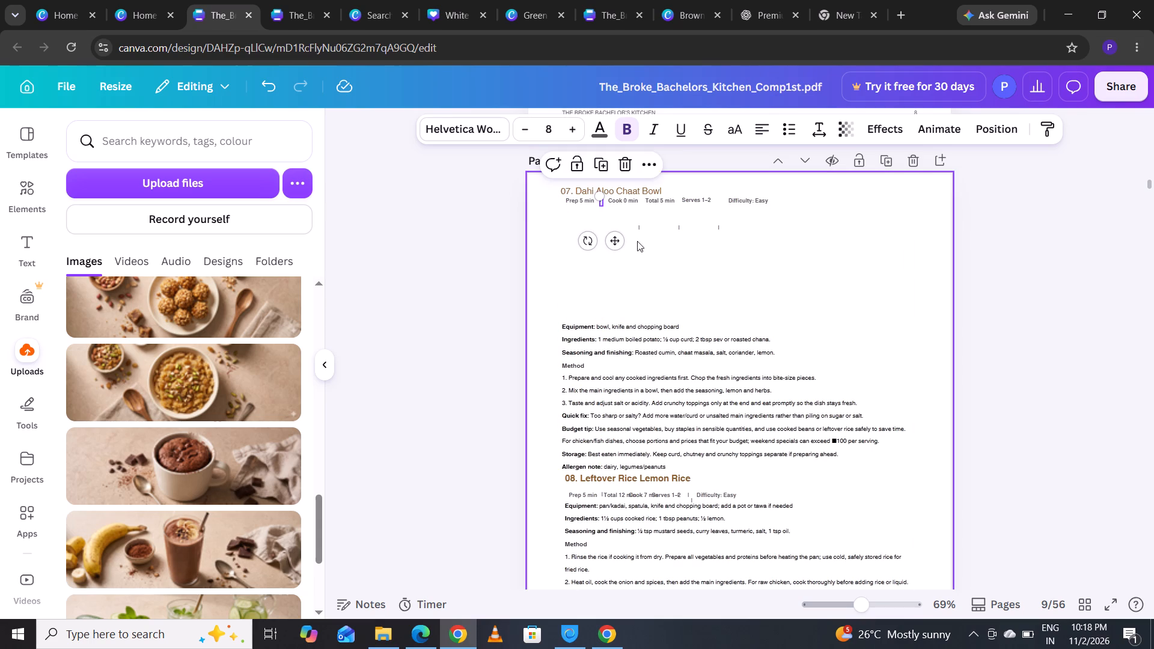
pyautogui.moveTo(679, 230); pyautogui.dragTo(679, 212)
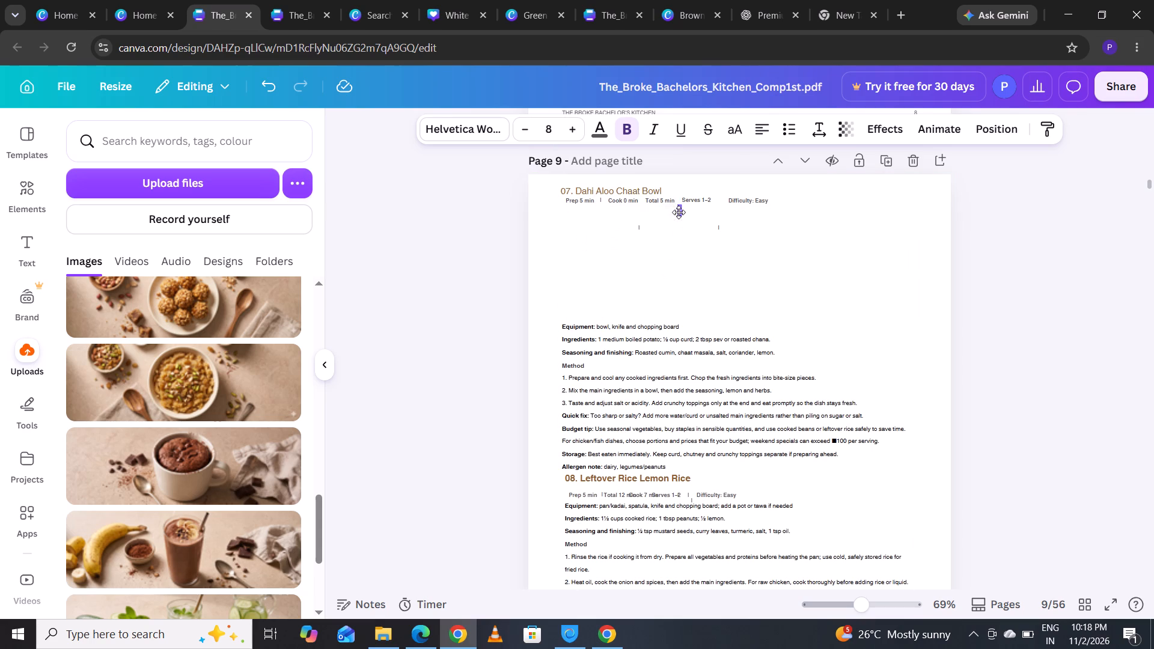
pyautogui.moveTo(679, 212); pyautogui.dragTo(679, 204)
pyautogui.moveTo(641, 228); pyautogui.dragTo(647, 213)
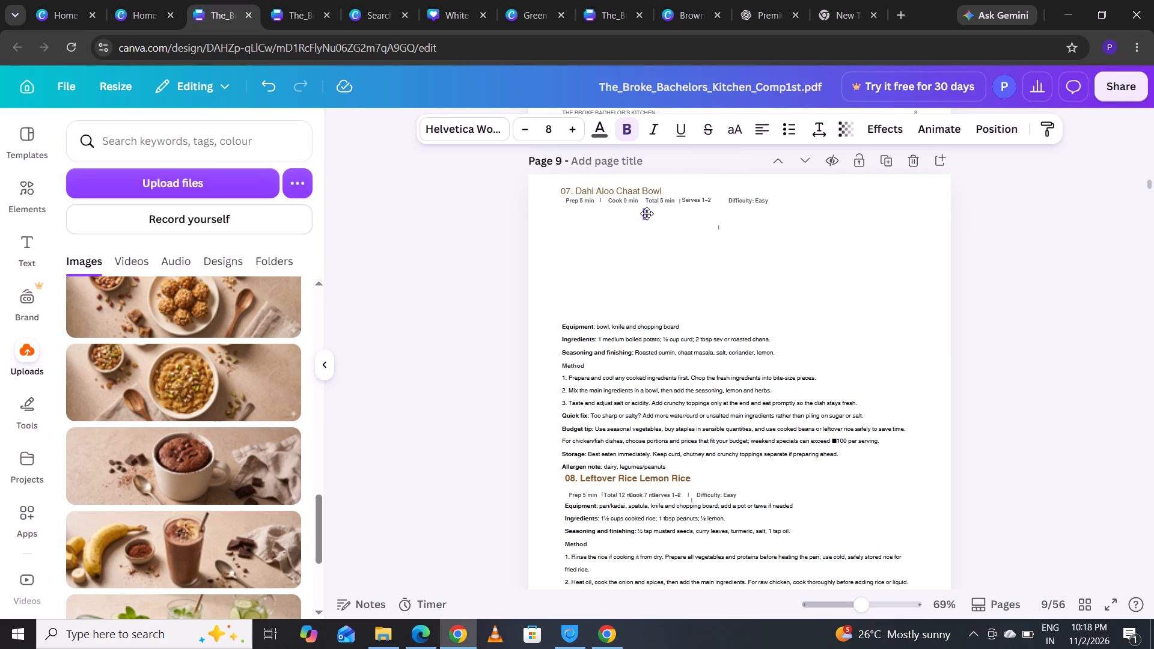
pyautogui.moveTo(647, 213); pyautogui.dragTo(646, 203)
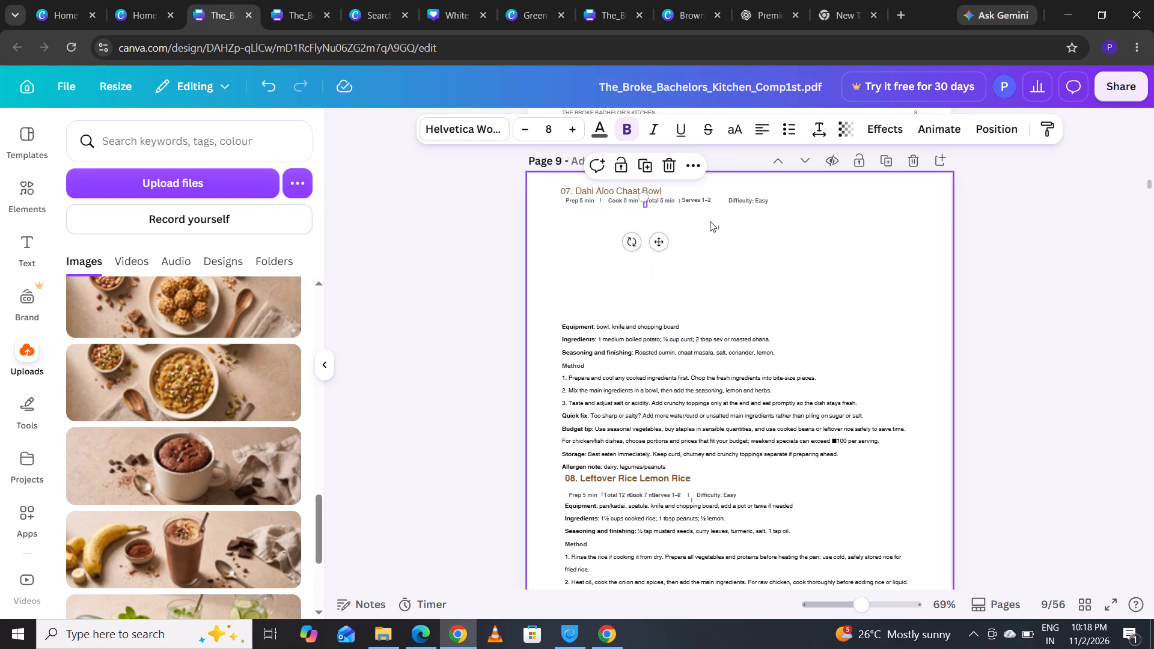
pyautogui.moveTo(719, 231); pyautogui.dragTo(720, 207)
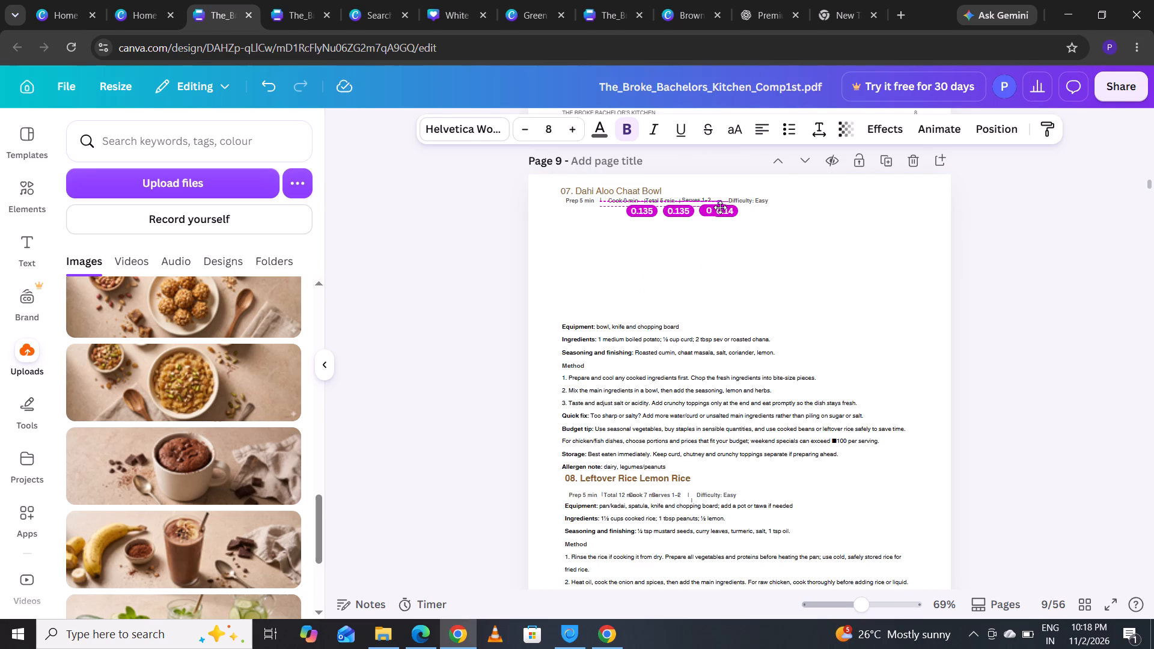
pyautogui.moveTo(720, 207); pyautogui.dragTo(721, 204)
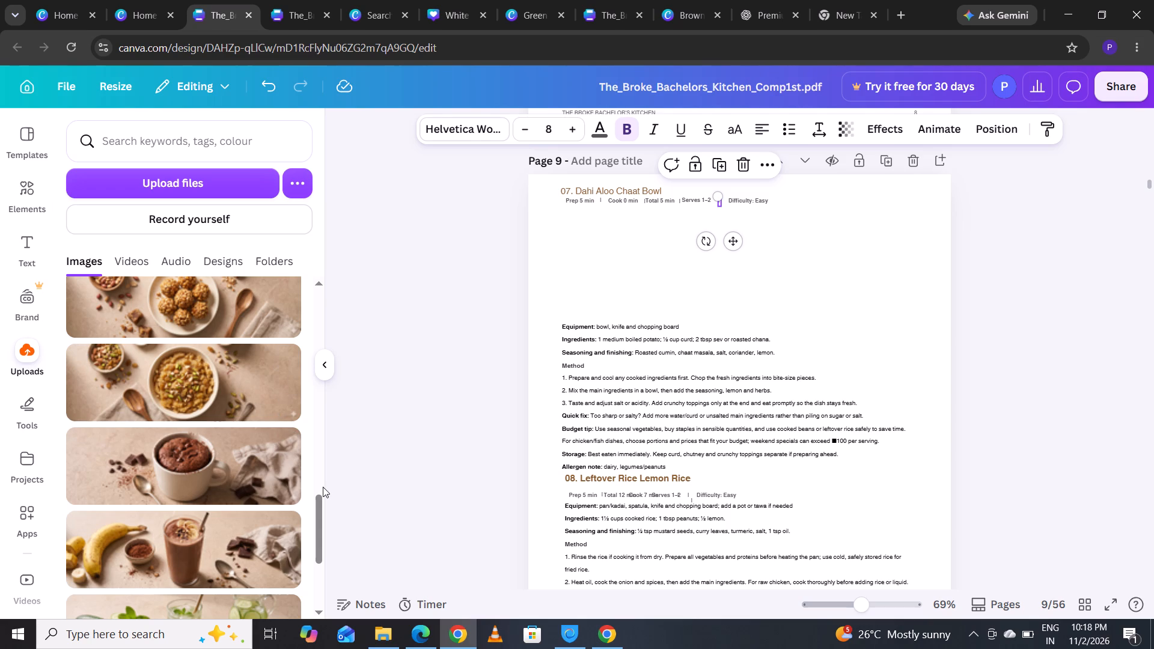
# Add the uploaded chocolate banana smoothie photo to page 9, shrink it to a small strip and place it just under the Dahi Aloo Chaat Bowl info row.
pyautogui.moveTo(314, 506); pyautogui.dragTo(320, 571)
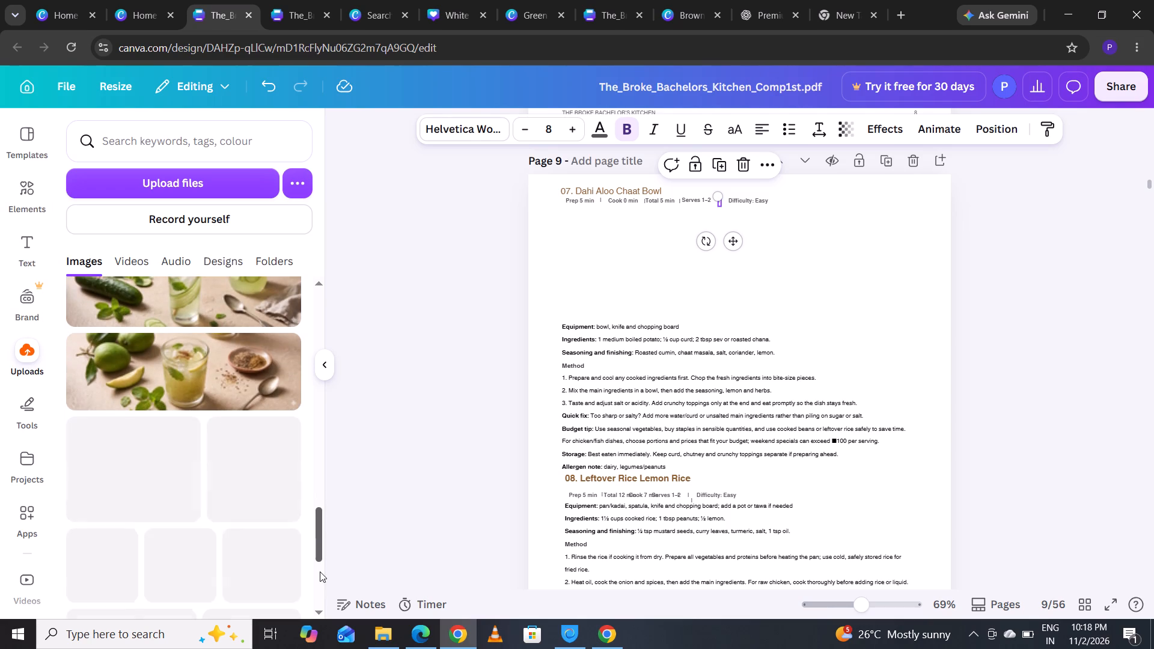
pyautogui.moveTo(320, 571); pyautogui.dragTo(329, 536)
pyautogui.moveTo(152, 440); pyautogui.dragTo(195, 434)
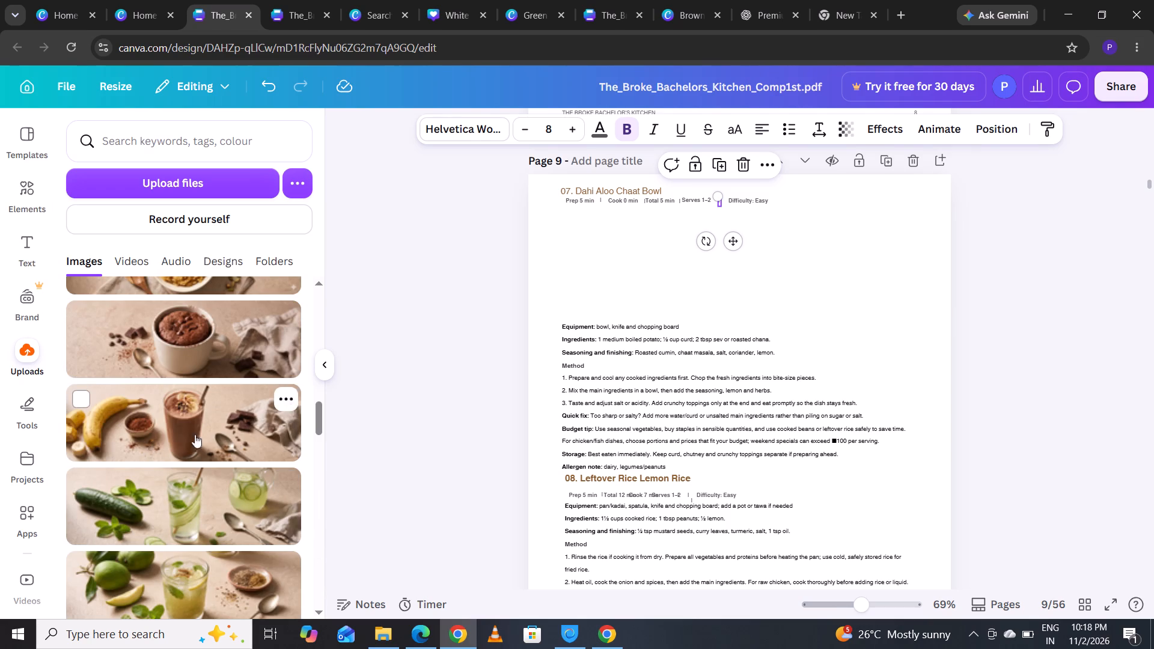
pyautogui.moveTo(195, 434); pyautogui.dragTo(636, 251)
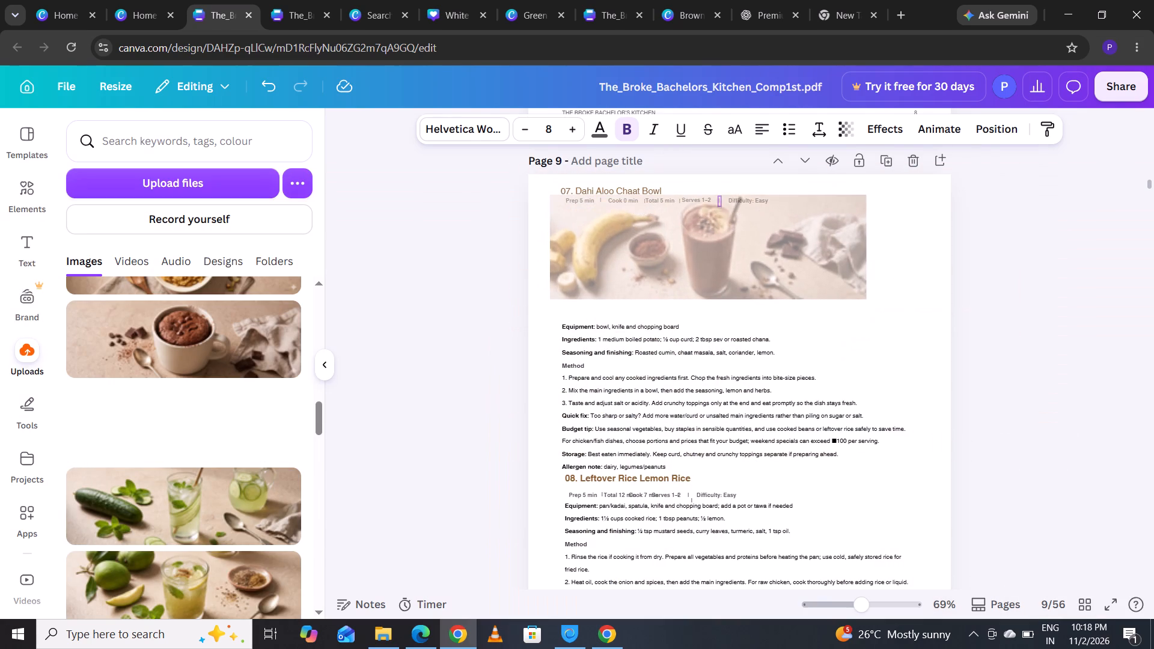
pyautogui.moveTo(636, 251); pyautogui.dragTo(641, 263)
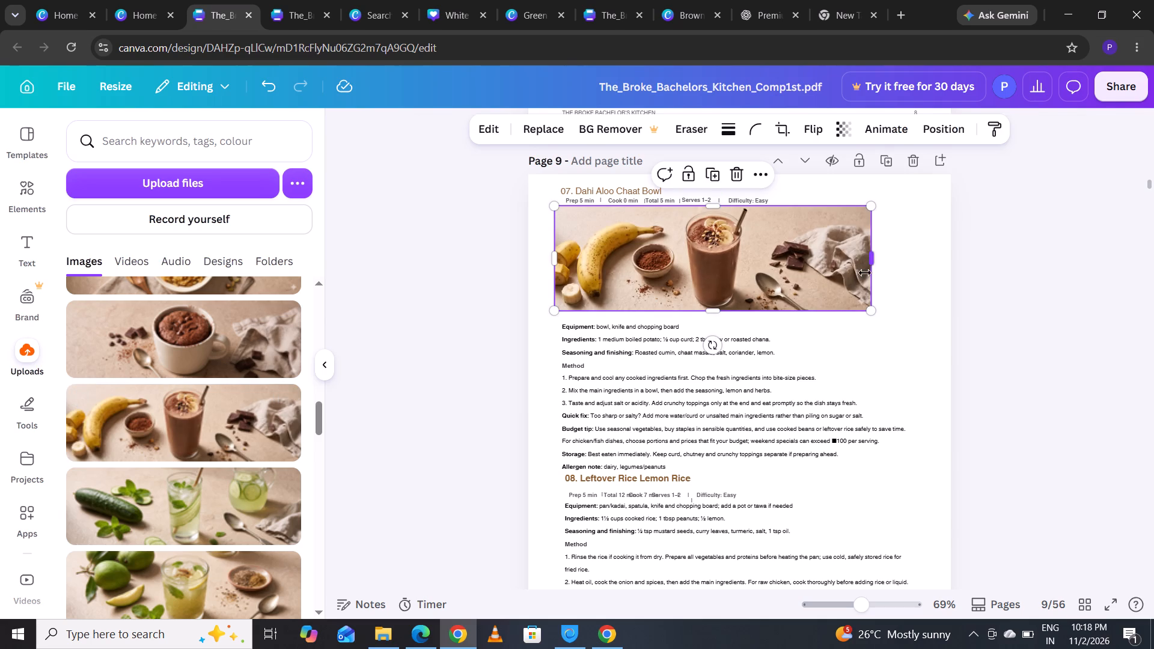
pyautogui.moveTo(870, 312); pyautogui.dragTo(682, 246)
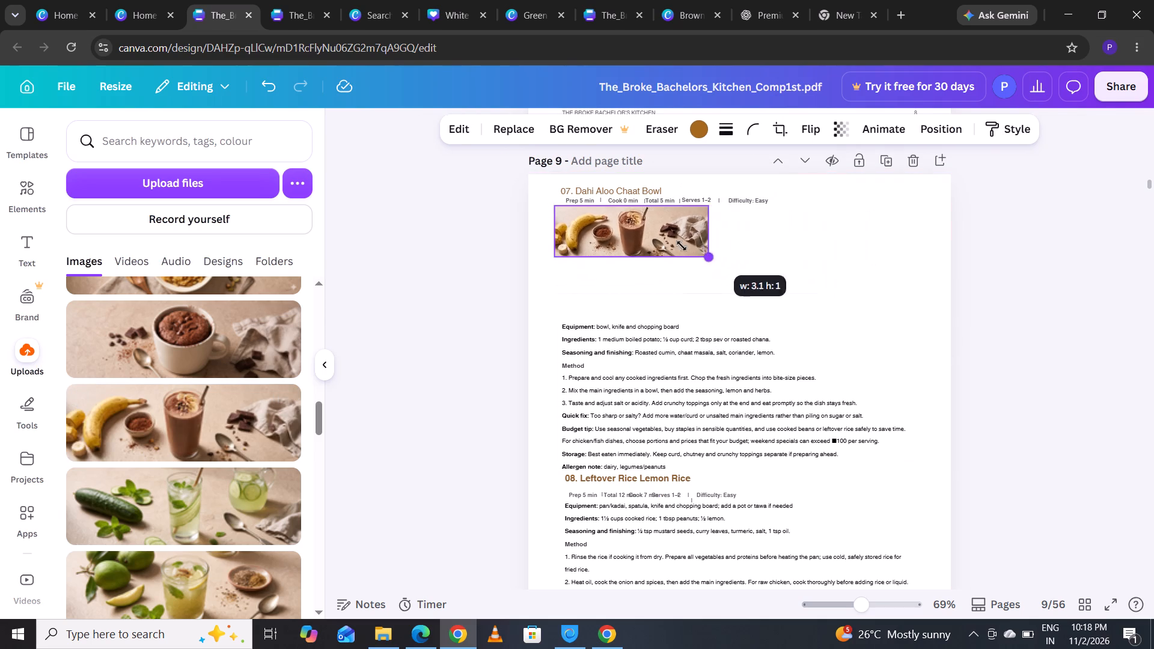
pyautogui.moveTo(682, 246); pyautogui.dragTo(642, 245)
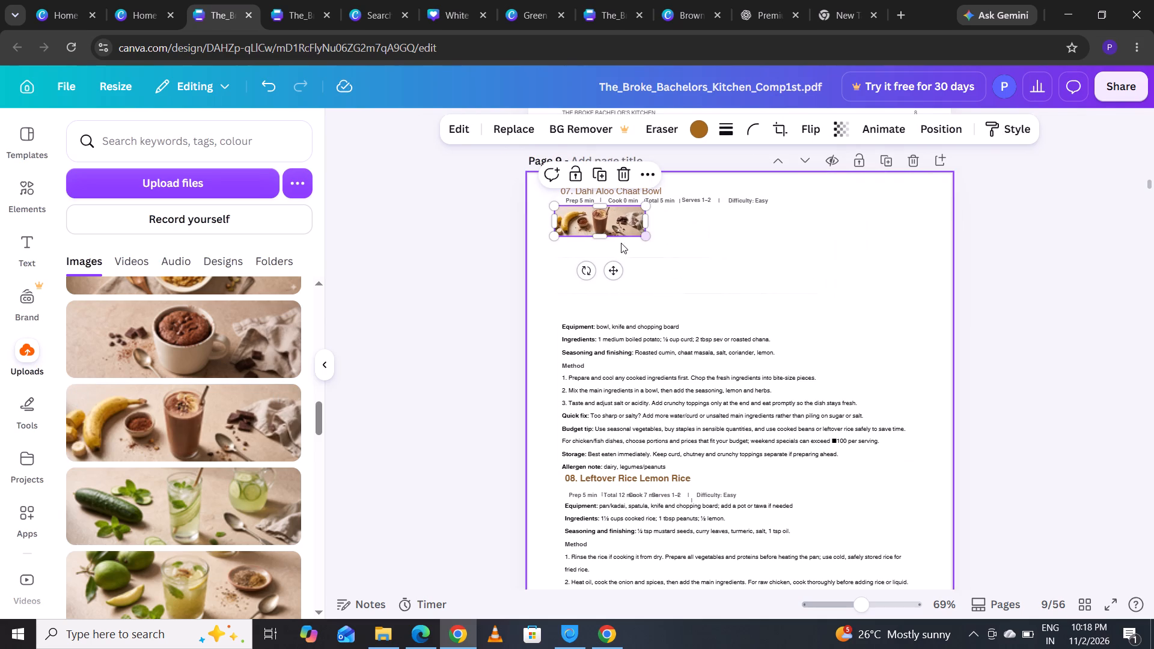
pyautogui.moveTo(606, 224); pyautogui.dragTo(615, 229)
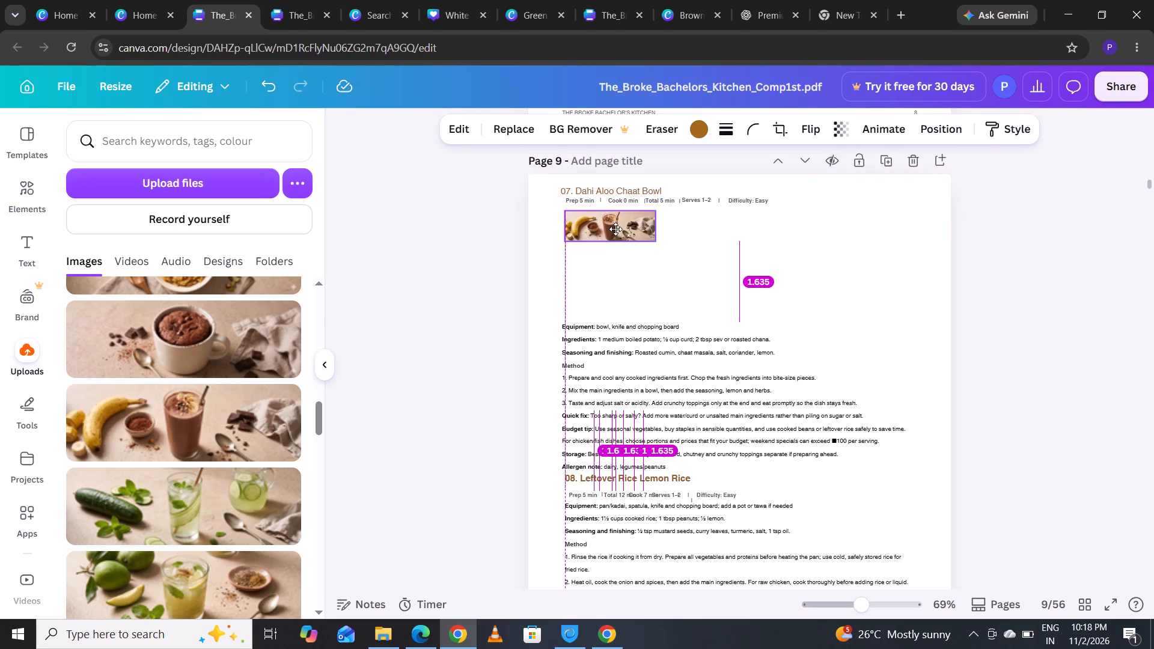
pyautogui.moveTo(615, 229); pyautogui.dragTo(615, 225)
# Add the uploaded cucumber mint drink photo, crop it to the single glass, shrink it and place it beside the smoothie photo.
pyautogui.moveTo(174, 503); pyautogui.dragTo(760, 230)
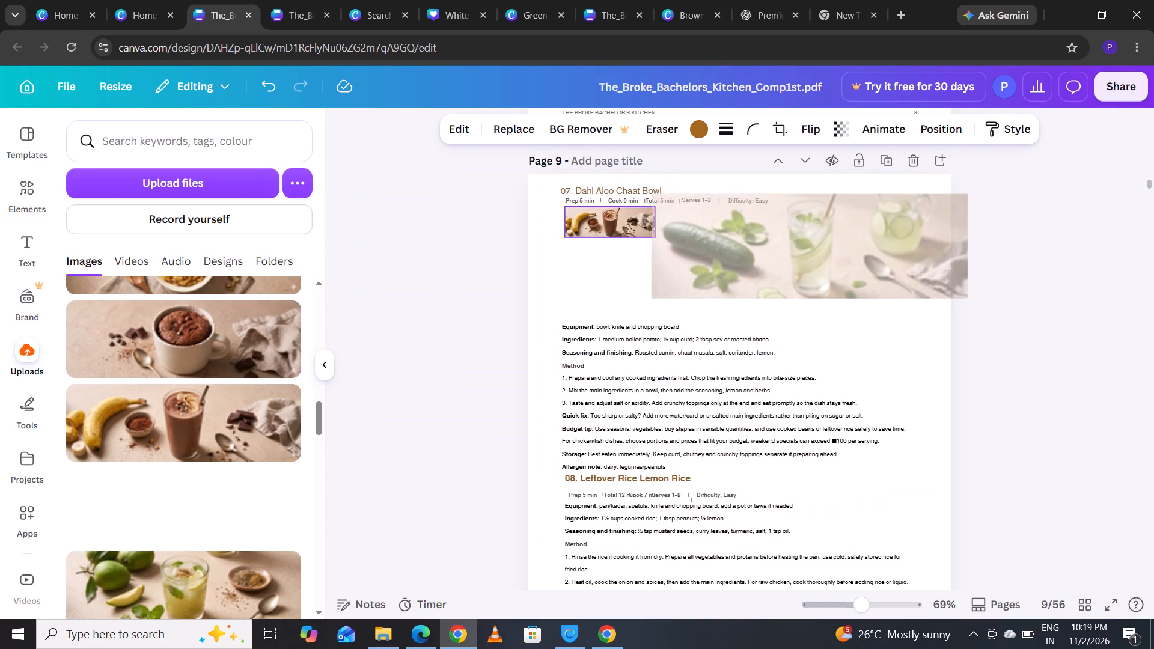
pyautogui.moveTo(760, 230); pyautogui.dragTo(692, 279)
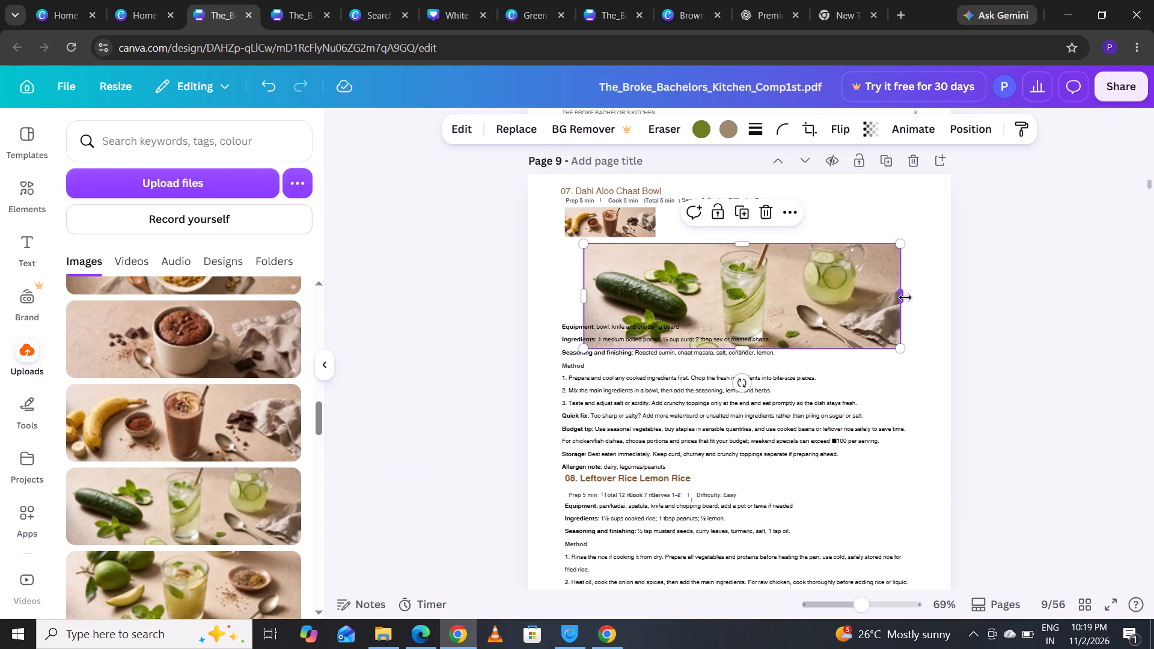
pyautogui.moveTo(905, 297); pyautogui.dragTo(760, 294)
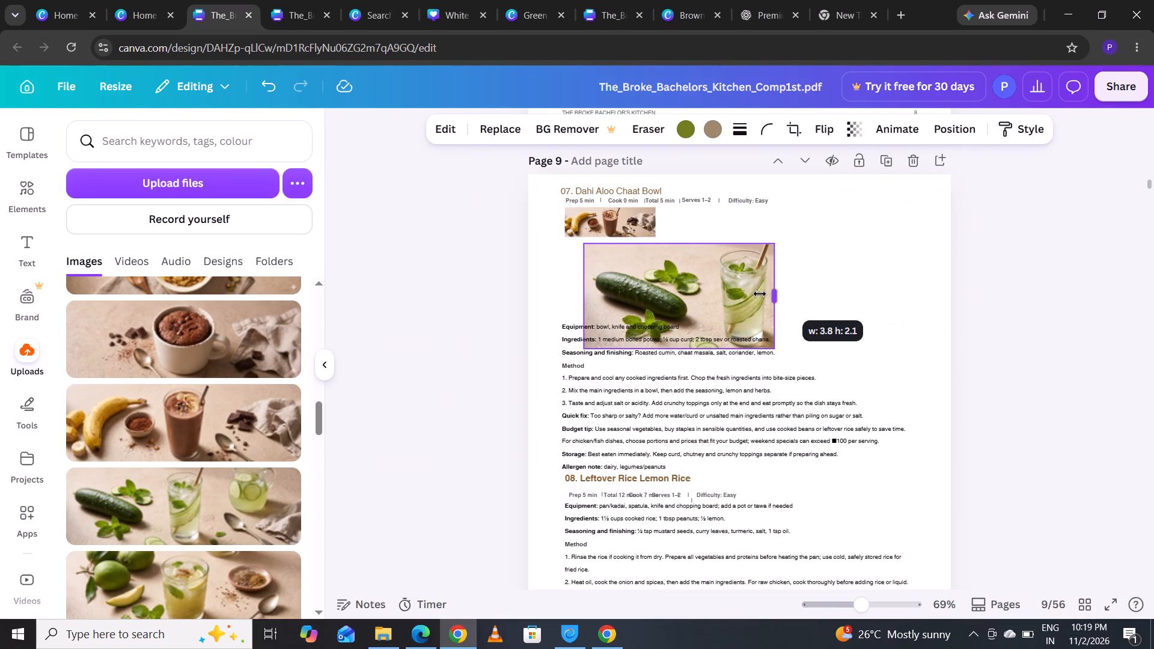
pyautogui.moveTo(760, 294); pyautogui.dragTo(775, 294)
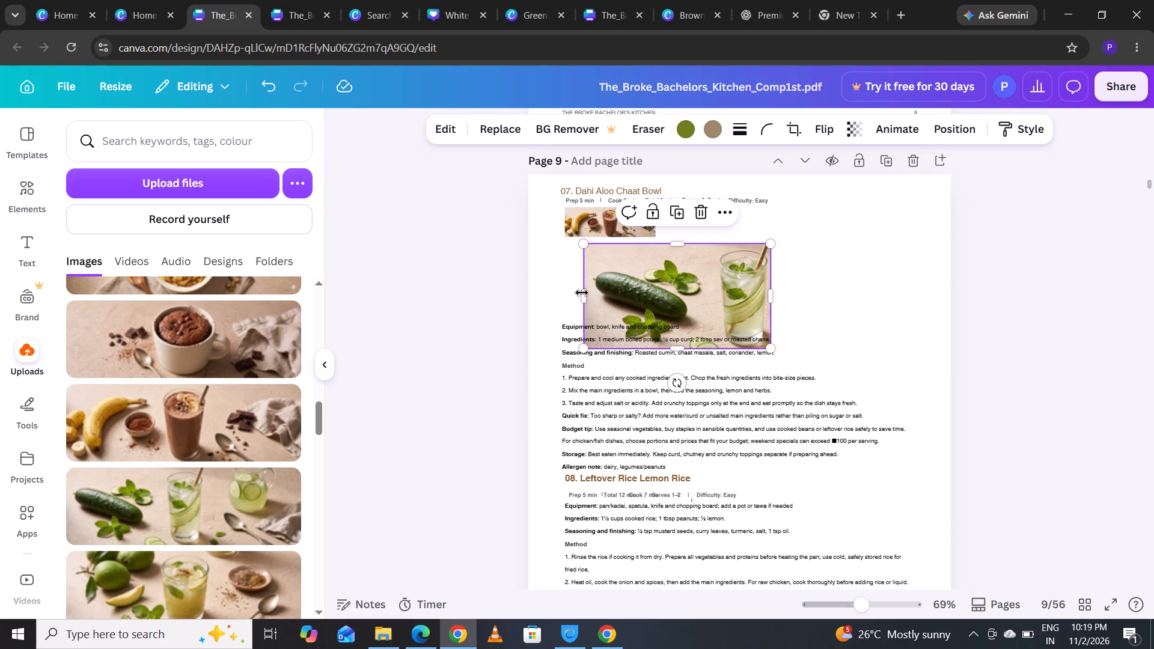
pyautogui.moveTo(585, 303); pyautogui.dragTo(718, 328)
pyautogui.moveTo(772, 349); pyautogui.dragTo(767, 302)
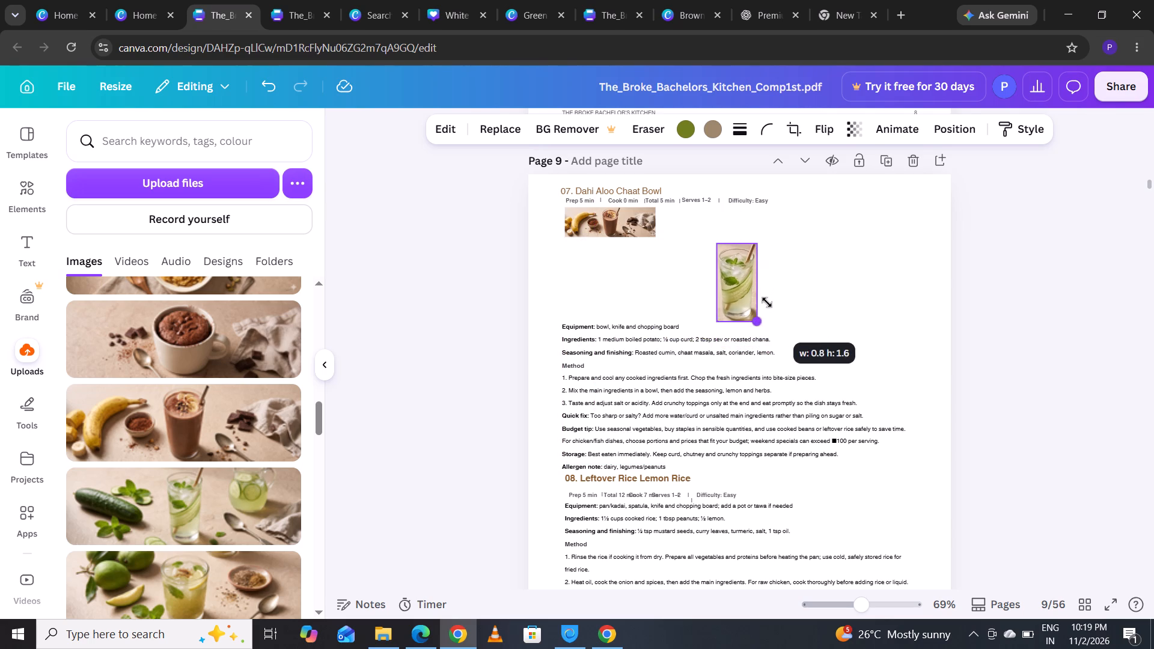
pyautogui.moveTo(767, 302); pyautogui.dragTo(765, 294)
pyautogui.moveTo(746, 332); pyautogui.dragTo(726, 273)
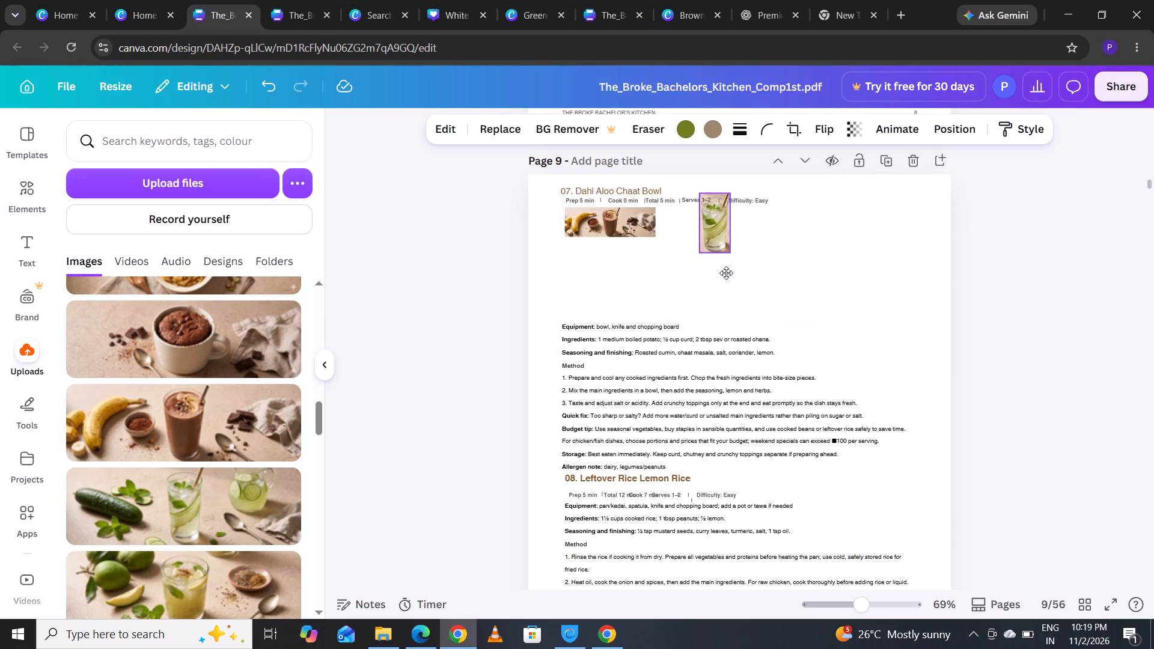
pyautogui.moveTo(726, 273); pyautogui.dragTo(692, 297)
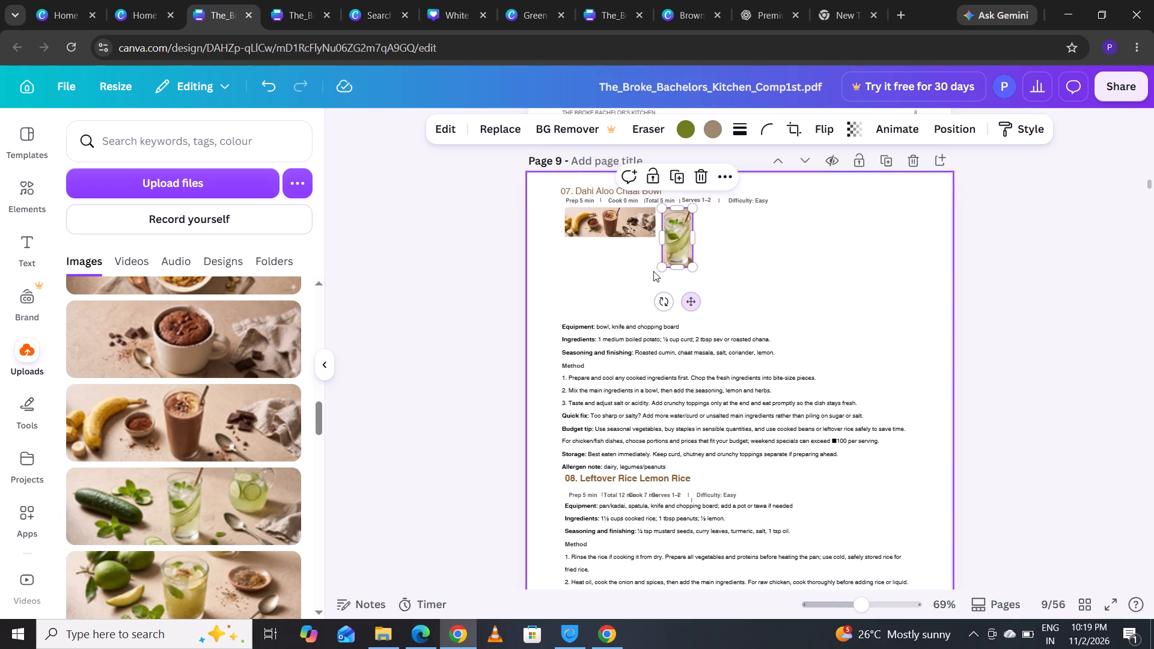
# Crop the smoothie photo on page 9 to just the glass, enlarge it and shift it closer to the cucumber drink photo.
pyautogui.click(620, 225)
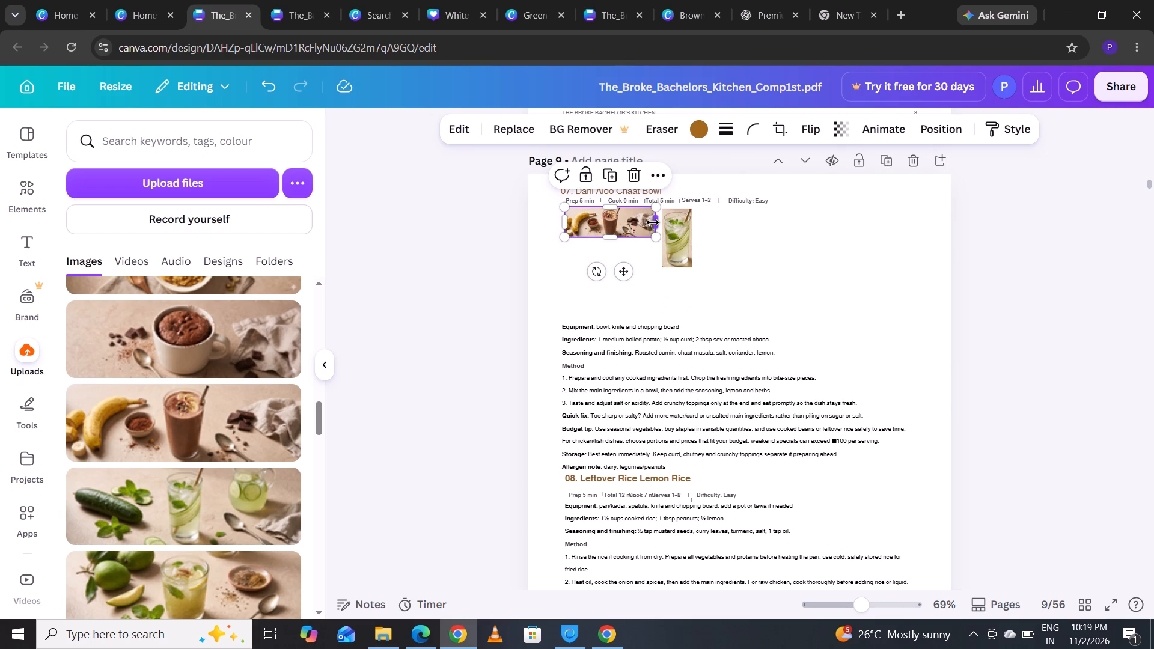
pyautogui.moveTo(653, 222); pyautogui.dragTo(625, 226)
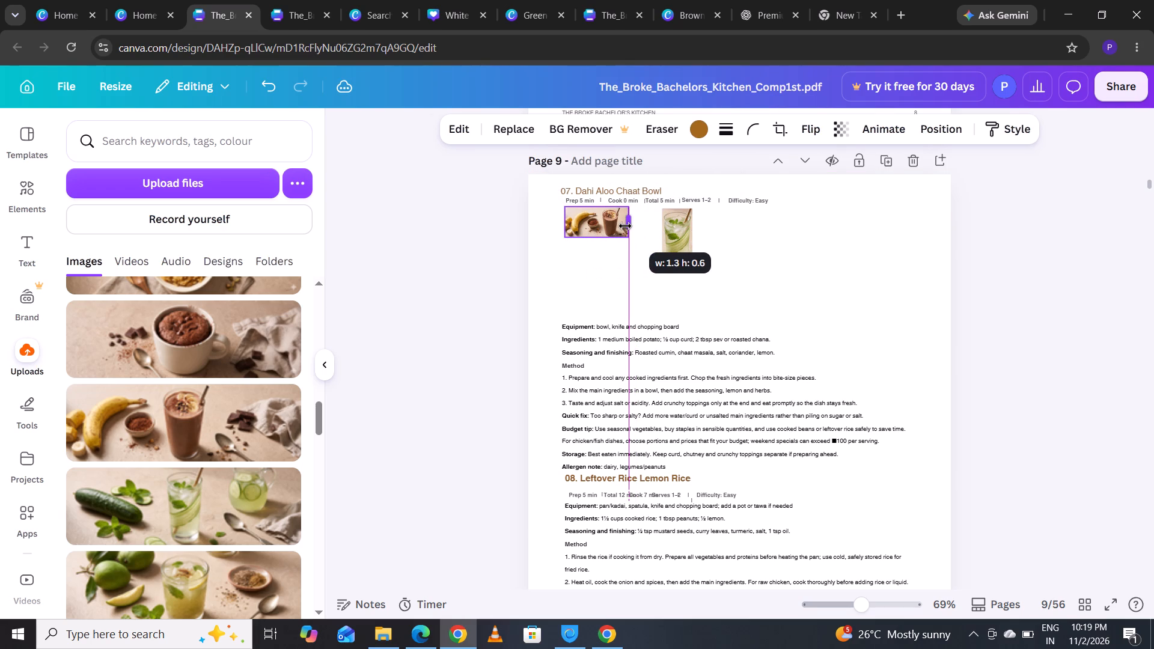
pyautogui.moveTo(625, 226); pyautogui.dragTo(617, 226)
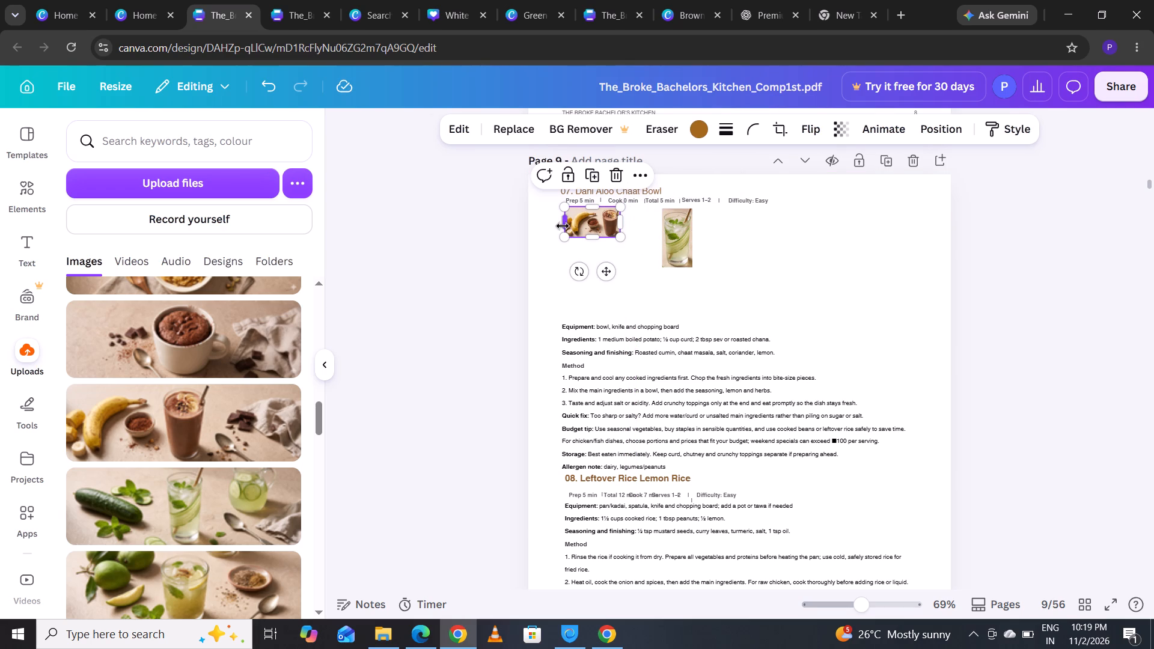
pyautogui.moveTo(563, 226); pyautogui.dragTo(594, 233)
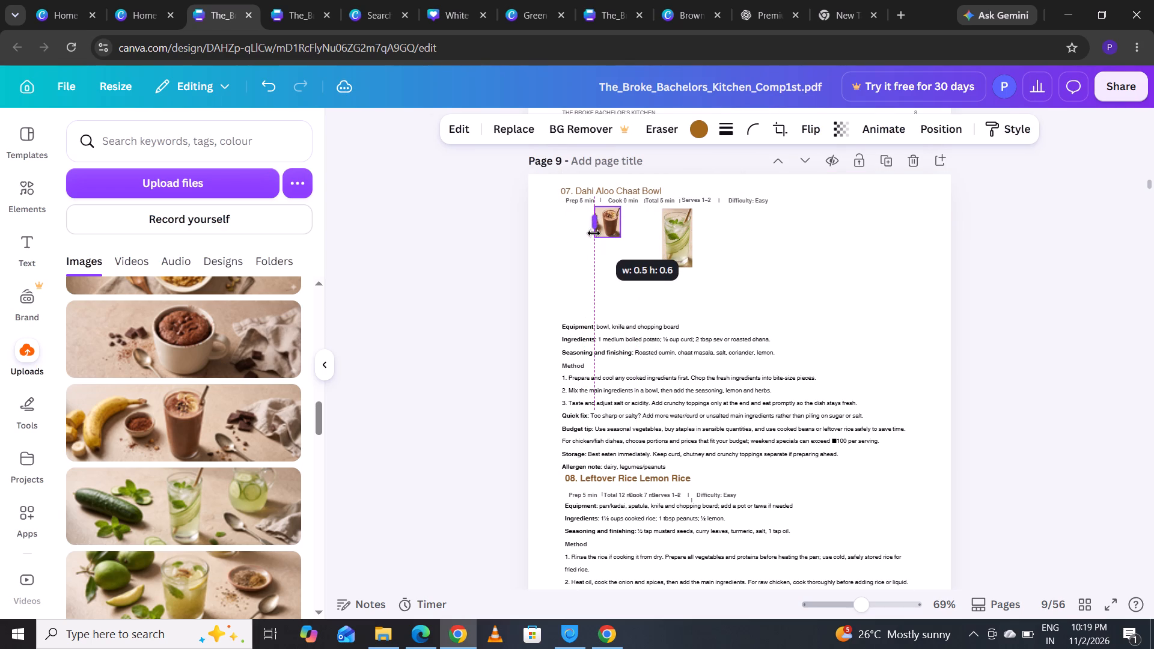
pyautogui.moveTo(594, 233); pyautogui.dragTo(594, 234)
pyautogui.moveTo(620, 239); pyautogui.dragTo(627, 253)
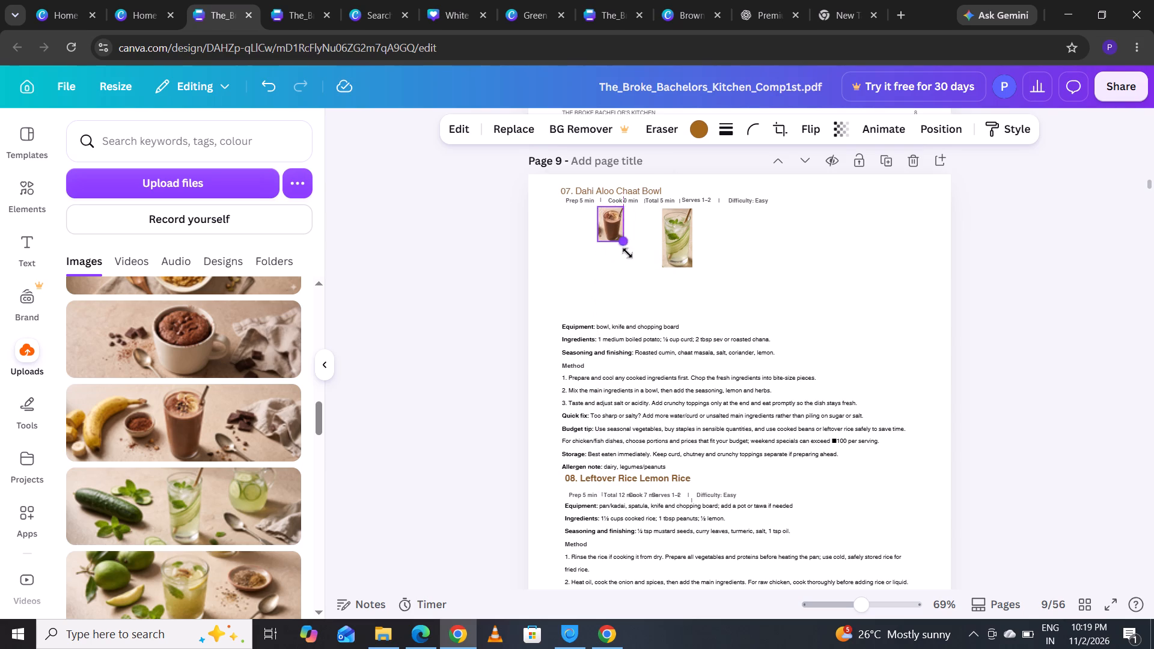
pyautogui.moveTo(627, 253); pyautogui.dragTo(641, 285)
pyautogui.moveTo(602, 242); pyautogui.dragTo(609, 243)
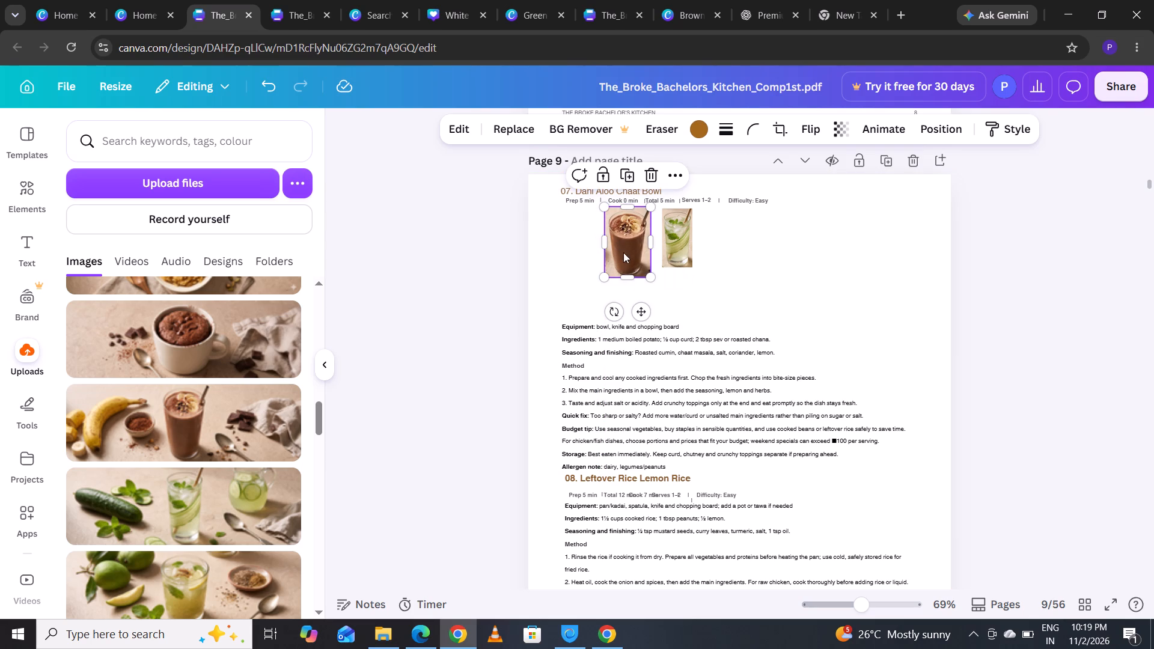
# Shrink the smoothie photo on page 9 to the cucumber drink photo's height and butt it against that photo's edge.
pyautogui.moveTo(644, 278); pyautogui.dragTo(646, 263)
pyautogui.moveTo(634, 300); pyautogui.dragTo(643, 299)
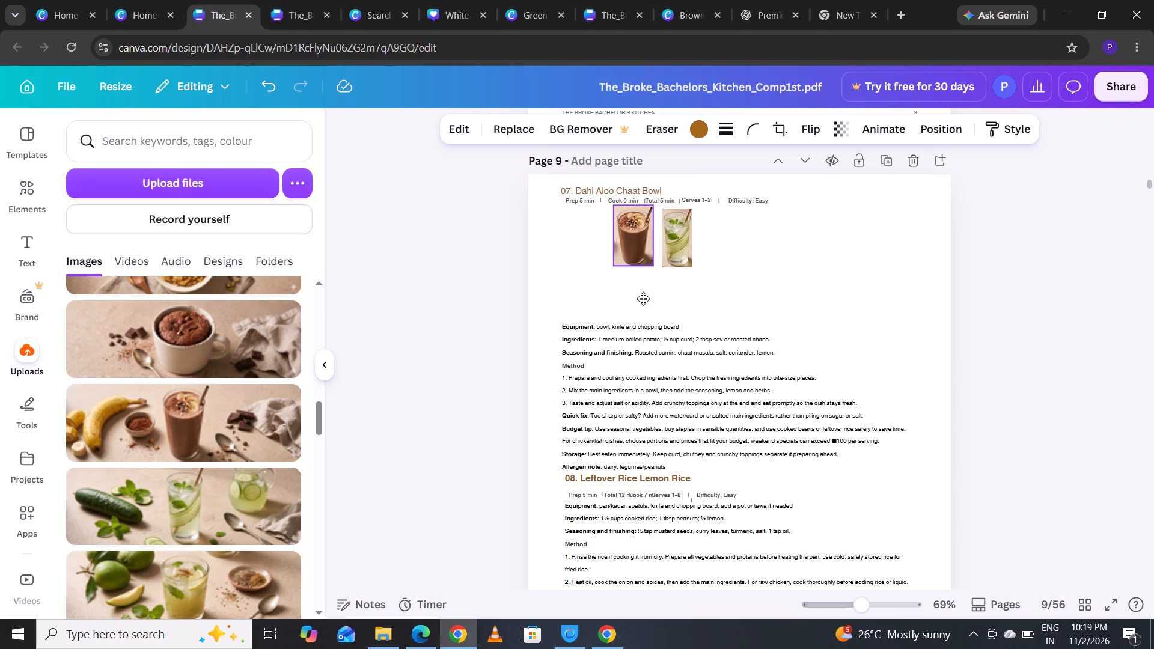
pyautogui.moveTo(643, 299); pyautogui.dragTo(653, 299)
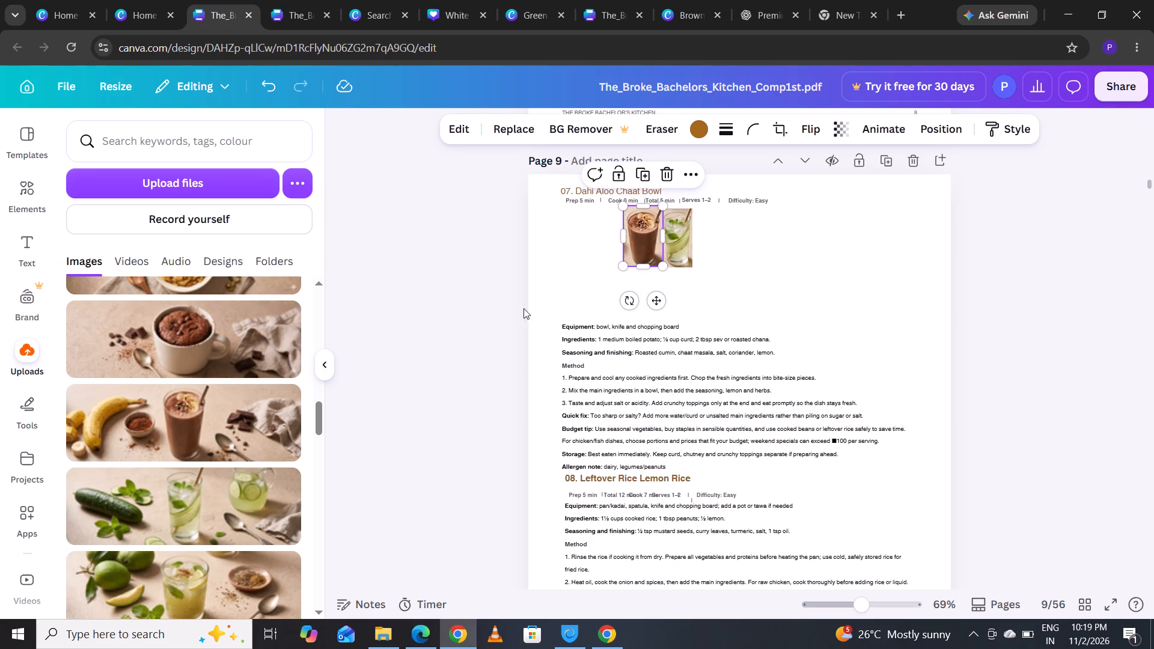
# Add the uploaded lime and mint drink photo below the Dahi Aloo Chaat Bowl info row and crop it to the single glass.
pyautogui.moveTo(197, 591); pyautogui.dragTo(478, 359)
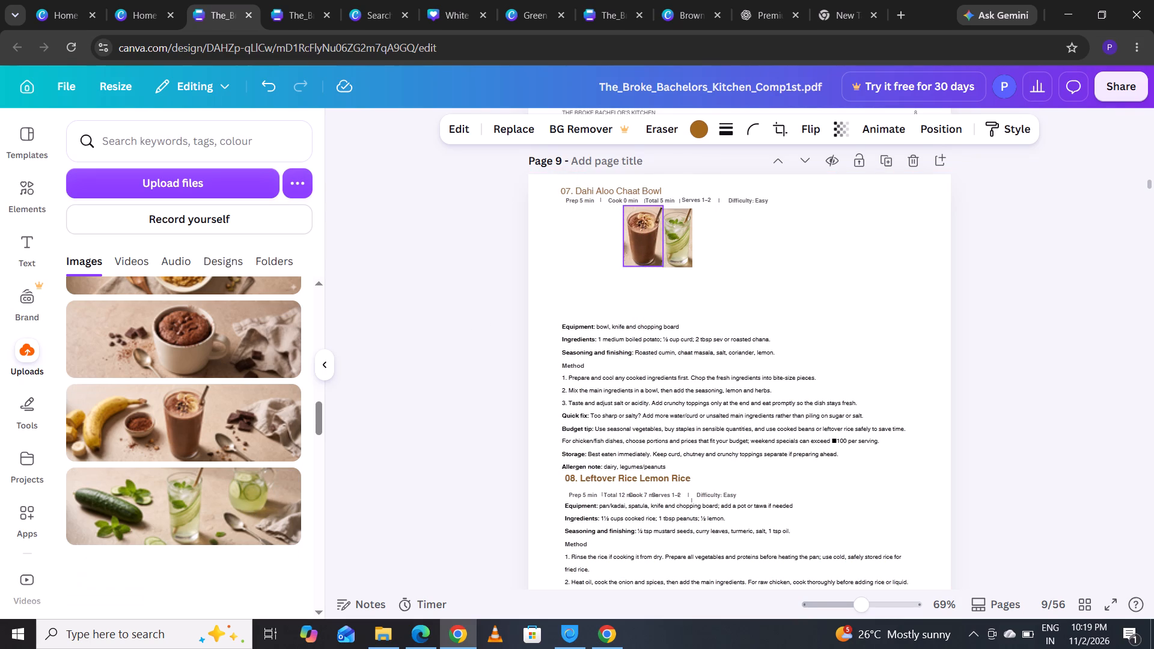
pyautogui.moveTo(478, 359); pyautogui.dragTo(621, 247)
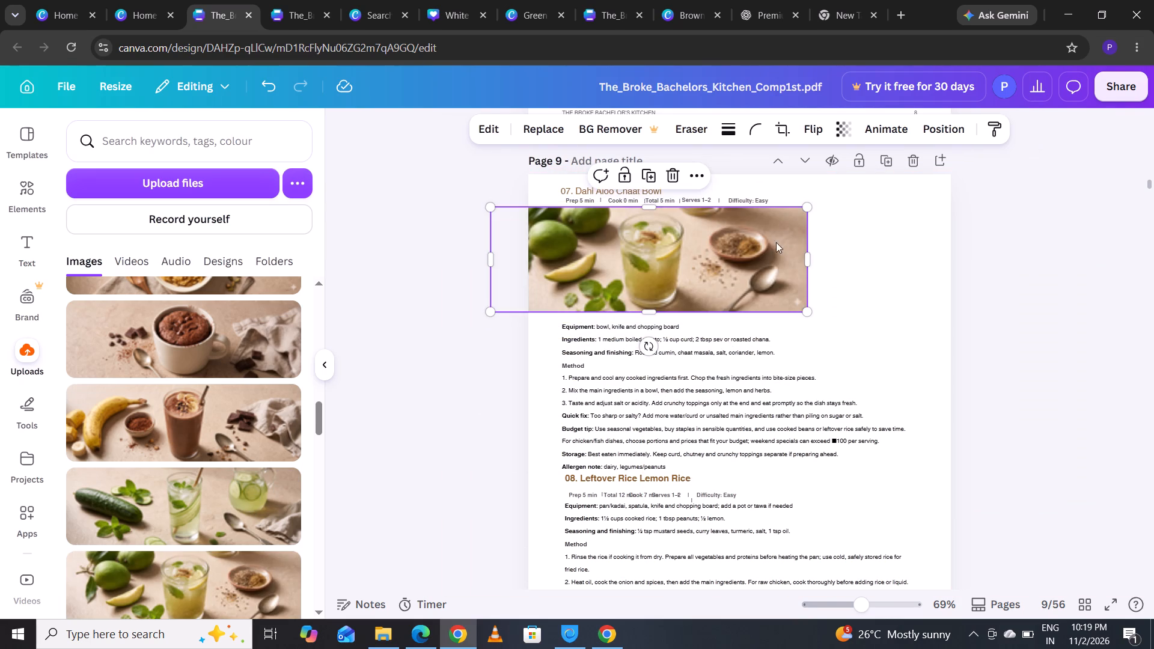
pyautogui.moveTo(811, 261); pyautogui.dragTo(688, 291)
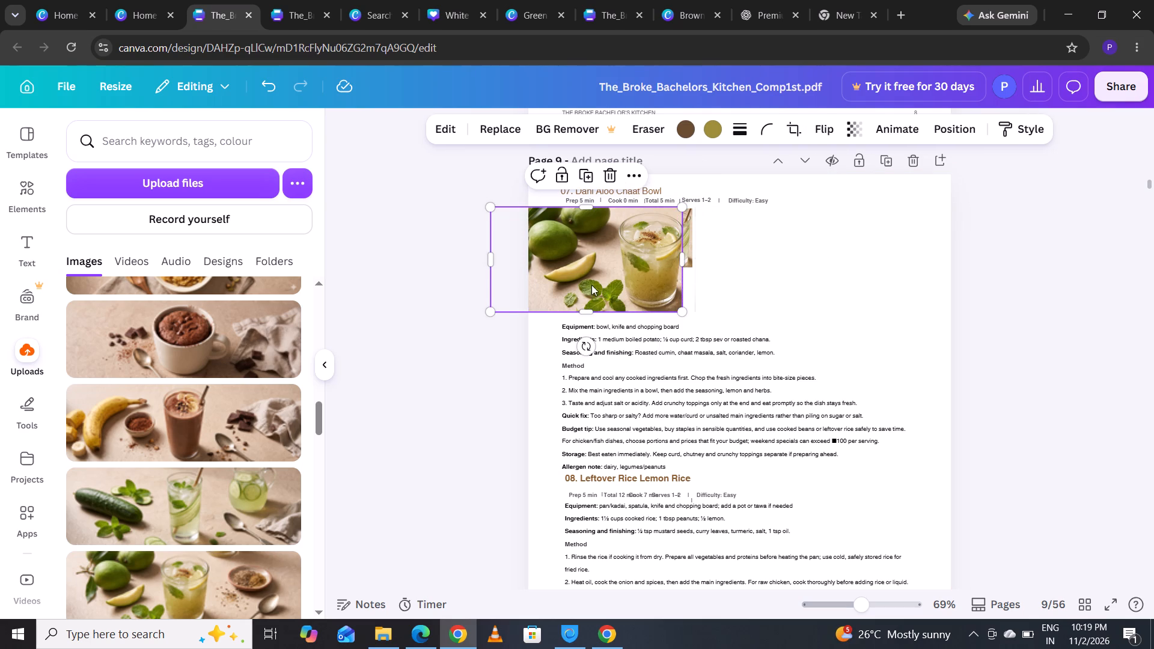
pyautogui.moveTo(492, 257); pyautogui.dragTo(619, 267)
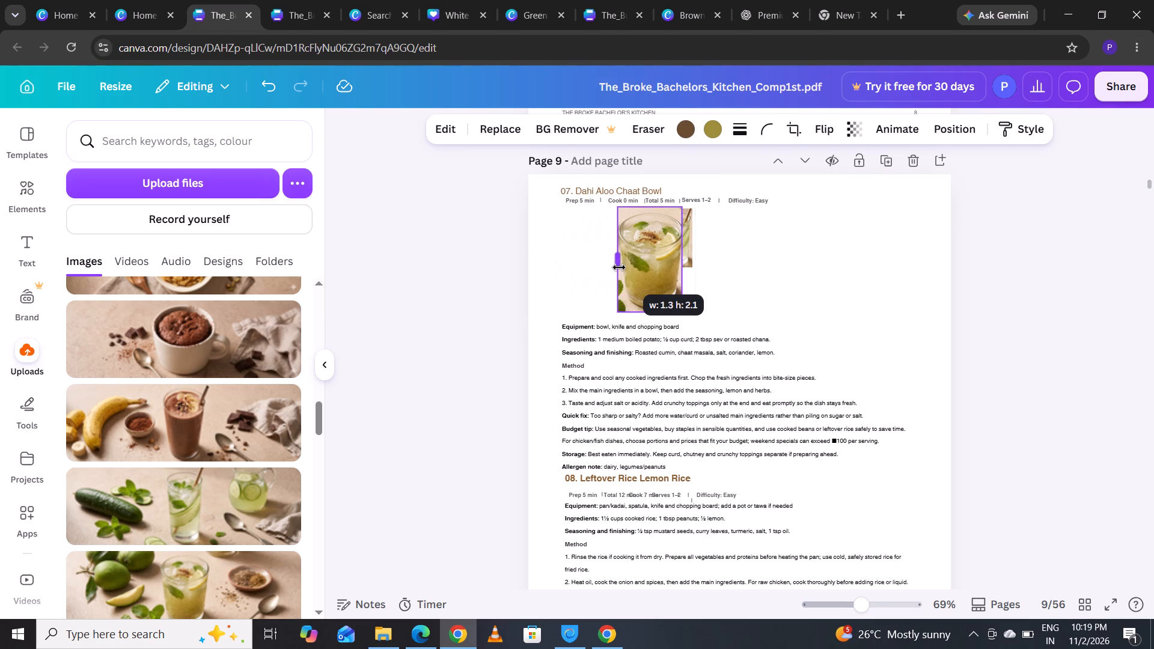
pyautogui.moveTo(619, 267); pyautogui.dragTo(623, 269)
pyautogui.click(659, 313)
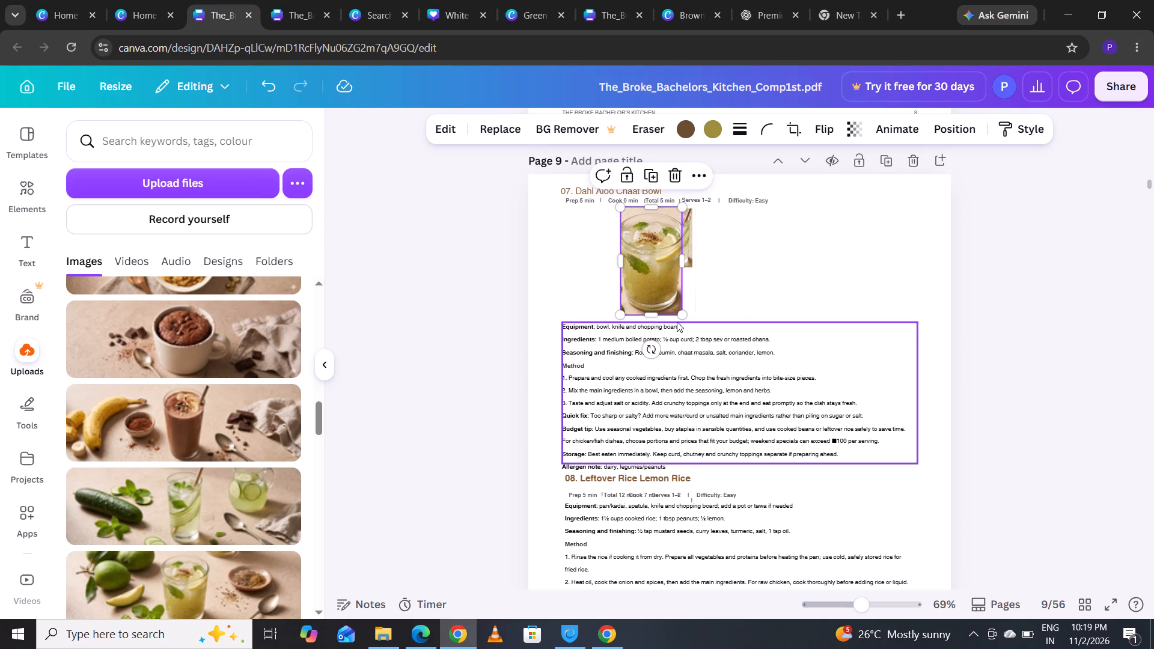
# Shrink the lime drink photo to match the other drinks and place it directly beside the smoothie, completing a row of three.
pyautogui.moveTo(679, 317); pyautogui.dragTo(613, 285)
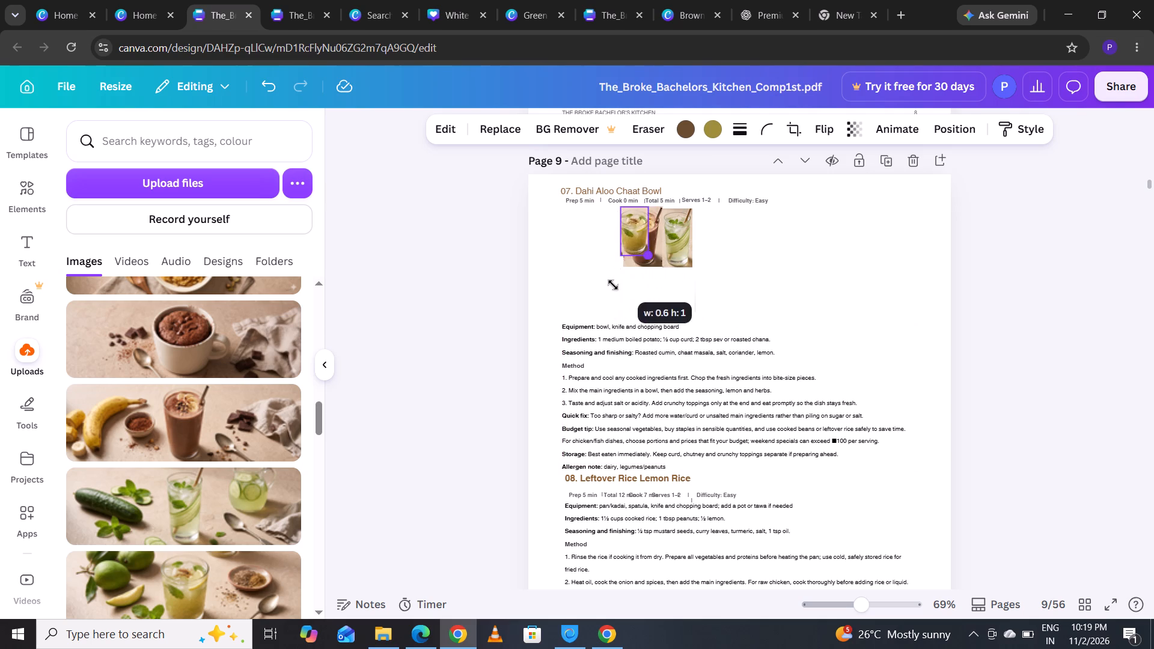
pyautogui.moveTo(613, 285); pyautogui.dragTo(615, 302)
pyautogui.moveTo(643, 234); pyautogui.dragTo(612, 236)
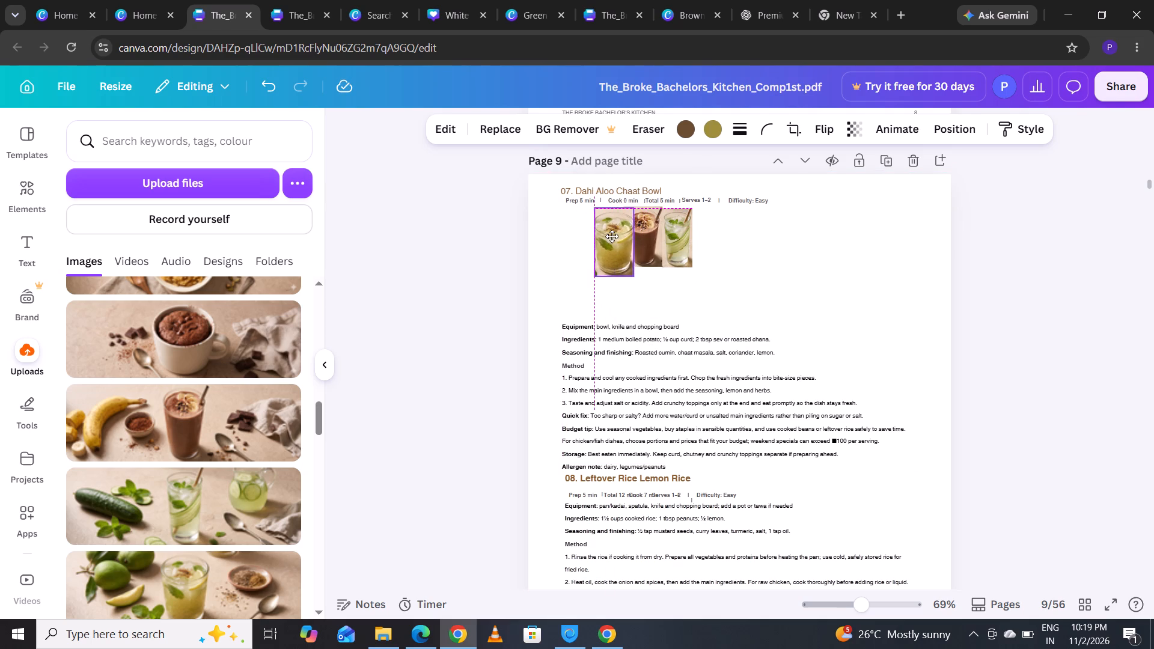
pyautogui.moveTo(612, 236); pyautogui.dragTo(606, 233)
pyautogui.moveTo(625, 272); pyautogui.dragTo(624, 262)
pyautogui.moveTo(611, 250); pyautogui.dragTo(627, 246)
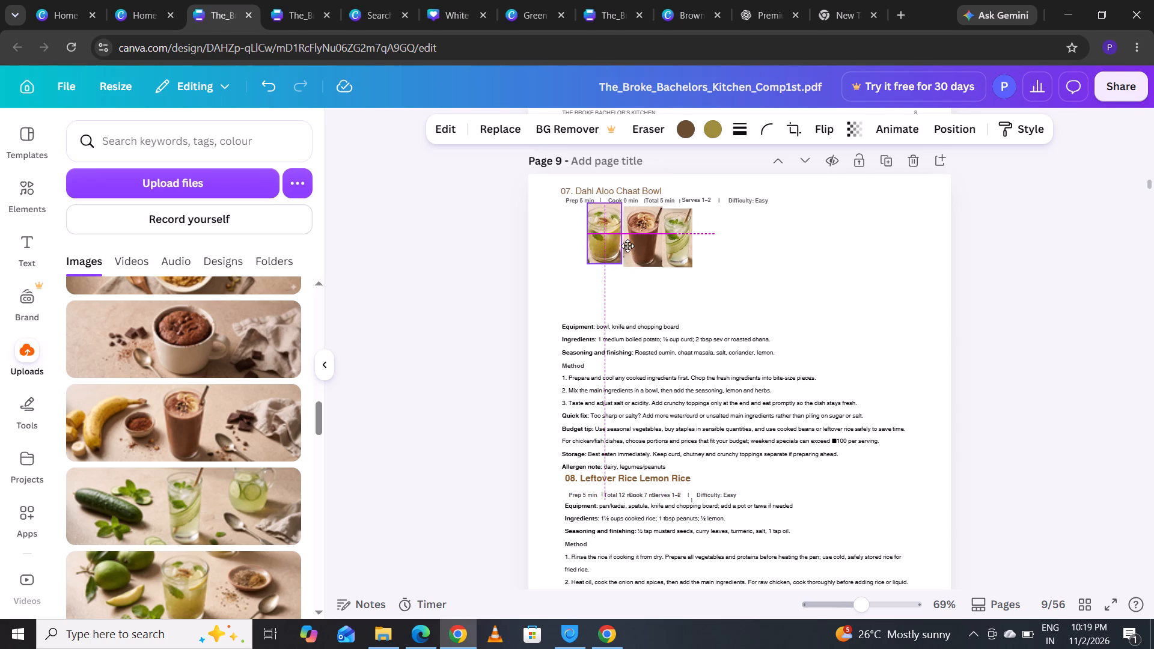
pyautogui.moveTo(627, 246); pyautogui.dragTo(623, 254)
pyautogui.click(736, 263)
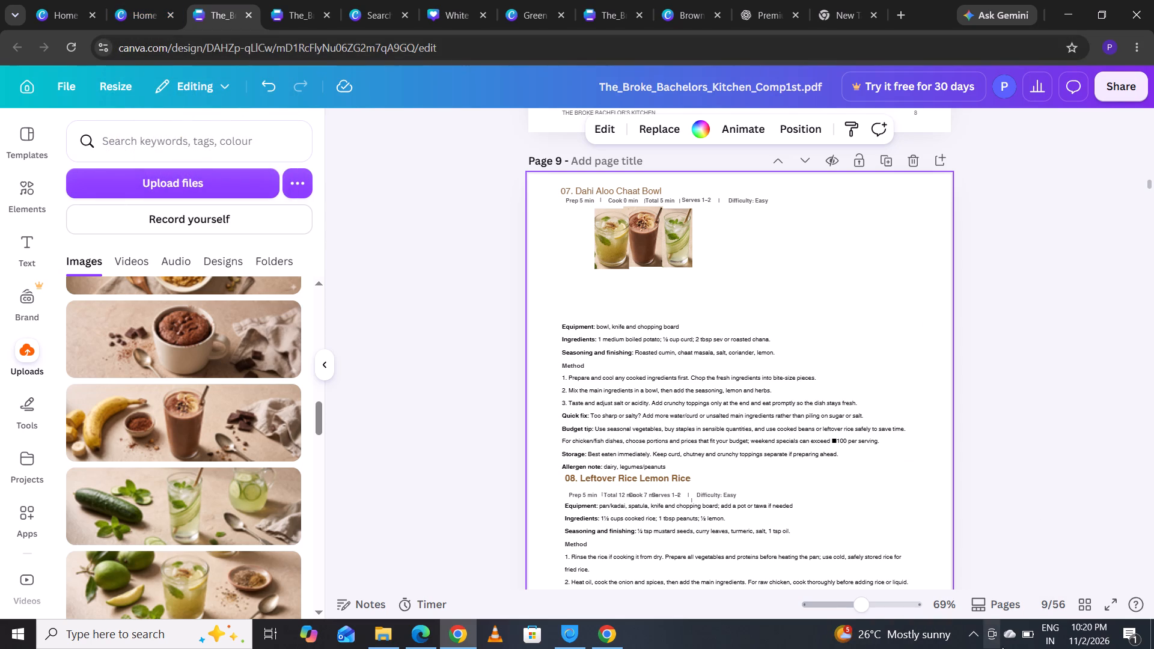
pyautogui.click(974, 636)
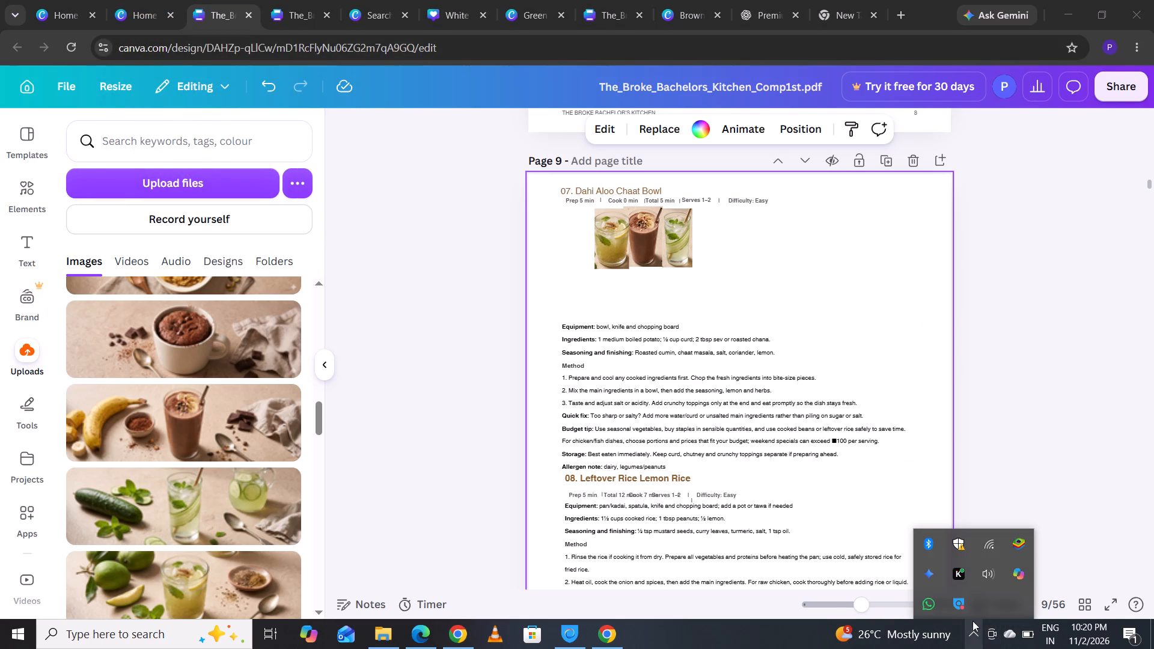
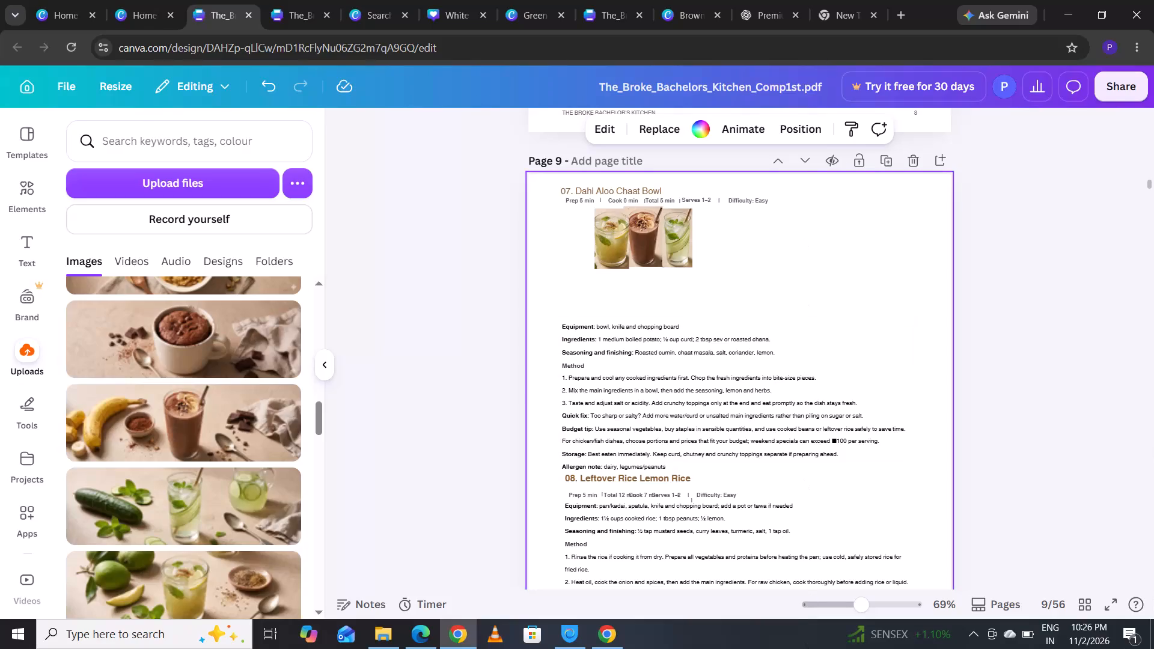
# Move the whole Quick Moong Dal Dosa recipe on page 14 down until it ends just above the footer line.
pyautogui.tripleClick(1152, 221)
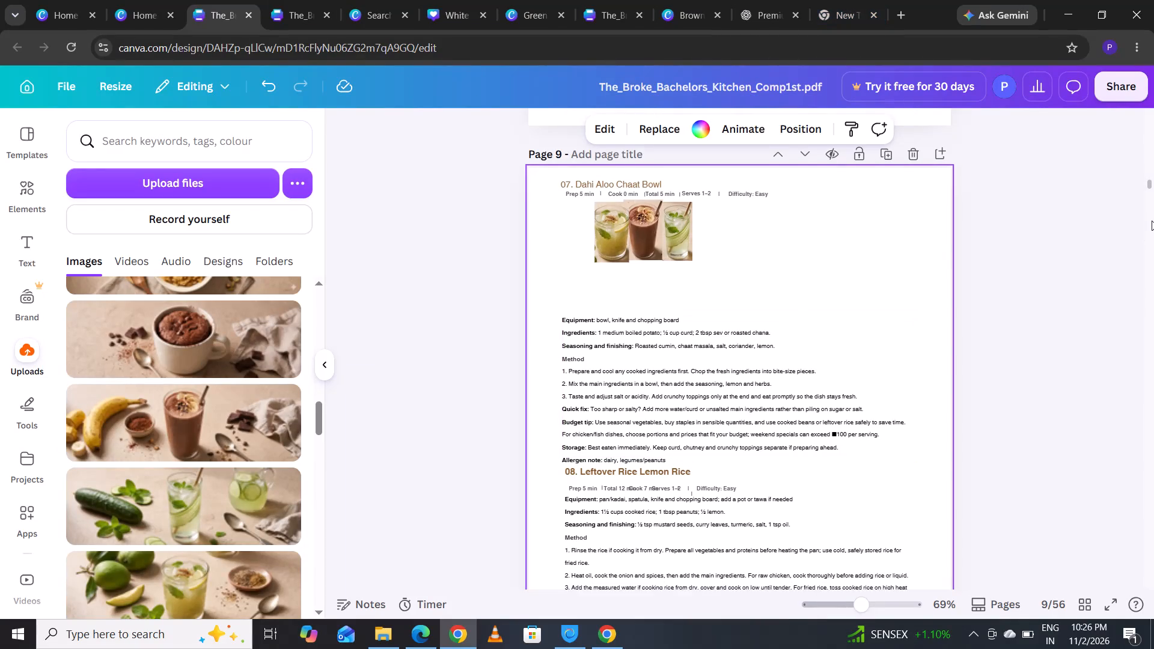
pyautogui.tripleClick(1152, 221)
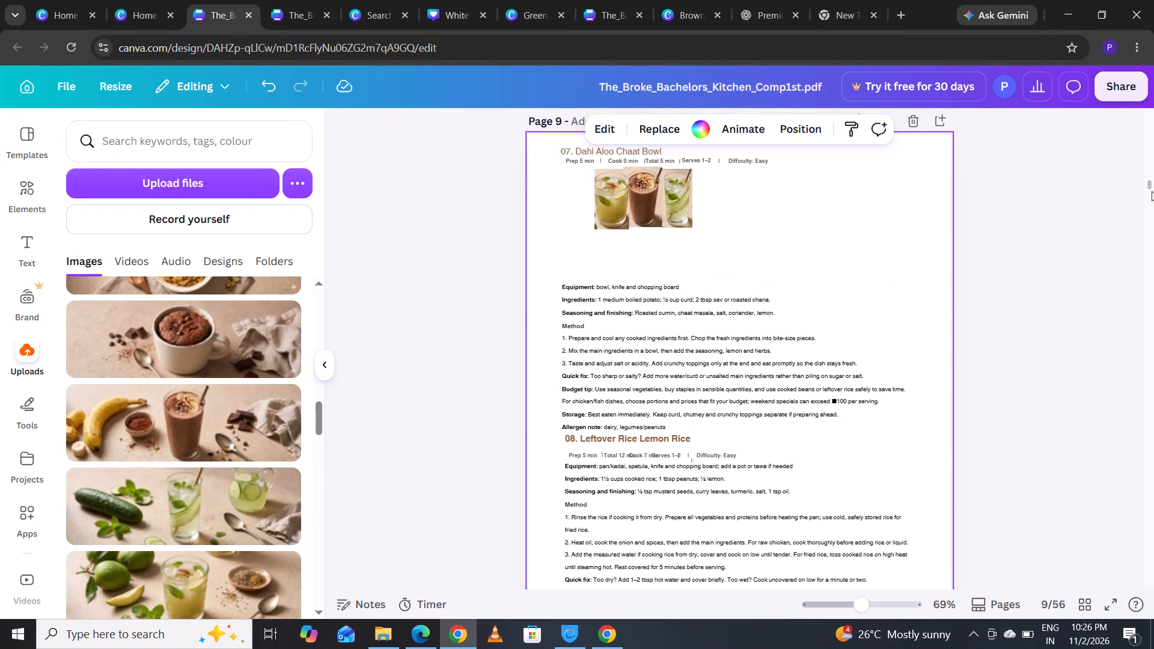
pyautogui.moveTo(1151, 182); pyautogui.dragTo(1149, 222)
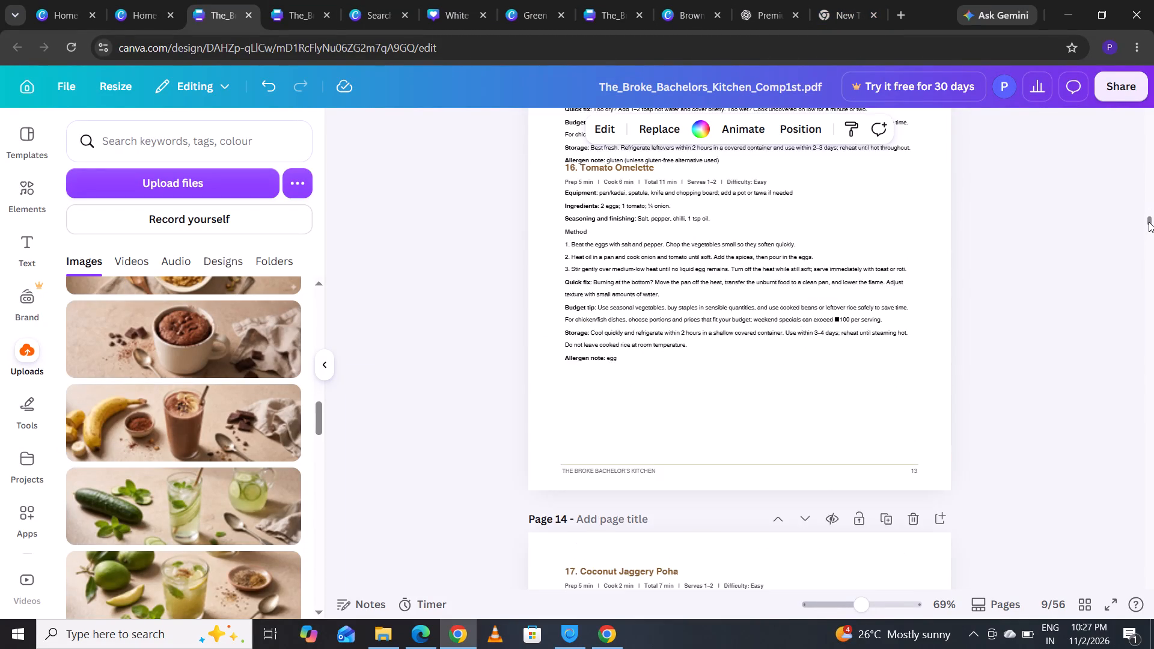
pyautogui.moveTo(1149, 222); pyautogui.dragTo(1149, 225)
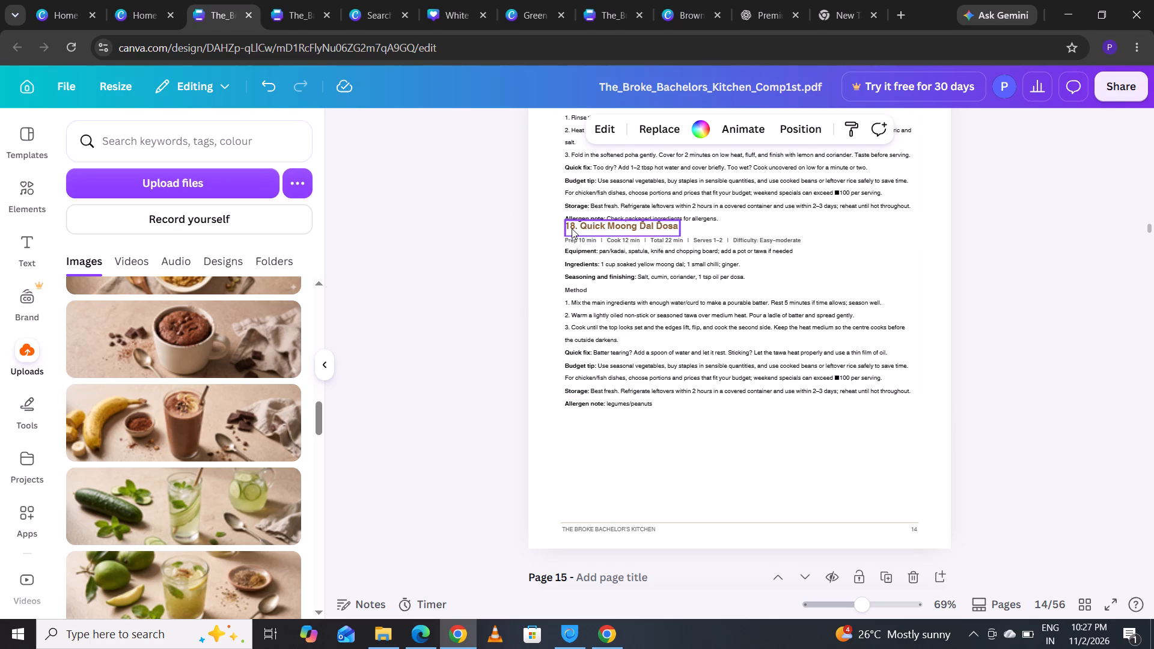
pyautogui.moveTo(559, 228); pyautogui.dragTo(701, 331)
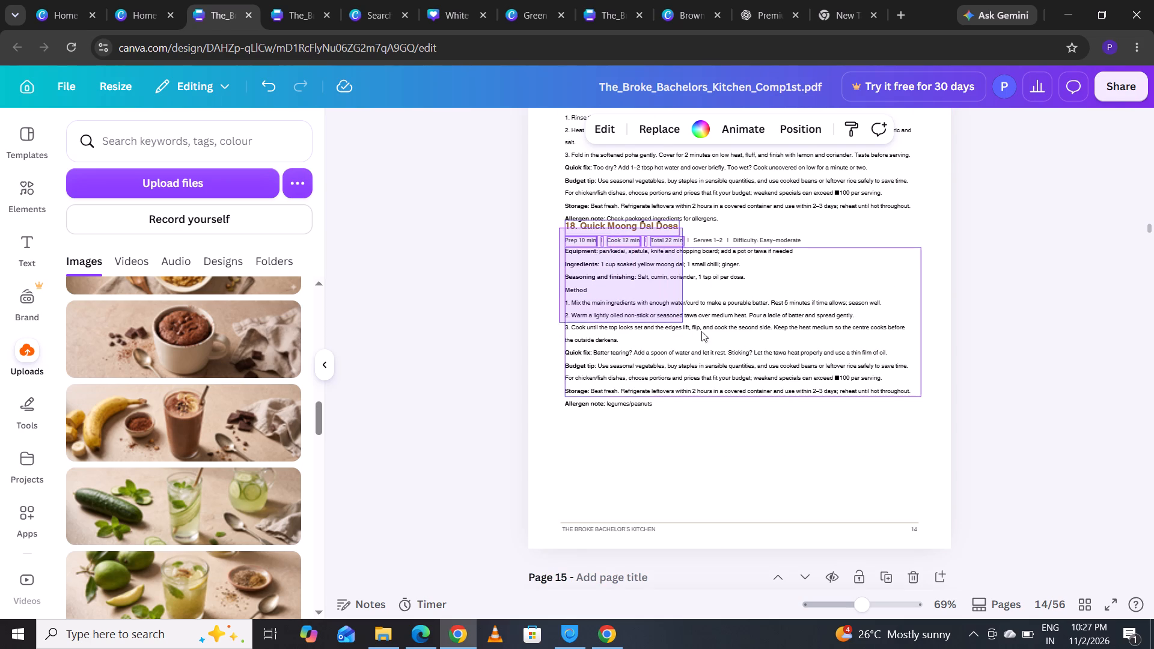
pyautogui.moveTo(701, 331); pyautogui.dragTo(926, 407)
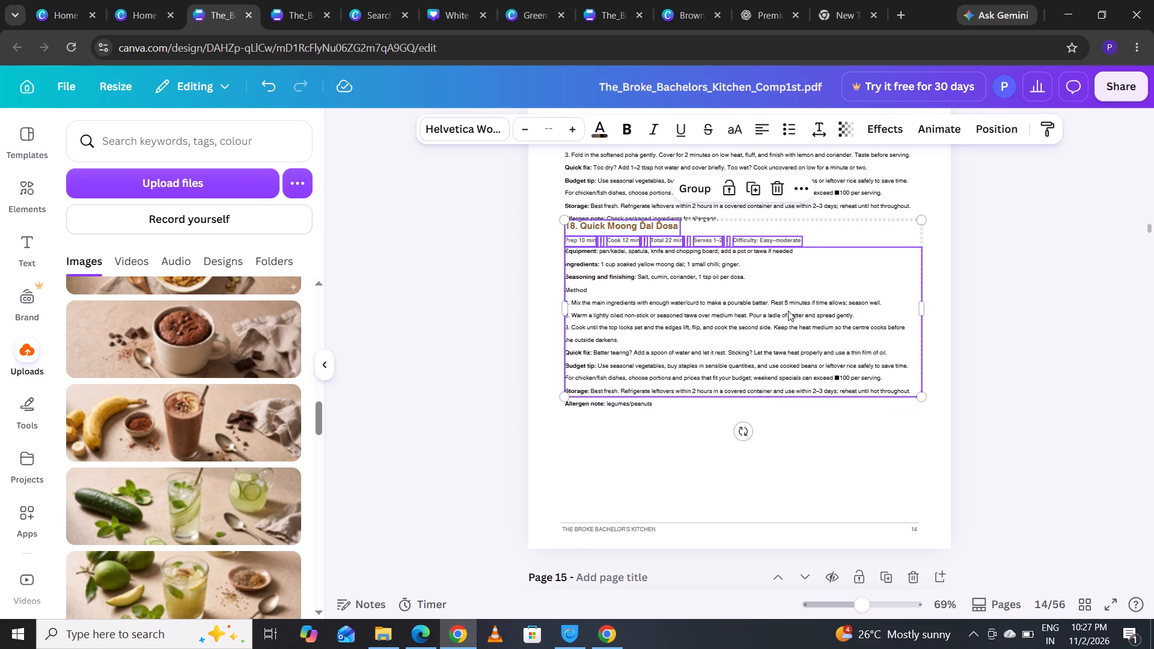
pyautogui.moveTo(786, 306); pyautogui.dragTo(787, 415)
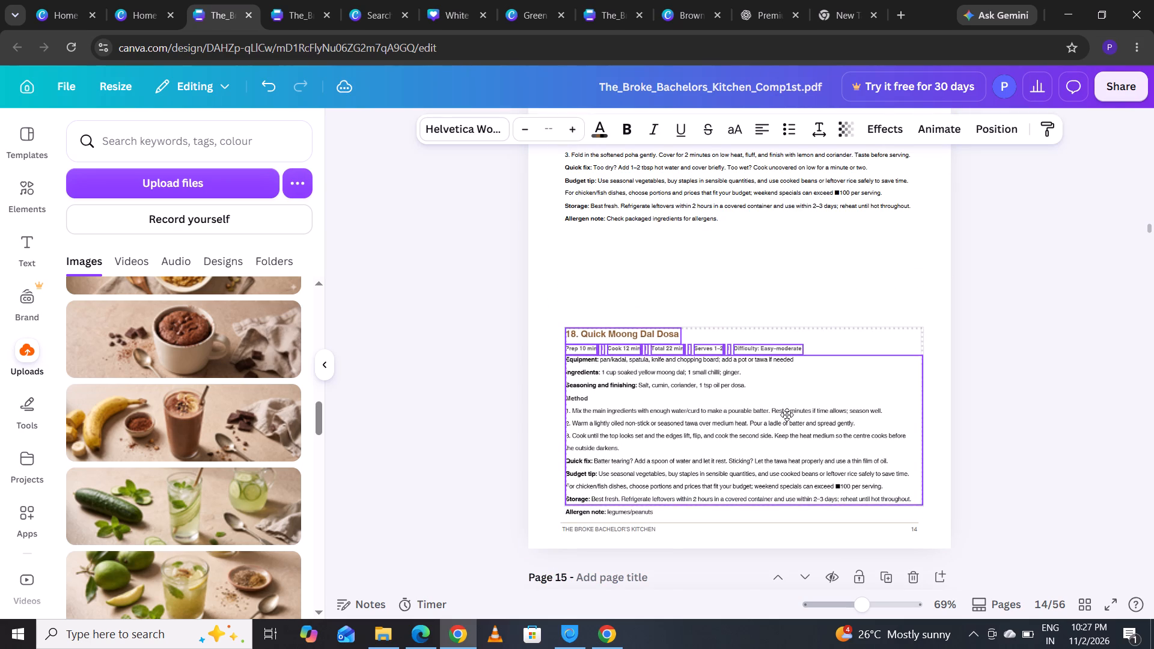
pyautogui.moveTo(787, 415); pyautogui.dragTo(786, 419)
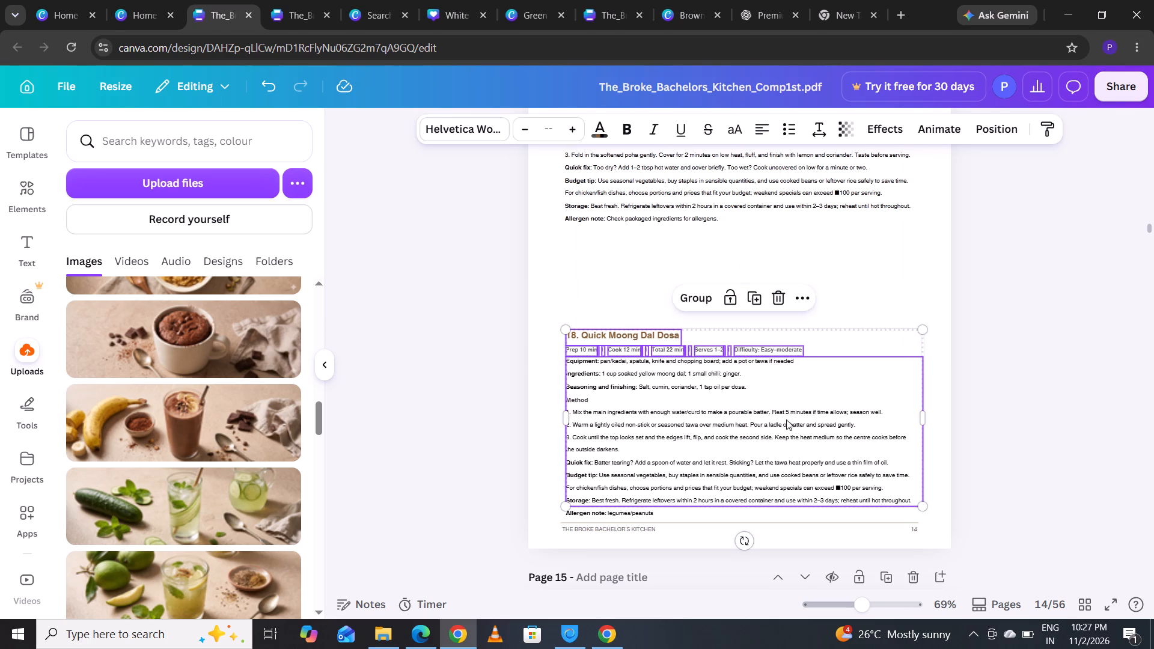
pyautogui.click(757, 242)
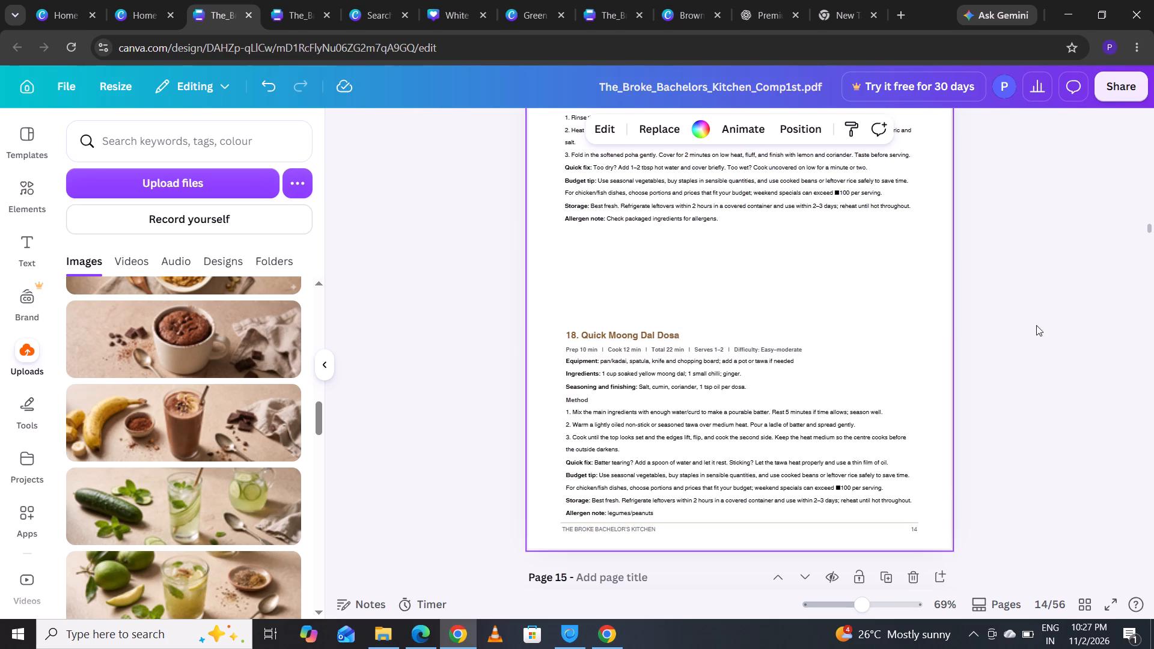
# Move the whole Coconut Jaggery Poha recipe up to the top edge of page 14, widening the gap before recipe 18.
pyautogui.doubleClick(1146, 228)
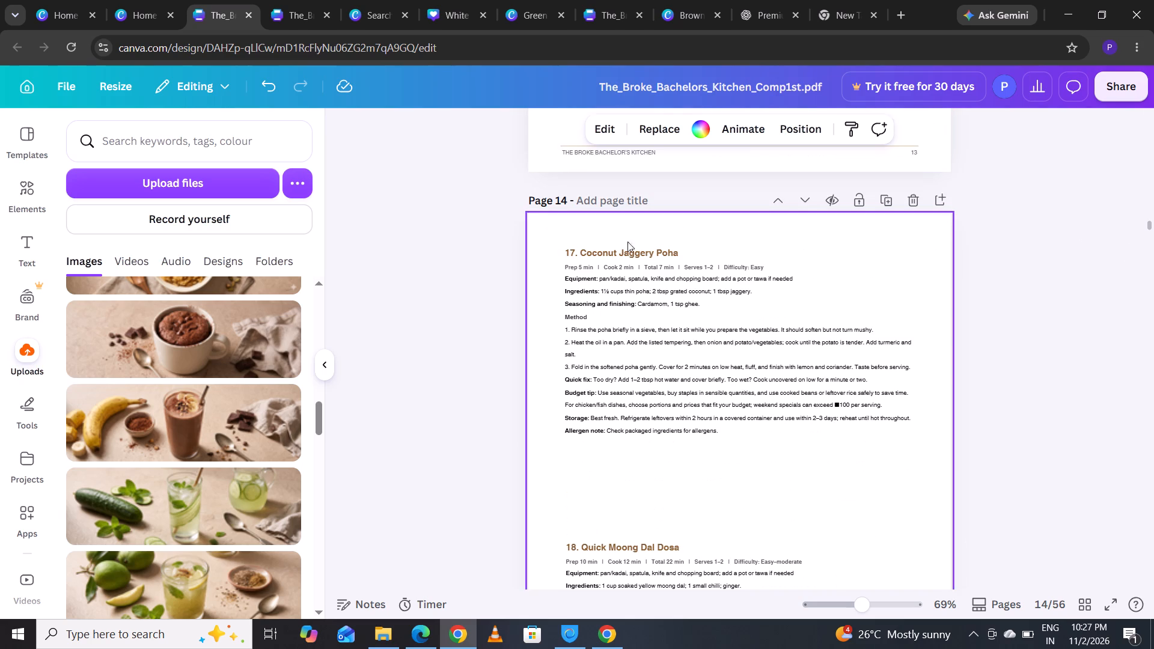
pyautogui.moveTo(563, 246); pyautogui.dragTo(656, 251)
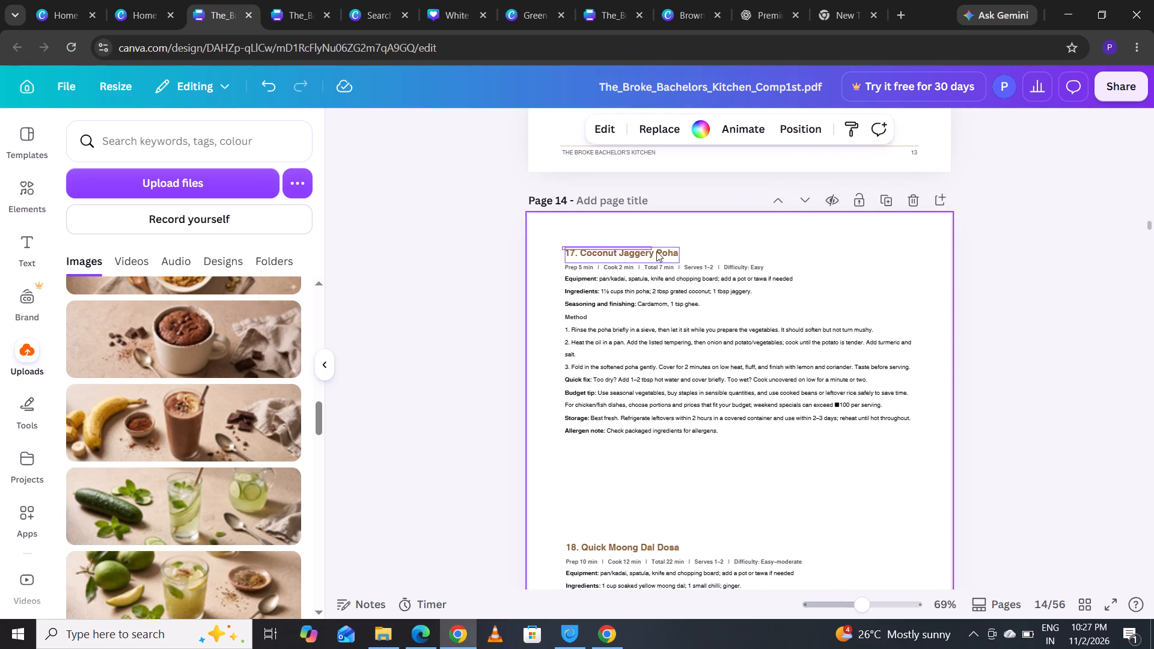
pyautogui.moveTo(656, 251); pyautogui.dragTo(924, 430)
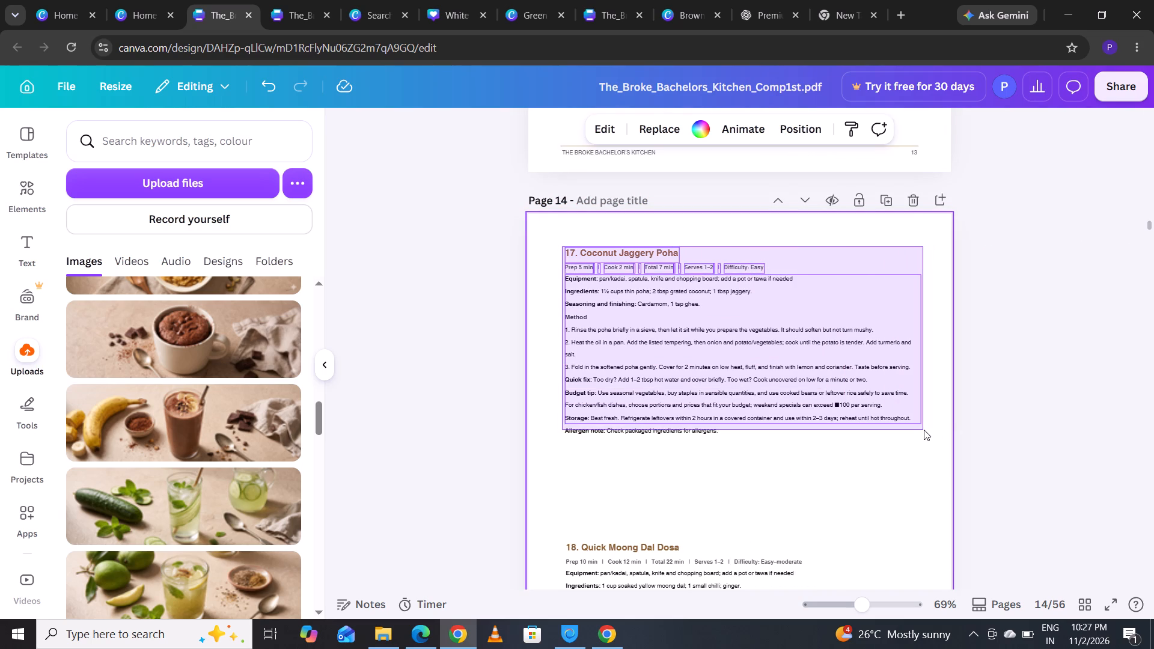
pyautogui.moveTo(924, 430); pyautogui.dragTo(924, 438)
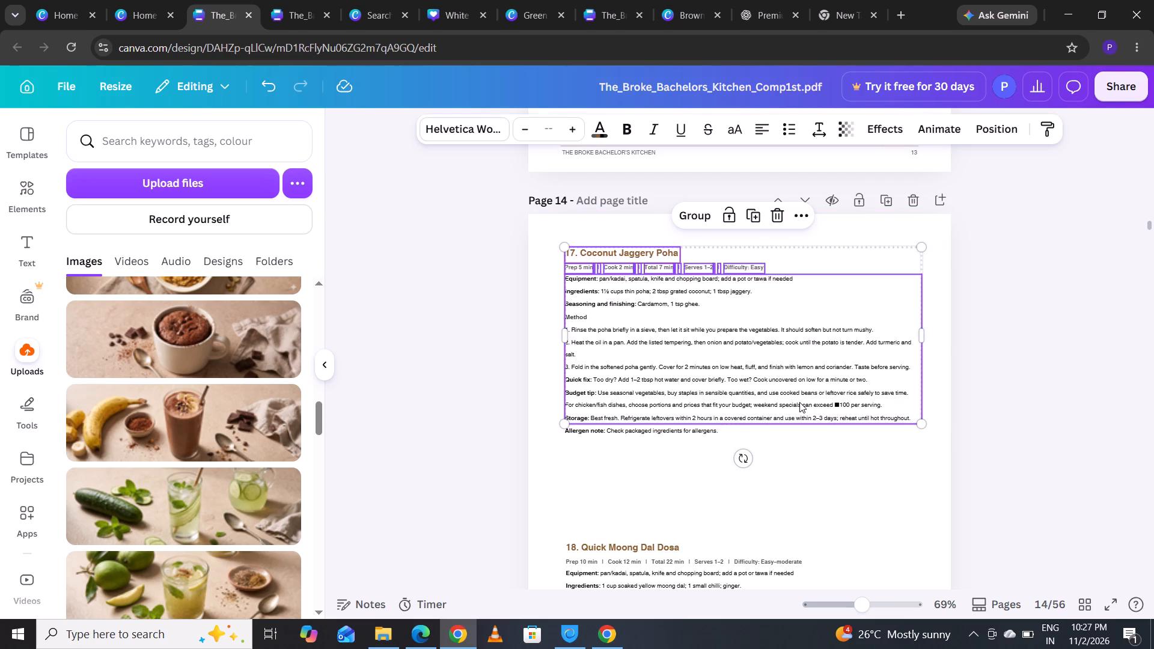
pyautogui.moveTo(799, 402); pyautogui.dragTo(796, 375)
pyautogui.click(1027, 365)
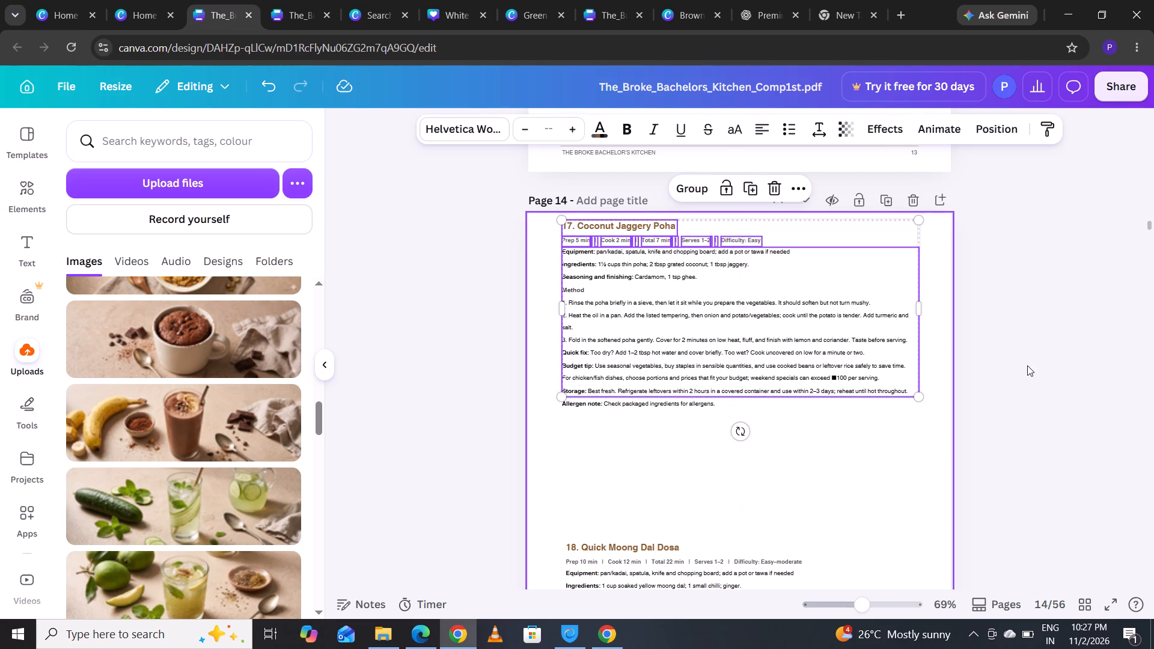
# Look through pages 14 to 16 to check the recipe spacing and find headings that overlap the text above them.
pyautogui.click(1147, 224)
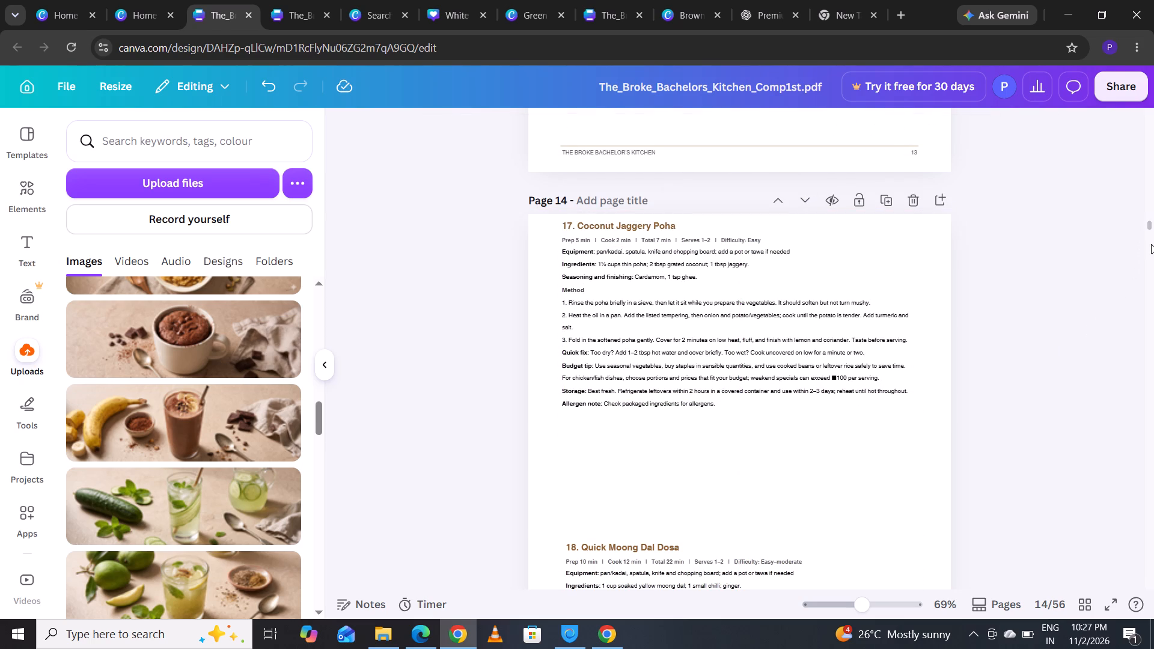
pyautogui.press('Down')
pyautogui.press('Down')
pyautogui.press('Down')
pyautogui.press('Down')
pyautogui.press('Down')
pyautogui.press('Down')
pyautogui.press('Down')
pyautogui.press('Down')
pyautogui.press('Down')
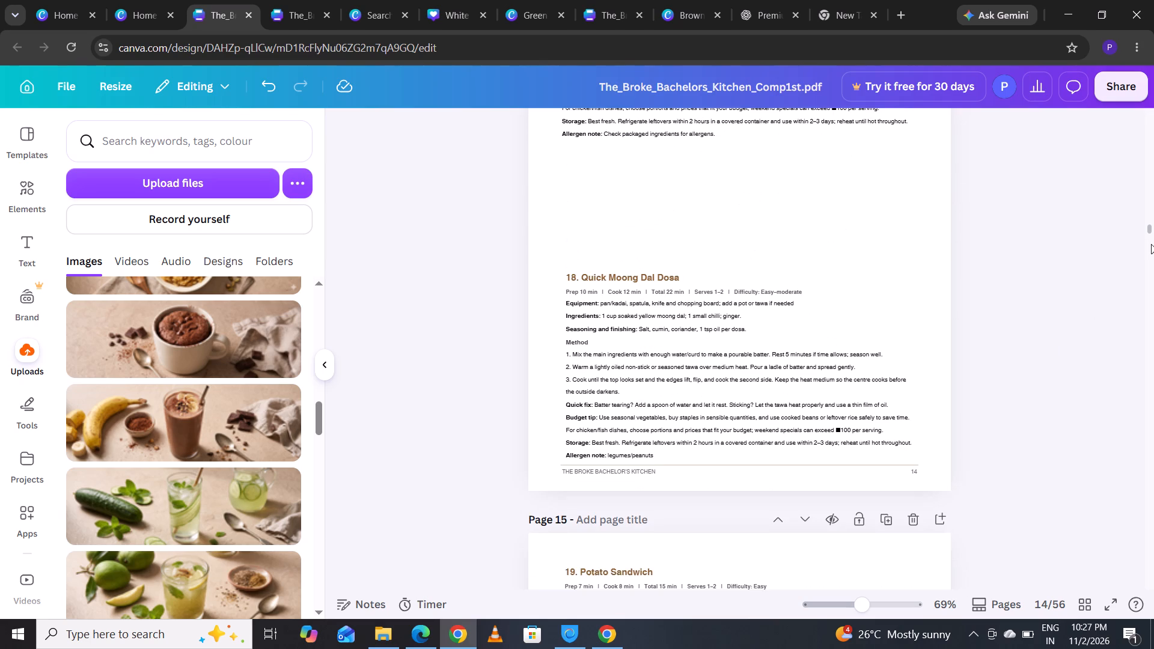
pyautogui.press('Up')
pyautogui.press('Down')
pyautogui.press('Up')
pyautogui.press('Up')
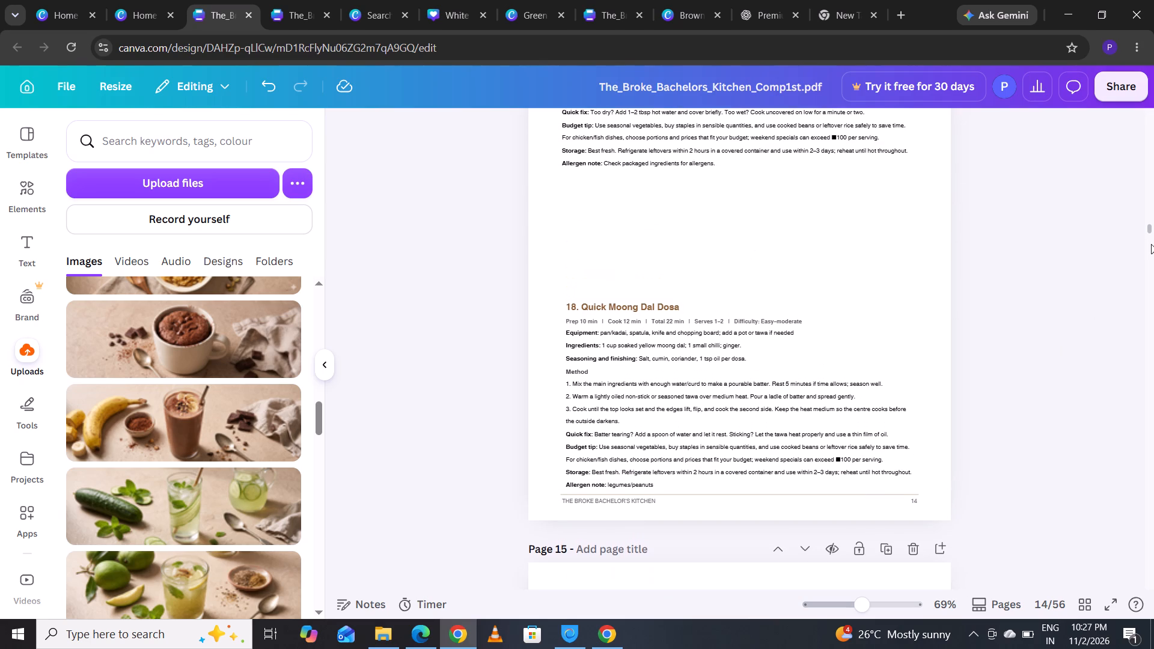
pyautogui.press('Up')
pyautogui.press('Down')
pyautogui.press('Down')
pyautogui.press('Down')
pyautogui.press('Down')
pyautogui.press('Down')
pyautogui.press('Down')
pyautogui.press('Down')
pyautogui.press('Down')
pyautogui.press('Down')
pyautogui.press('Down')
pyautogui.press('Down')
pyautogui.press('Down')
pyautogui.press('Down')
pyautogui.press('Down')
pyautogui.press('Down')
pyautogui.press('Down')
pyautogui.press('Down')
pyautogui.press('Down')
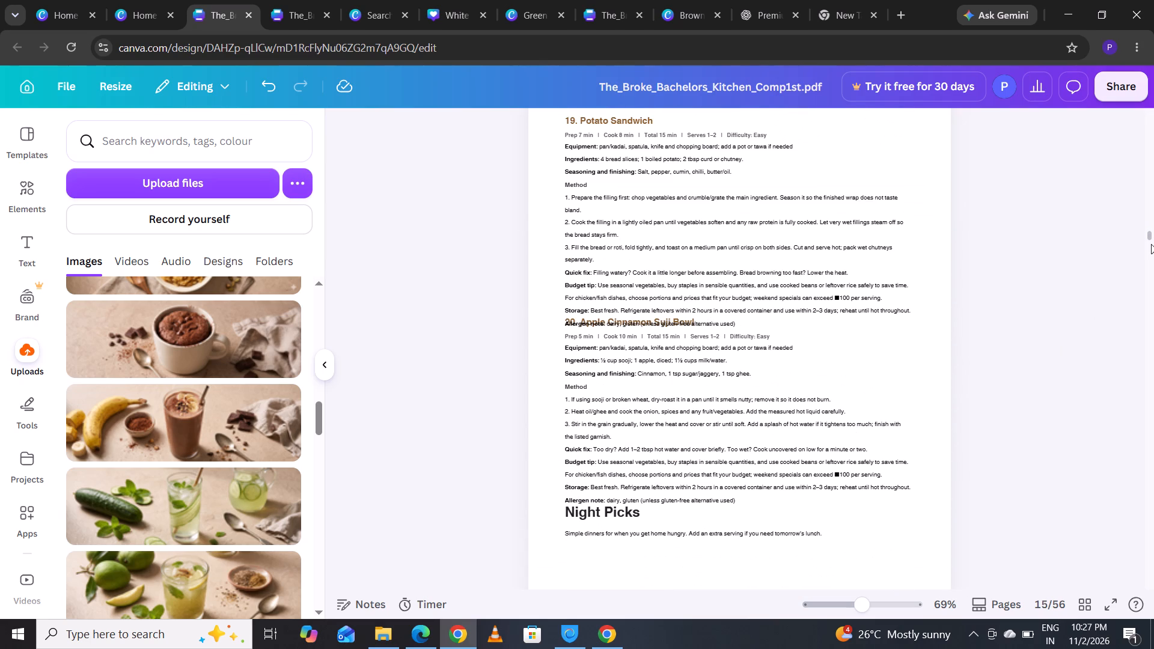
pyautogui.press('Down')
pyautogui.press('Down')
pyautogui.press('Down')
pyautogui.press('Down')
pyautogui.press('Down')
pyautogui.press('Down')
pyautogui.press('Down')
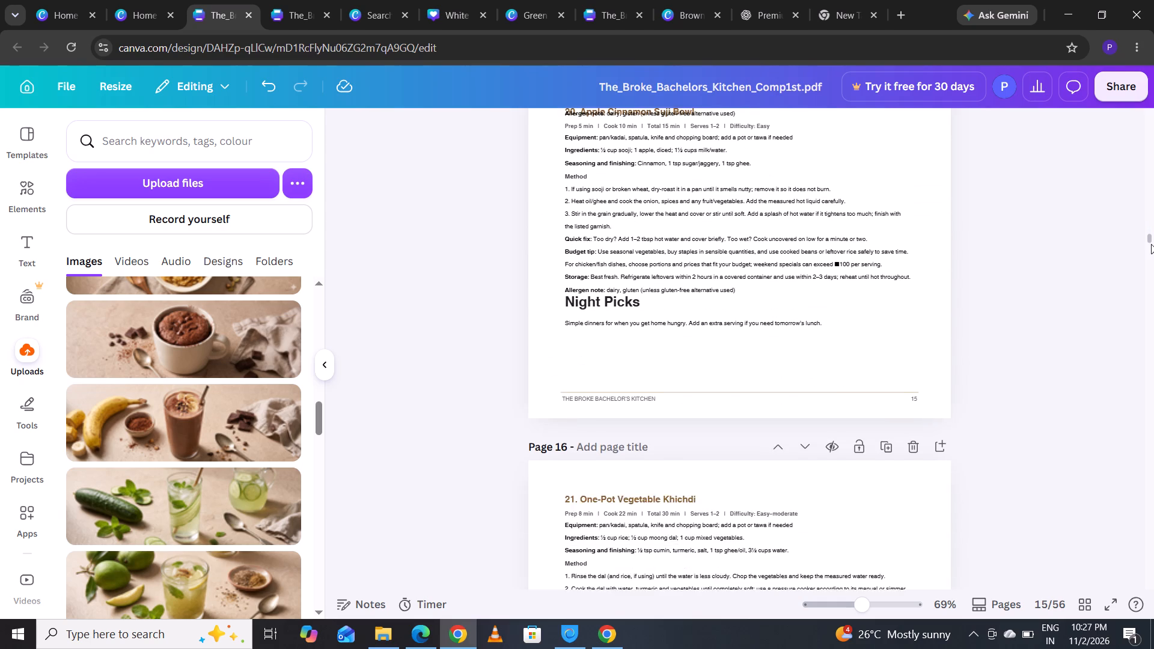
pyautogui.press('Down')
pyautogui.press('Down')
pyautogui.press('Down')
pyautogui.press('Down')
pyautogui.press('Down')
pyautogui.press('Down')
pyautogui.press('Down')
pyautogui.press('Down')
pyautogui.press('Down')
pyautogui.press('Down')
pyautogui.press('Down')
pyautogui.press('Down')
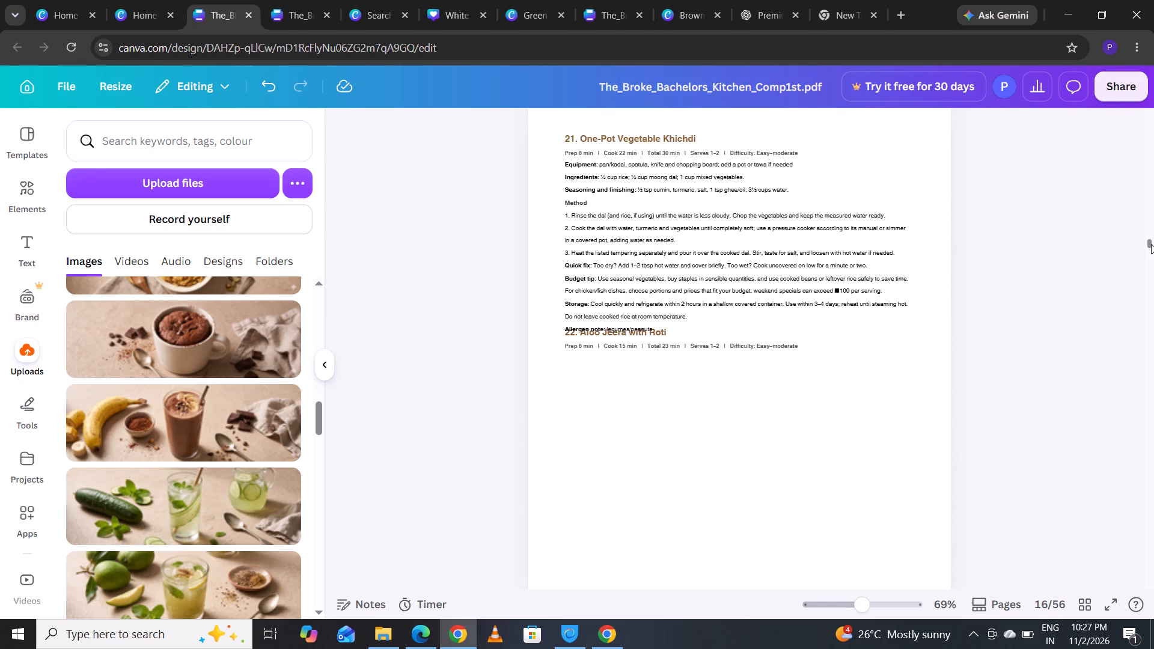
pyautogui.press('Down')
pyautogui.press('Down')
pyautogui.press('Up')
pyautogui.press('Up')
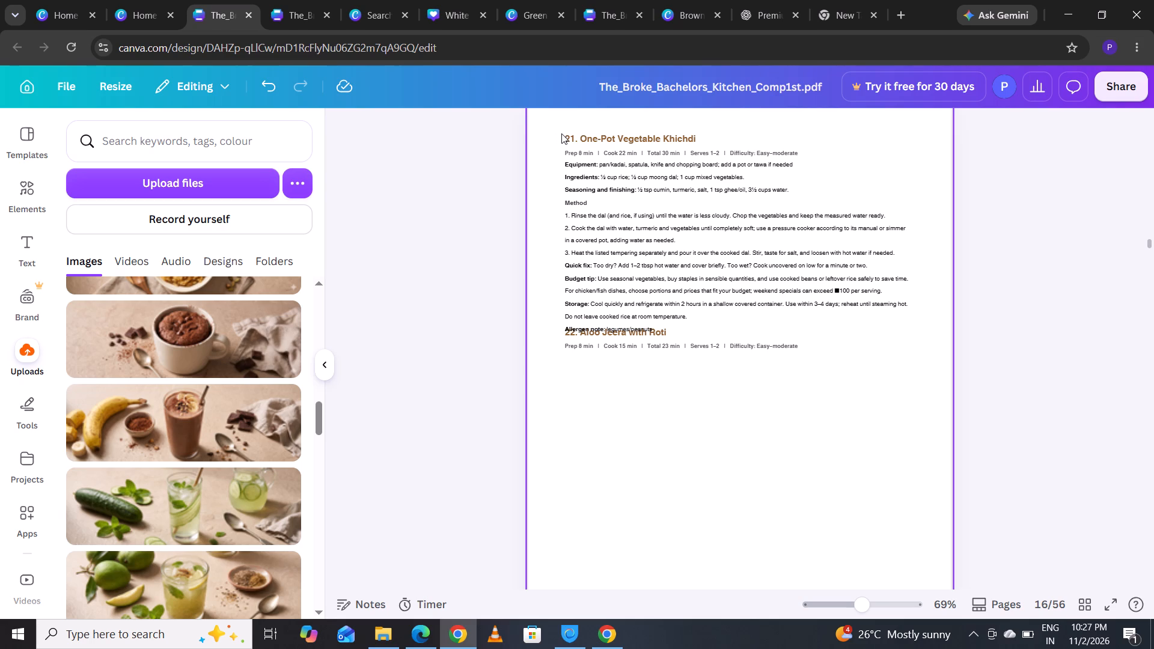
# Move the One-Pot Vegetable Khichdi recipe on page 16 slightly up so its allergen note clears the Aloo Jeera with Roti heading.
pyautogui.moveTo(561, 133); pyautogui.dragTo(685, 204)
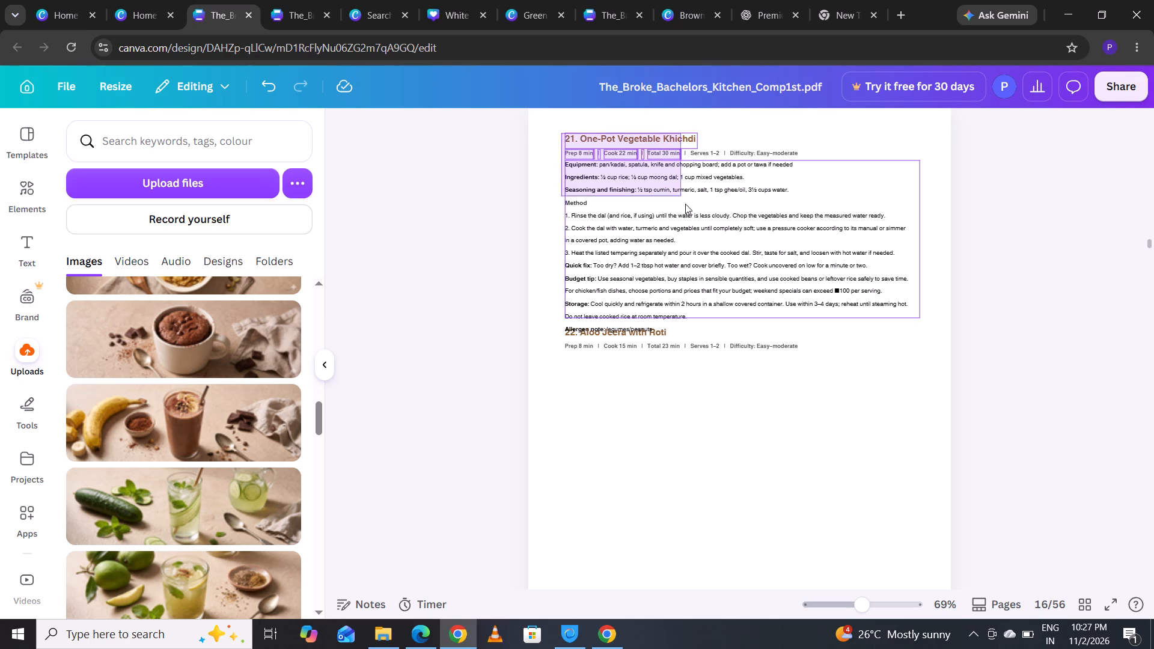
pyautogui.moveTo(685, 204); pyautogui.dragTo(915, 347)
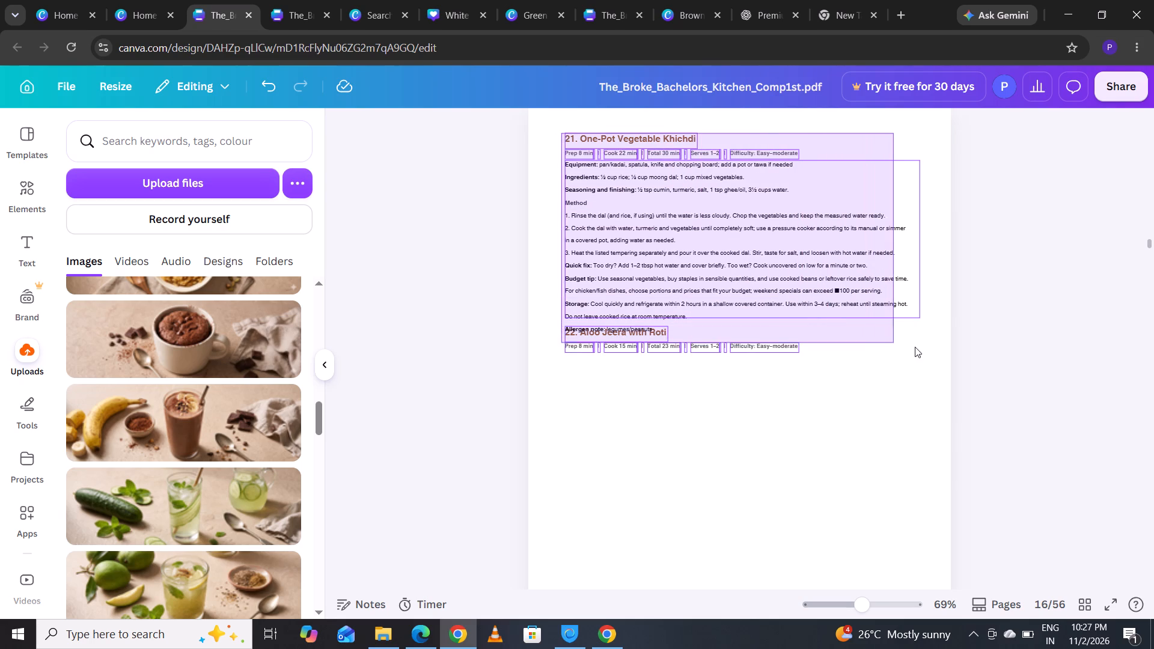
pyautogui.moveTo(915, 347); pyautogui.dragTo(923, 317)
pyautogui.moveTo(757, 225); pyautogui.dragTo(756, 291)
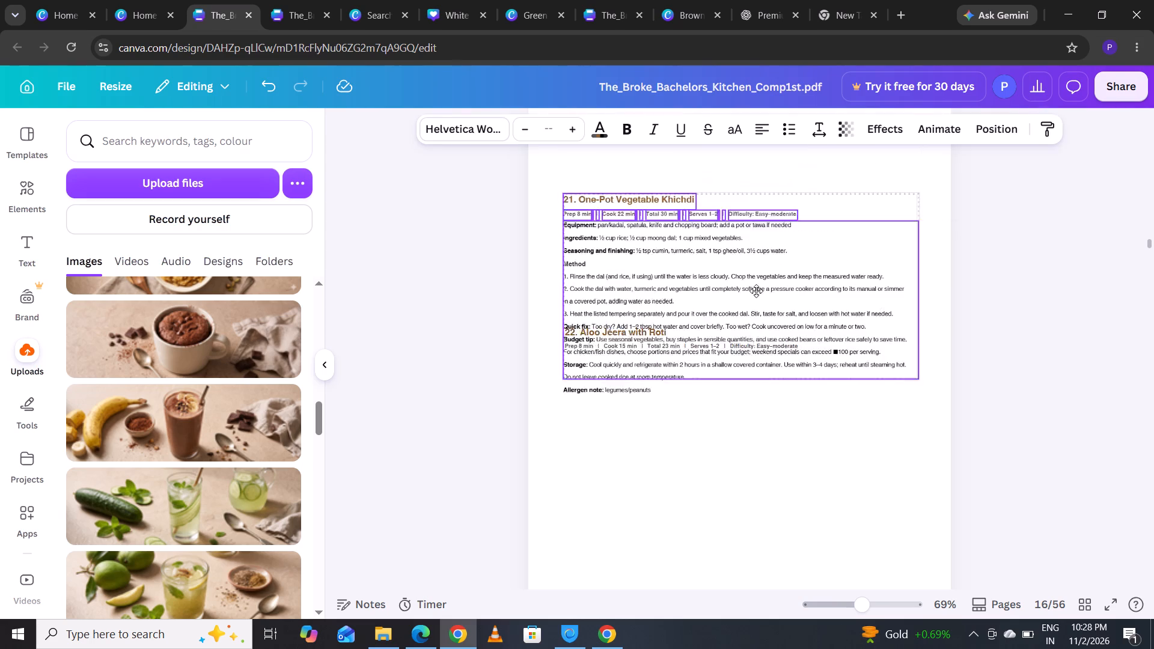
pyautogui.moveTo(756, 291); pyautogui.dragTo(722, 228)
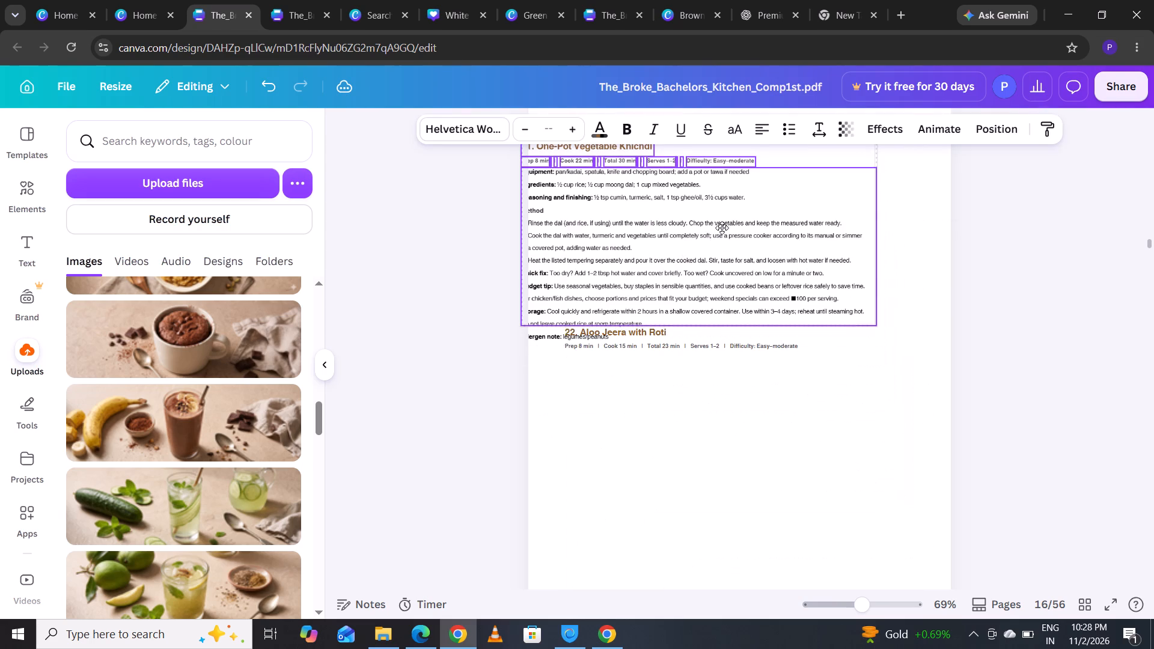
pyautogui.moveTo(722, 228); pyautogui.dragTo(763, 224)
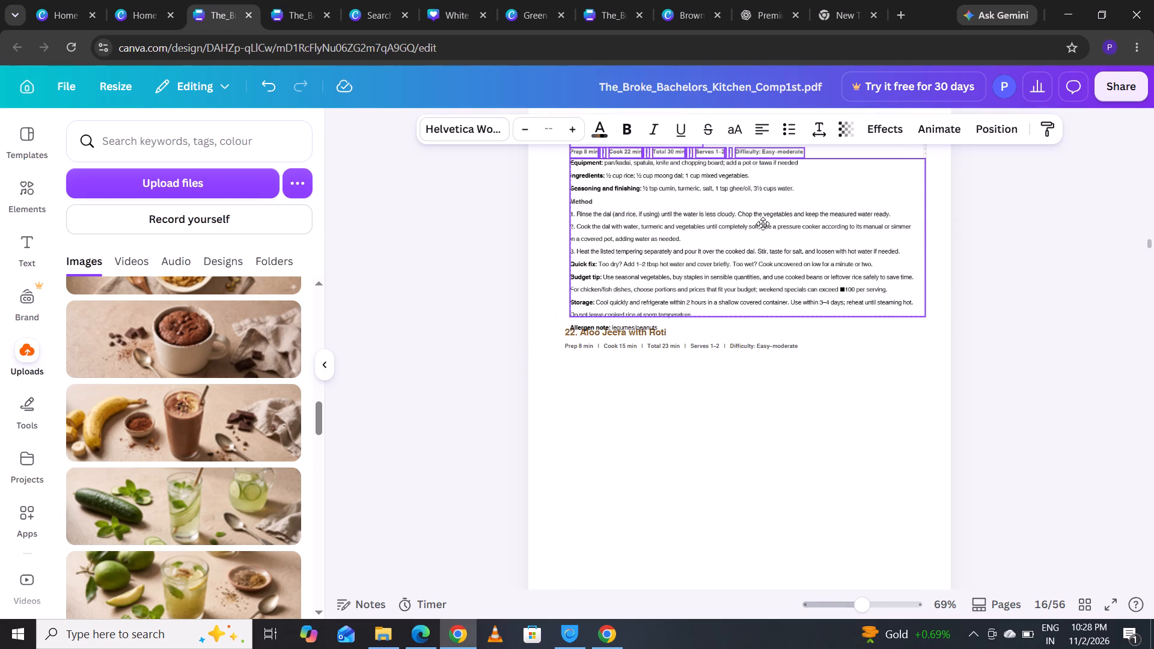
pyautogui.moveTo(763, 224); pyautogui.dragTo(755, 218)
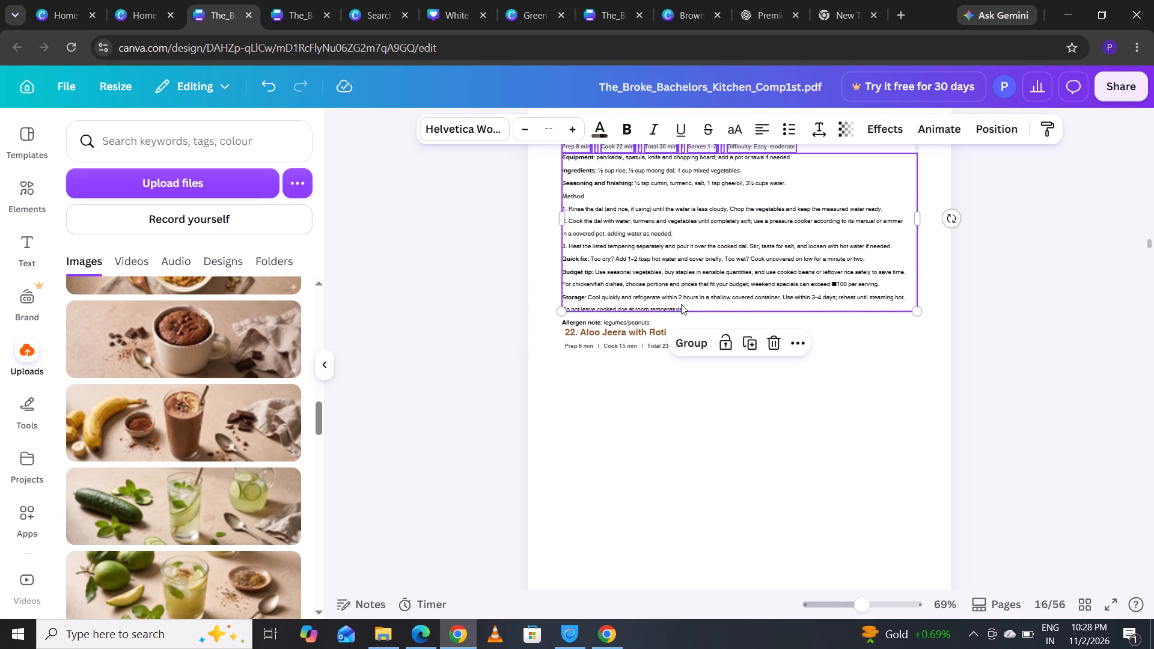
pyautogui.click(603, 323)
pyautogui.click(618, 322)
pyautogui.click(611, 369)
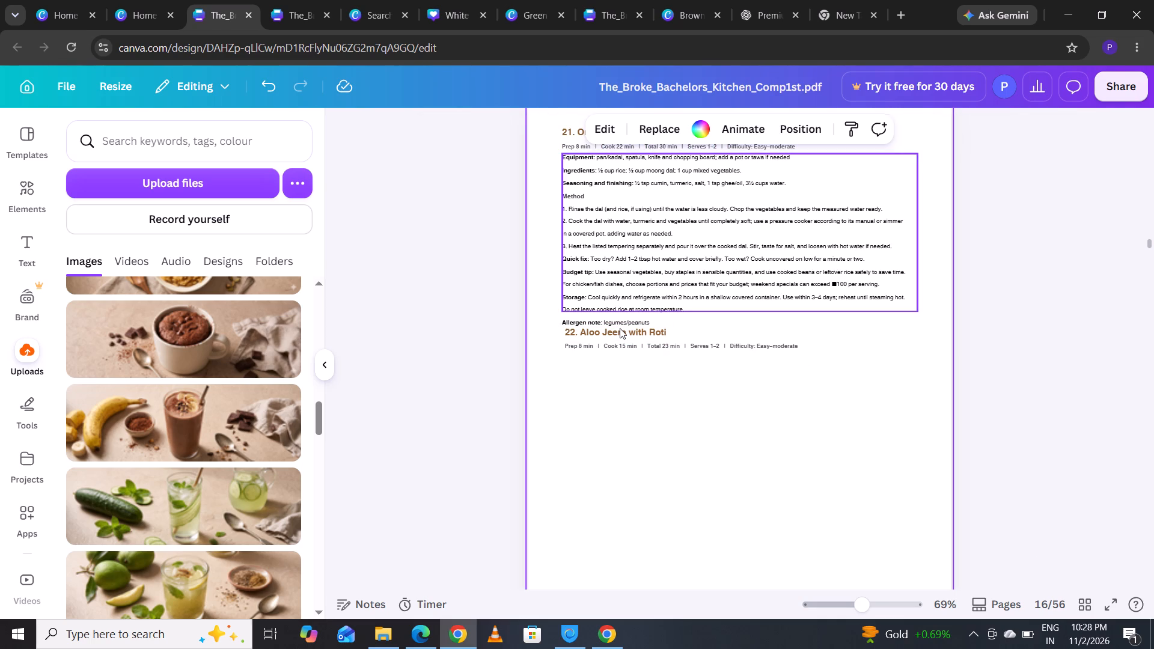
# Move the Aloo Jeera with Roti heading and its info row down page 16, leaving an empty gap below the Khichdi recipe.
pyautogui.moveTo(621, 332); pyautogui.dragTo(619, 412)
pyautogui.moveTo(560, 340); pyautogui.dragTo(706, 367)
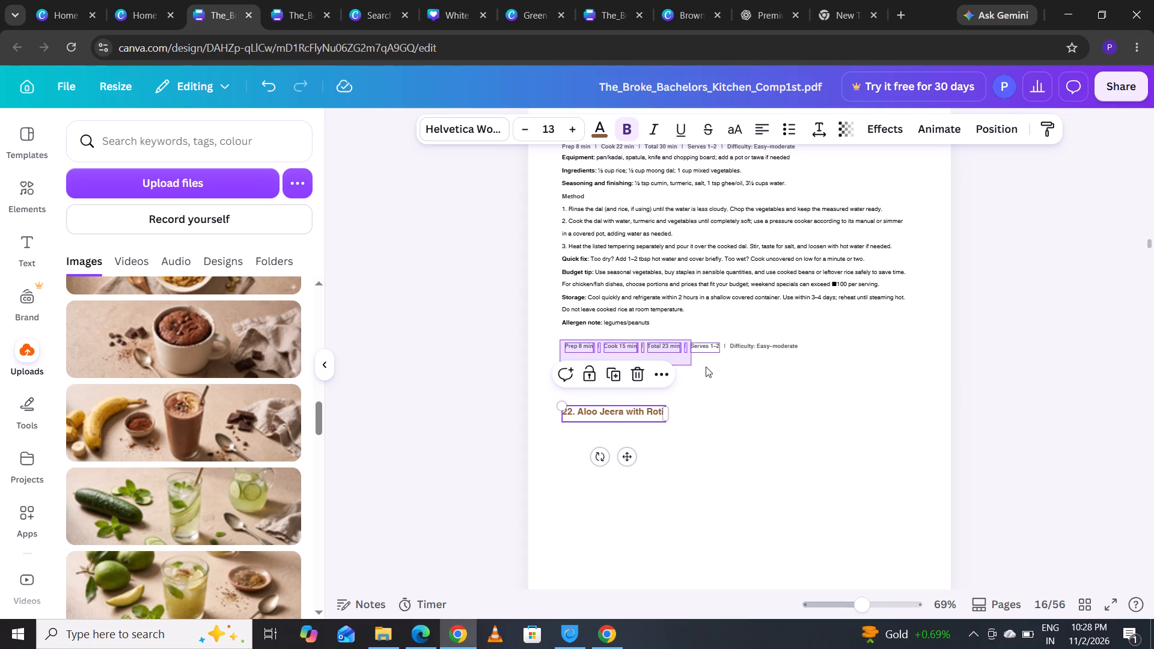
pyautogui.moveTo(706, 367); pyautogui.dragTo(839, 356)
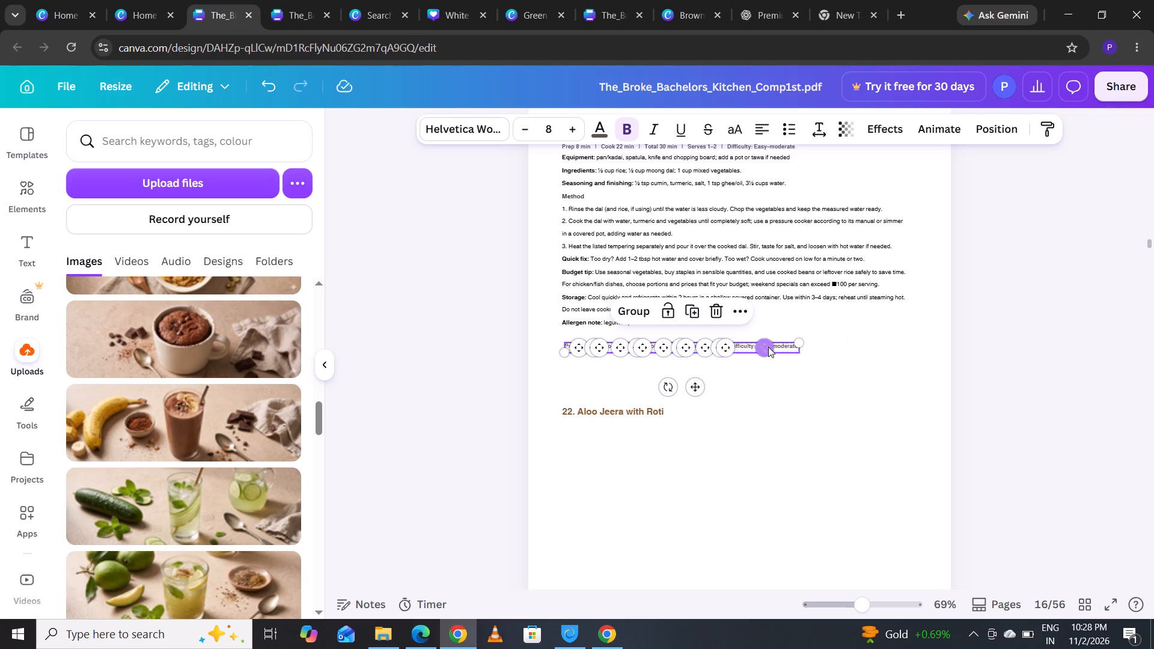
pyautogui.moveTo(780, 348); pyautogui.dragTo(768, 420)
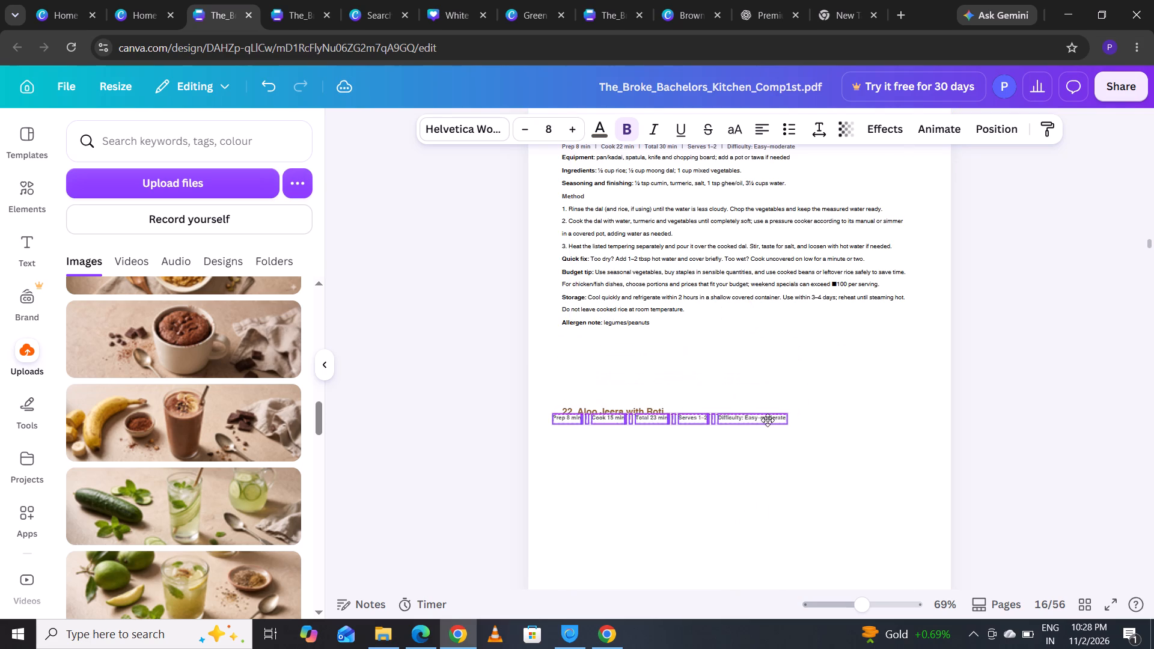
pyautogui.moveTo(768, 420); pyautogui.dragTo(781, 423)
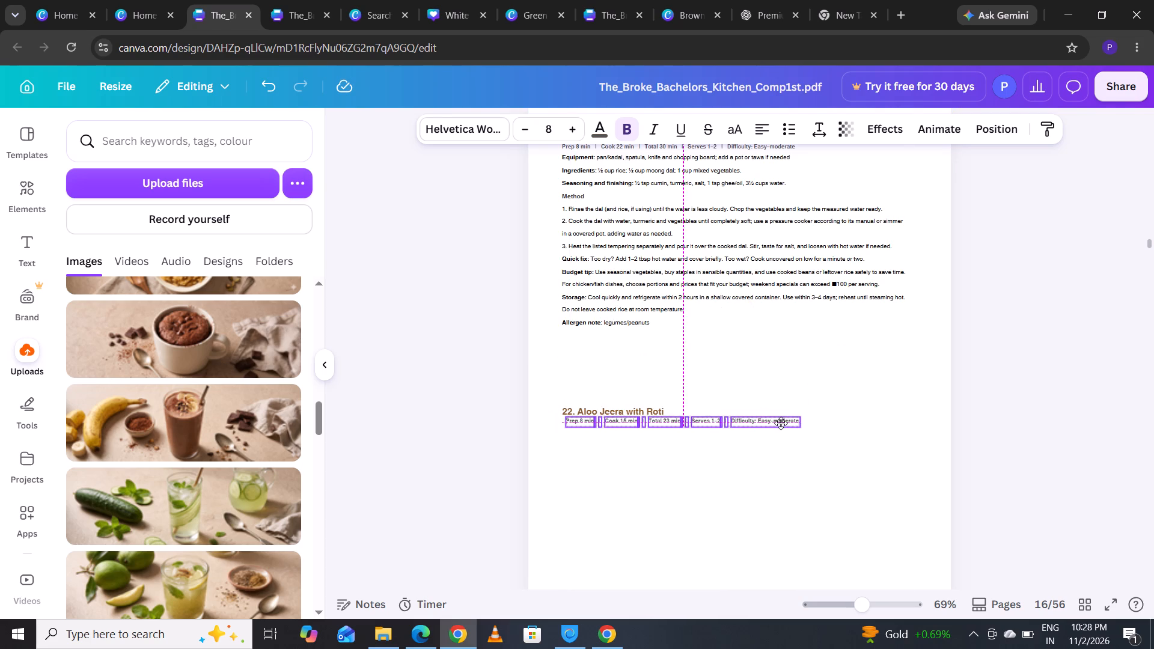
pyautogui.moveTo(781, 423); pyautogui.dragTo(783, 426)
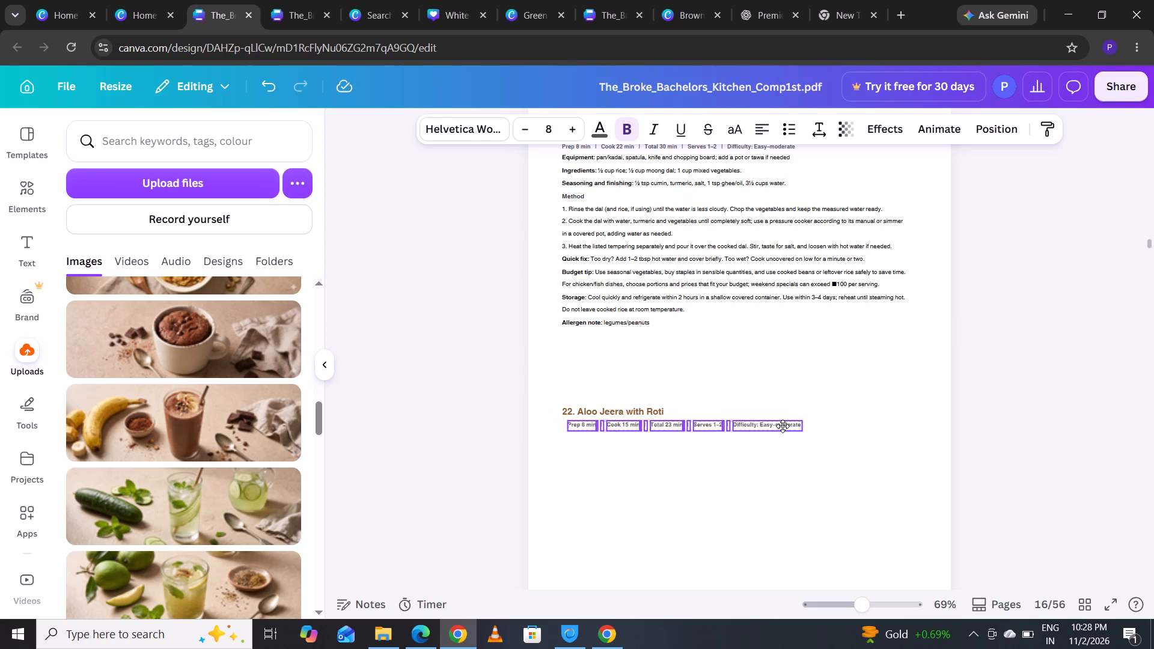
pyautogui.moveTo(783, 426); pyautogui.dragTo(777, 422)
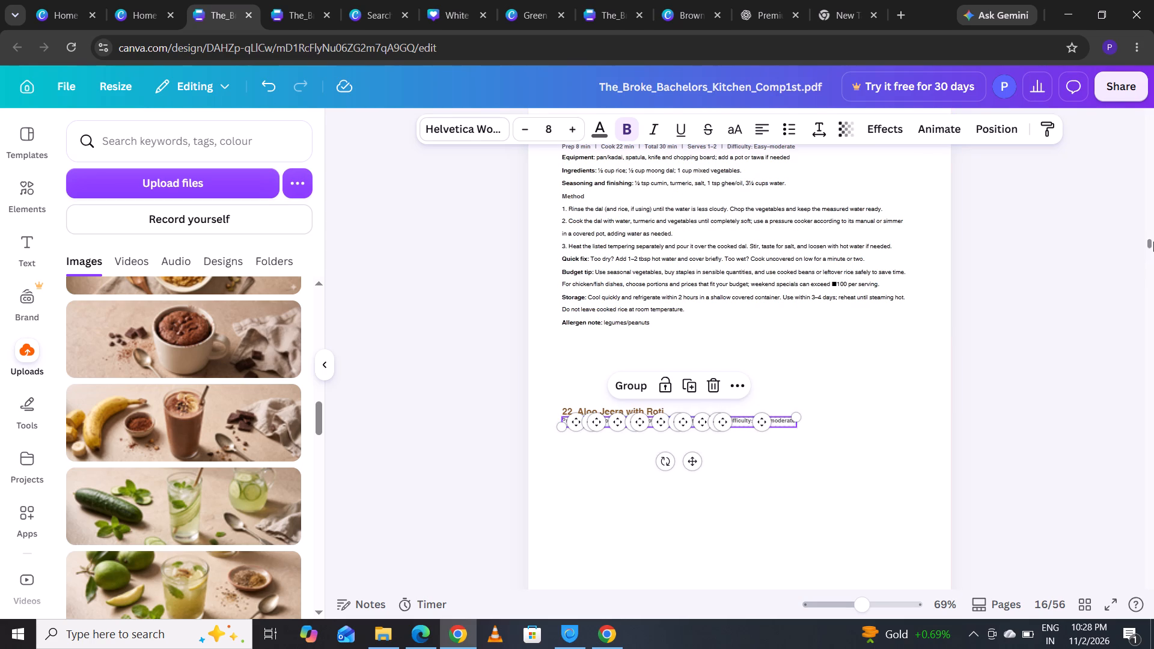
pyautogui.click(855, 393)
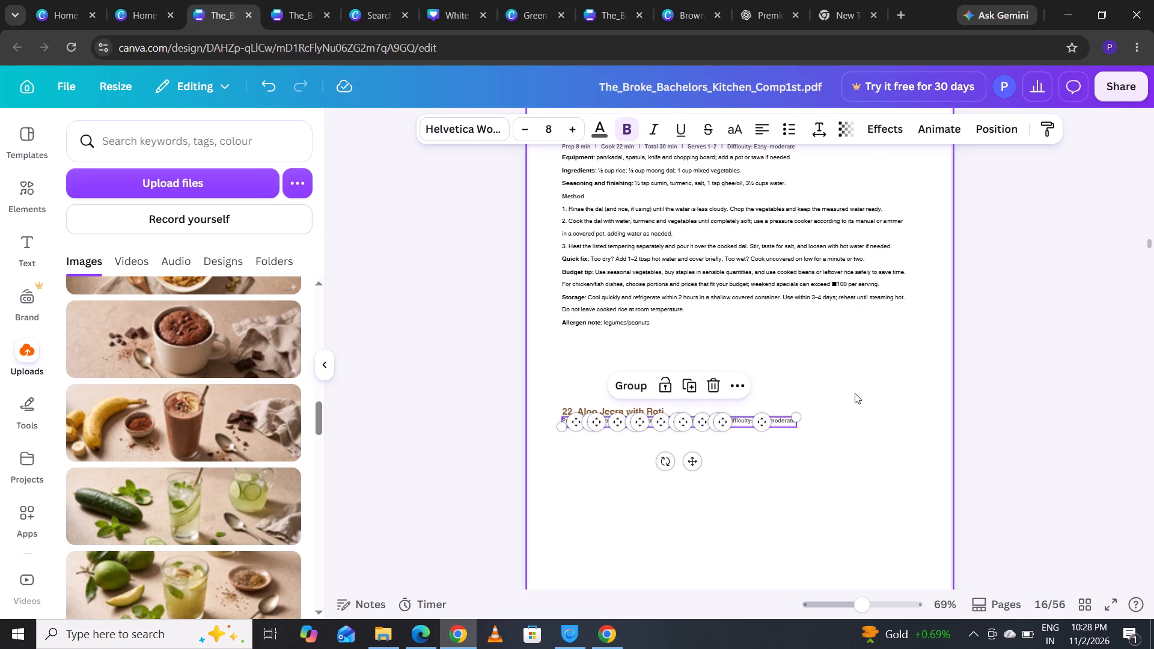
# Delete the Aloo Jeera with Roti heading and its prep and cook info row from page 16.
pyautogui.rightClick(577, 406)
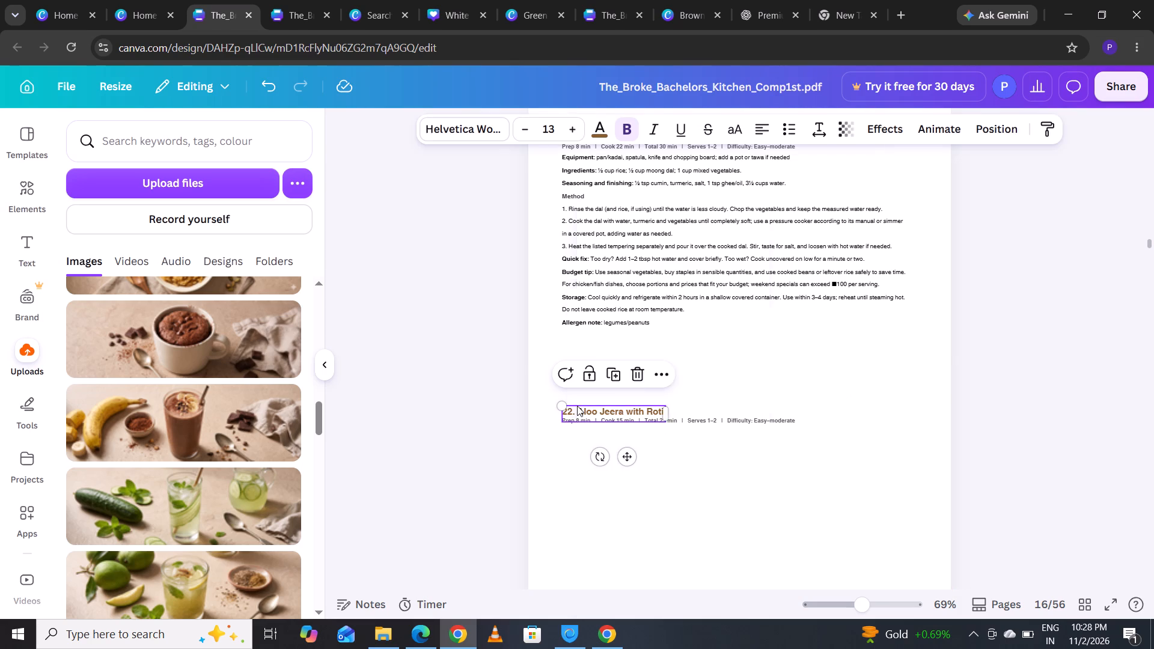
pyautogui.click(641, 318)
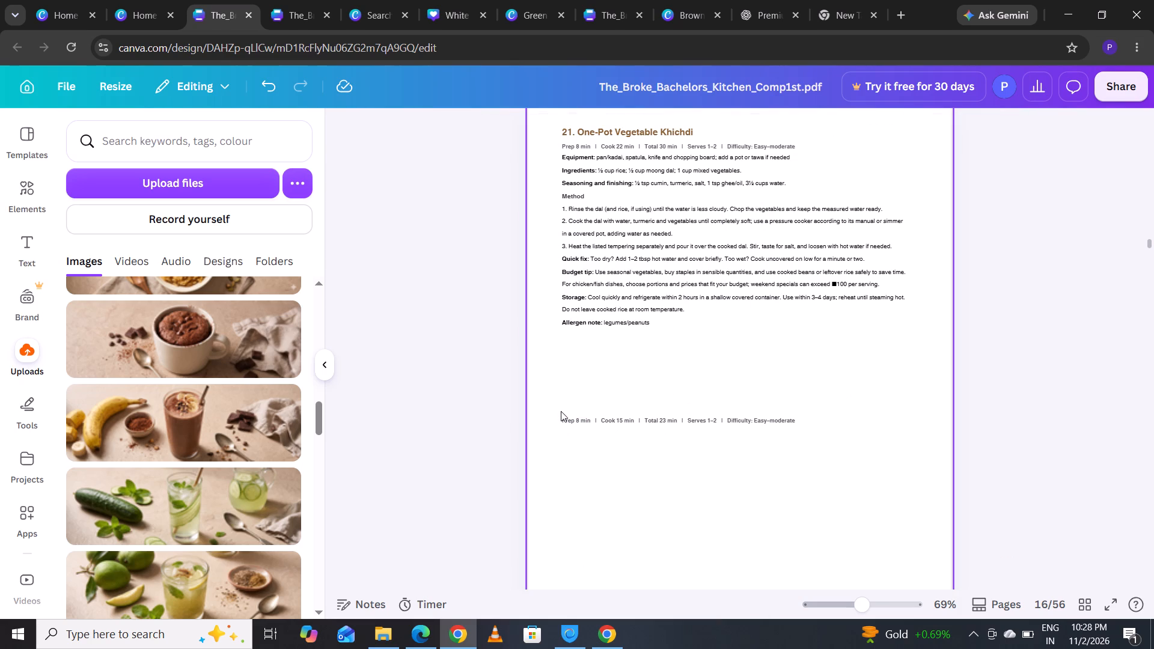
pyautogui.moveTo(561, 413); pyautogui.dragTo(593, 425)
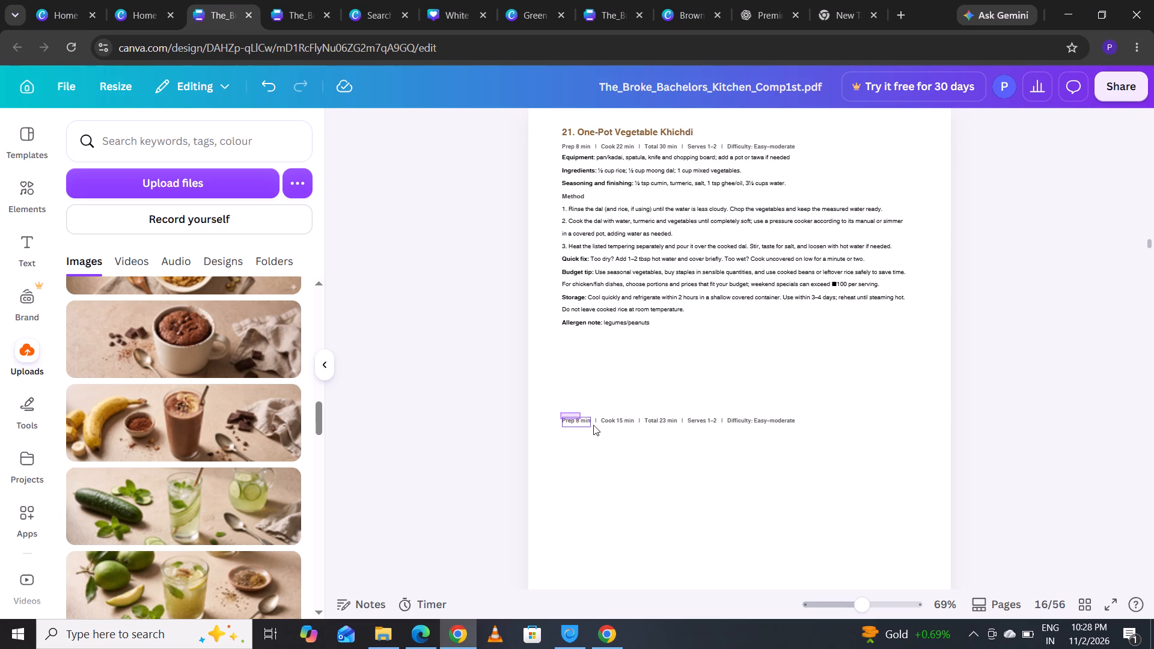
pyautogui.moveTo(593, 425); pyautogui.dragTo(799, 433)
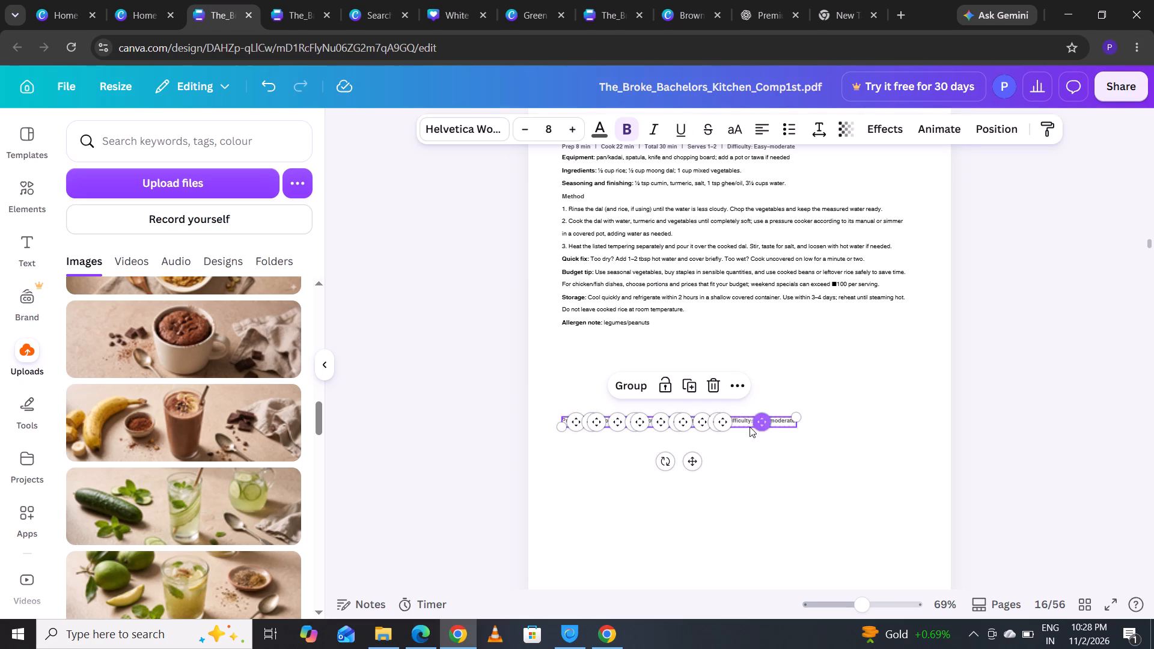
pyautogui.rightClick(736, 422)
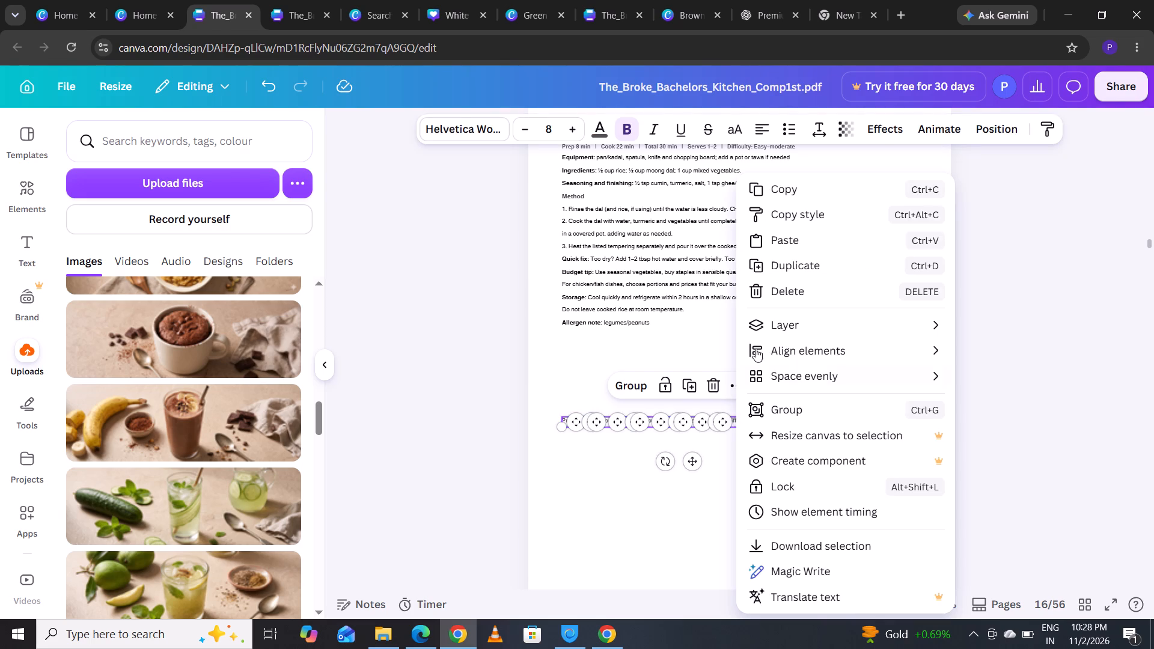
pyautogui.click(781, 285)
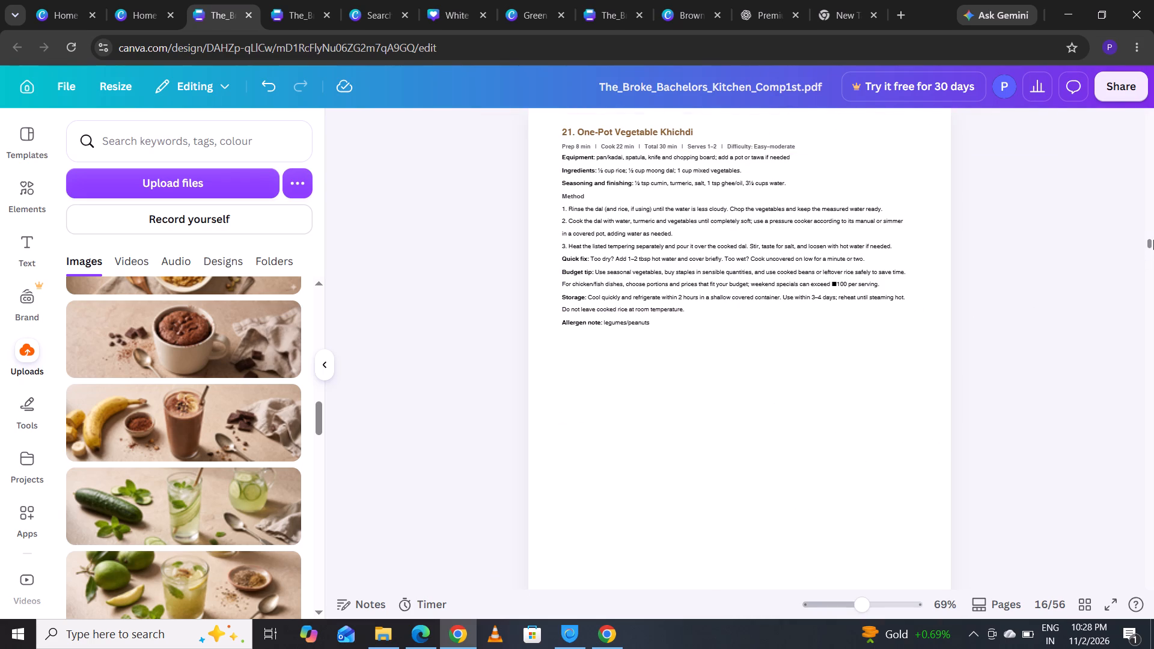
# Move the whole Chana Masala Shortcut recipe down page 17 so its heading clears the Tomato Egg Curry allergen note.
pyautogui.click(1153, 240)
pyautogui.press('Up')
pyautogui.press('Up')
pyautogui.press('Up')
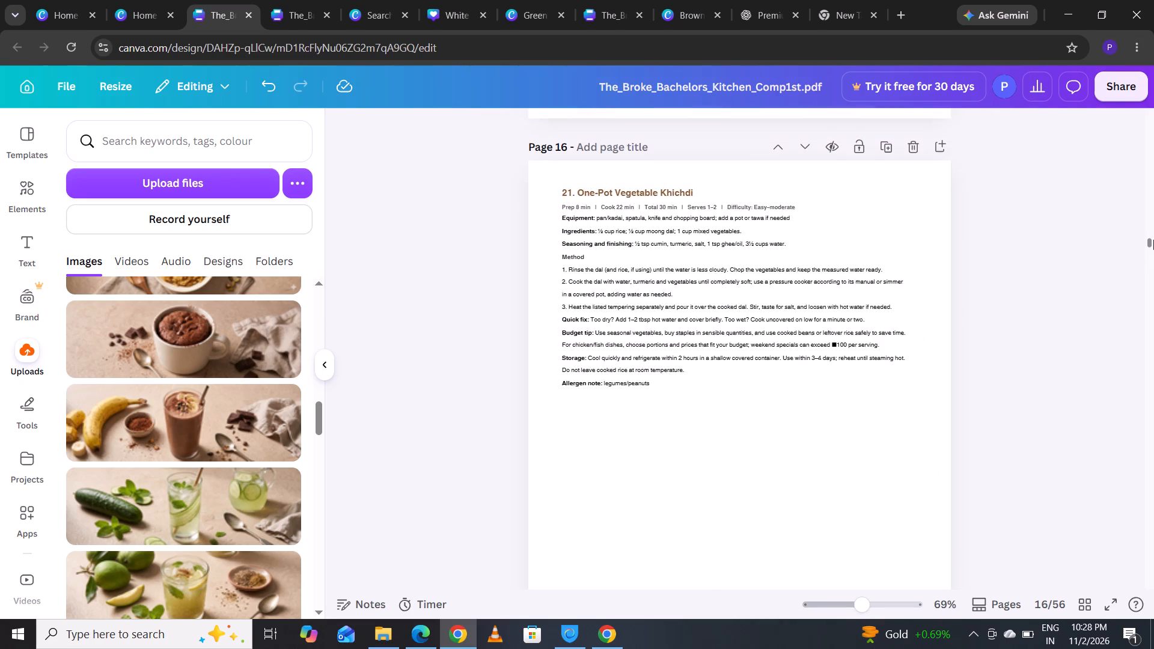
pyautogui.press('Down')
pyautogui.press('Down')
pyautogui.press('Down')
pyautogui.press('Down')
pyautogui.press('Down')
pyautogui.press('Down')
pyautogui.press('Down')
pyautogui.press('Down')
pyautogui.press('Down')
pyautogui.press('Down')
pyautogui.press('Down')
pyautogui.press('Down')
pyautogui.press('Down')
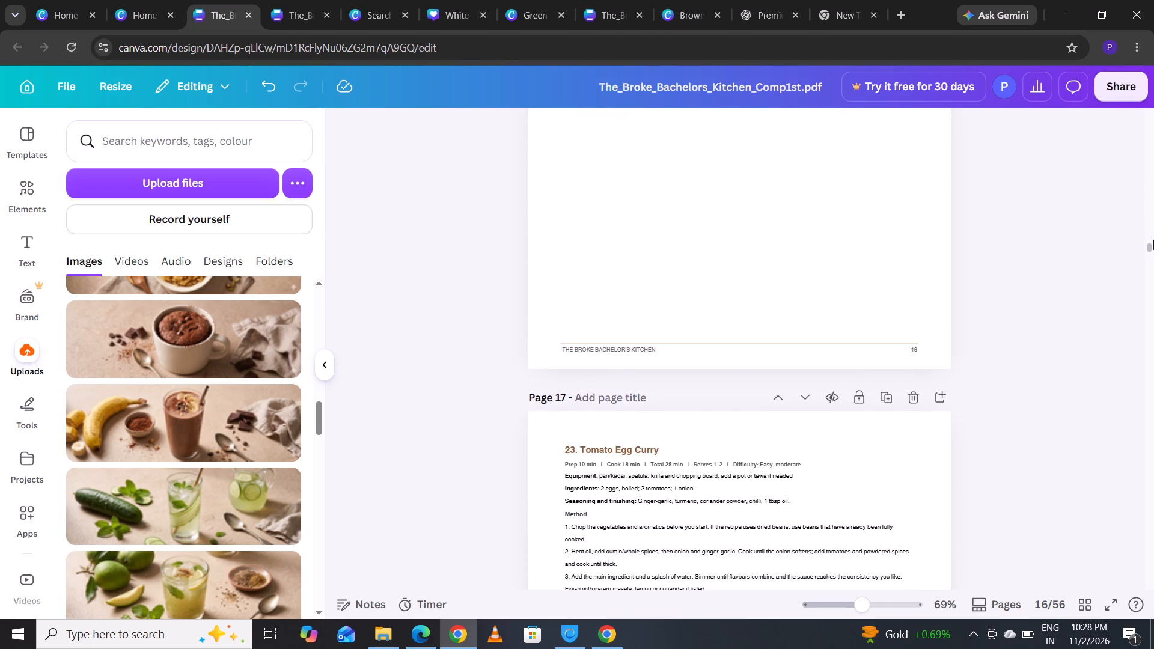
pyautogui.press('Down')
pyautogui.press('Down')
pyautogui.press('Down')
pyautogui.press('Down')
pyautogui.press('Down')
pyautogui.press('Down')
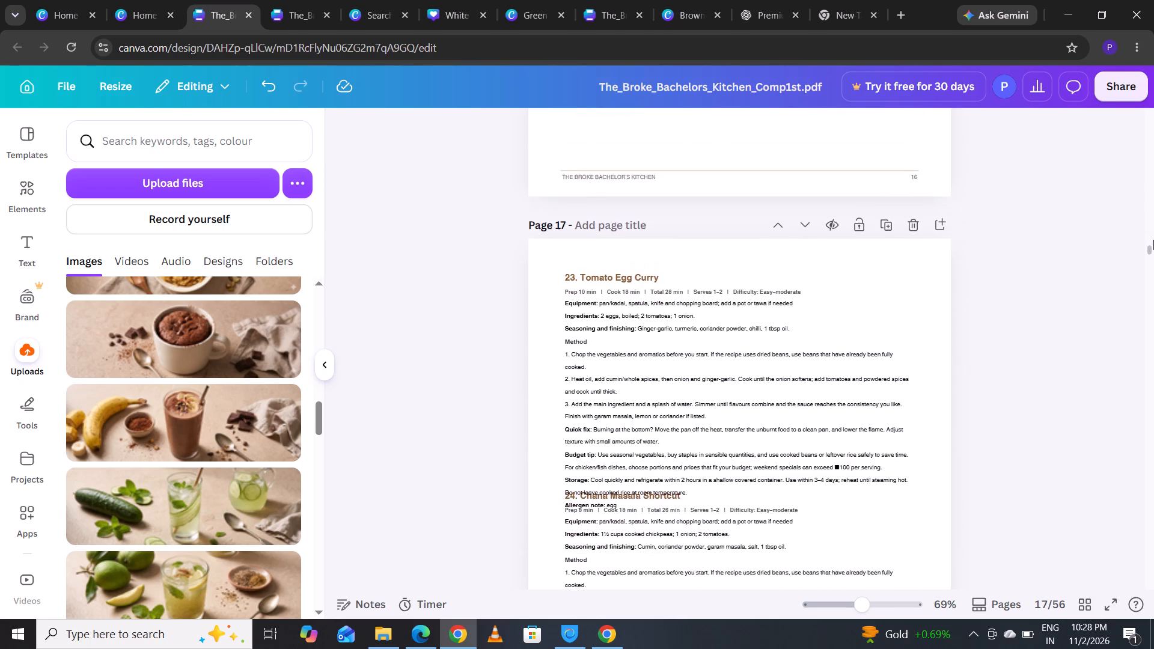
pyautogui.press('Down')
pyautogui.press('Down')
pyautogui.press('Down')
pyautogui.press('Down')
pyautogui.press('Down')
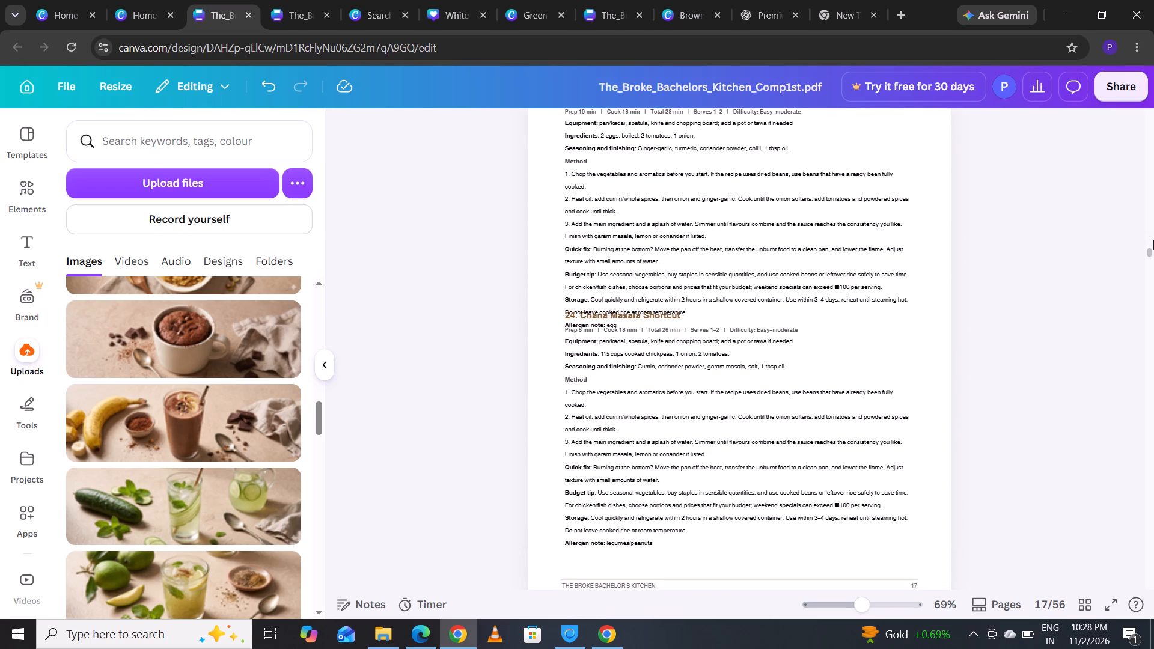
pyautogui.press('Up')
pyautogui.press('Up')
pyautogui.press('Down')
pyautogui.press('Down')
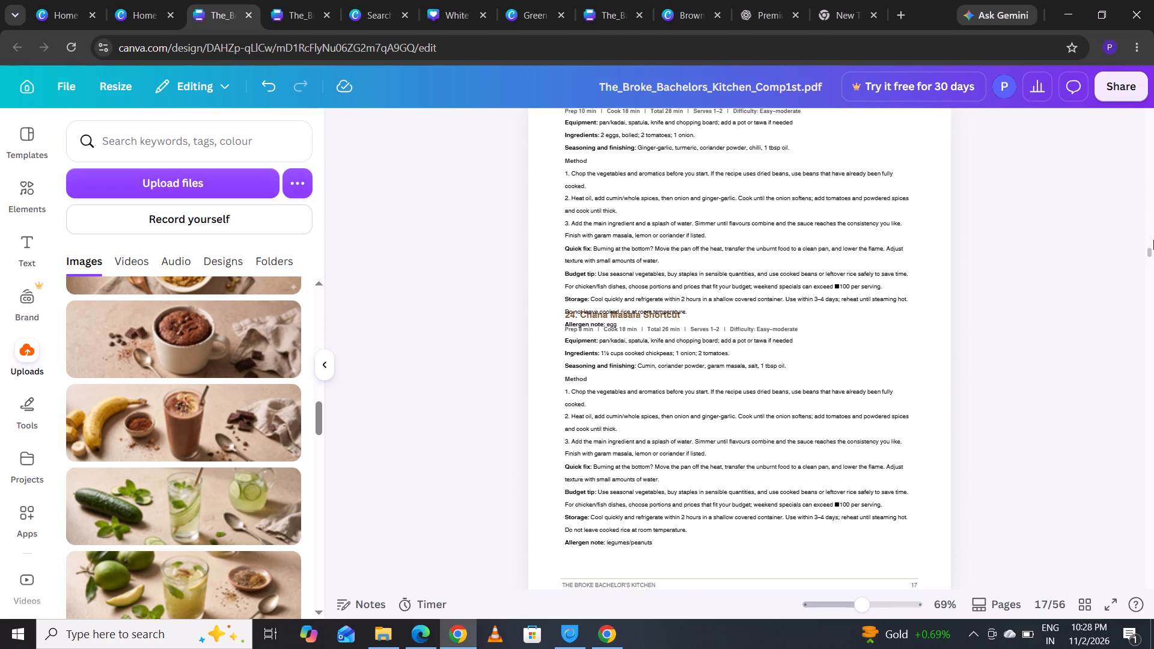
pyautogui.press('Up')
pyautogui.press('Down')
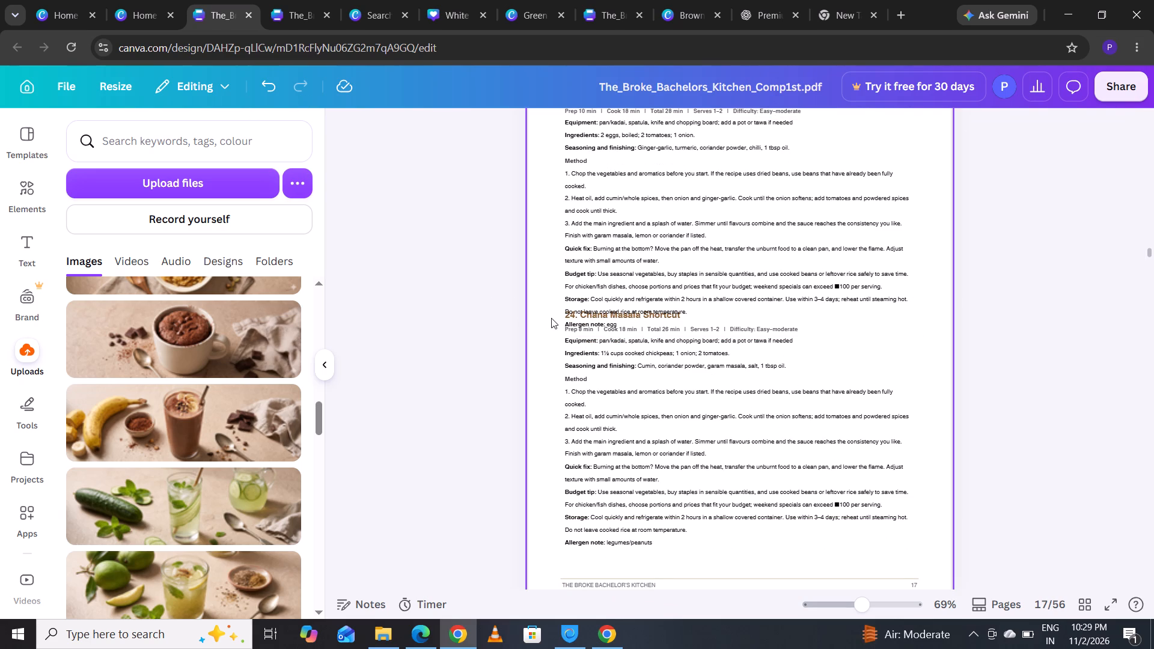
pyautogui.moveTo(559, 317); pyautogui.dragTo(631, 327)
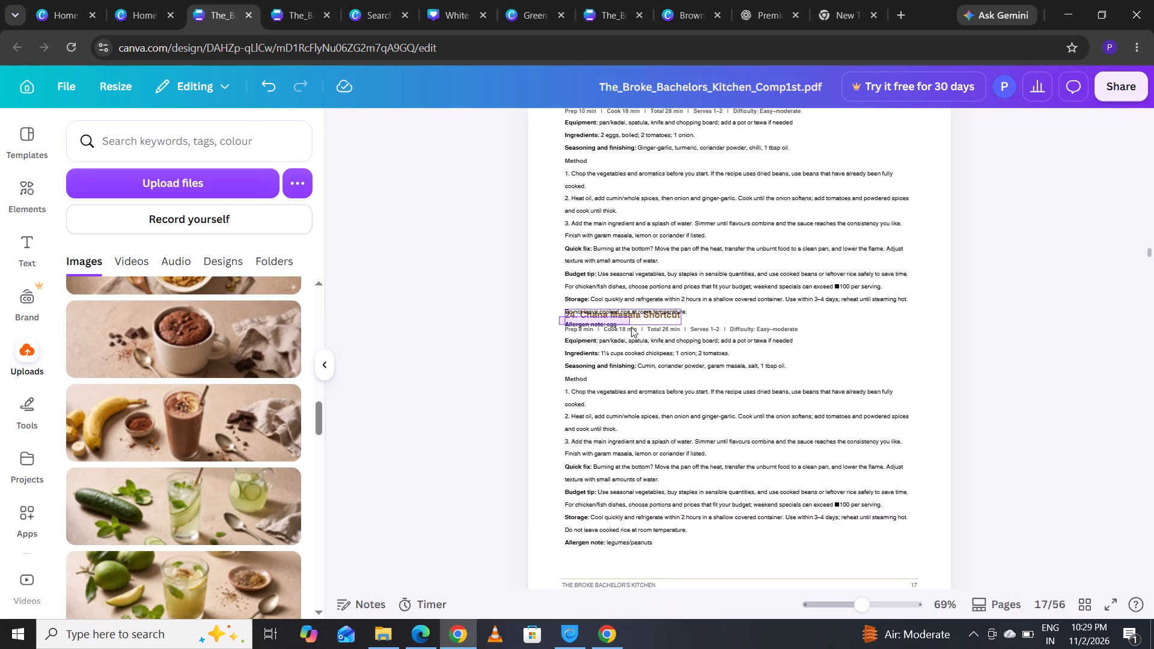
pyautogui.moveTo(631, 327); pyautogui.dragTo(938, 520)
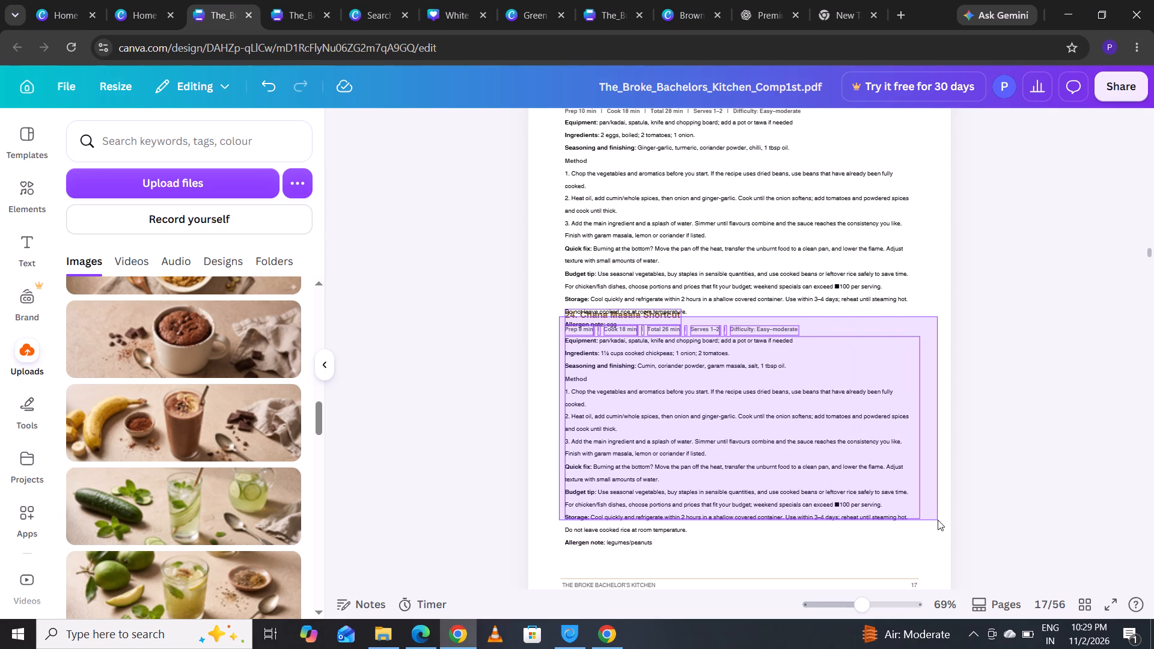
pyautogui.moveTo(938, 520); pyautogui.dragTo(933, 553)
pyautogui.moveTo(757, 415); pyautogui.dragTo(757, 455)
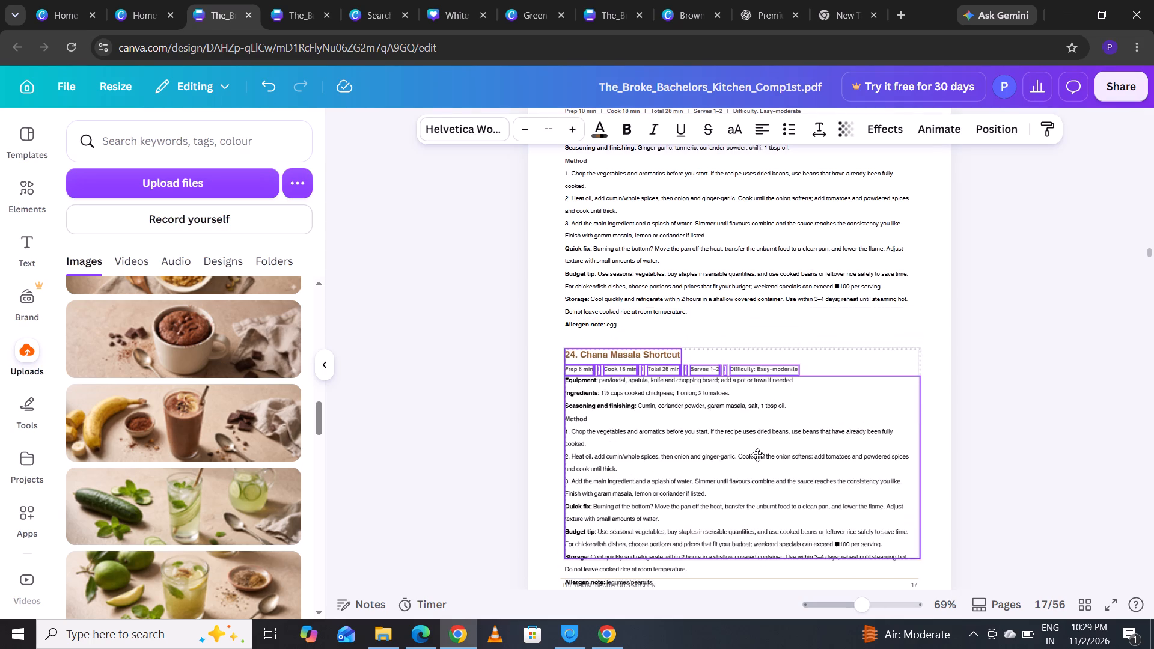
pyautogui.moveTo(757, 455); pyautogui.dragTo(758, 452)
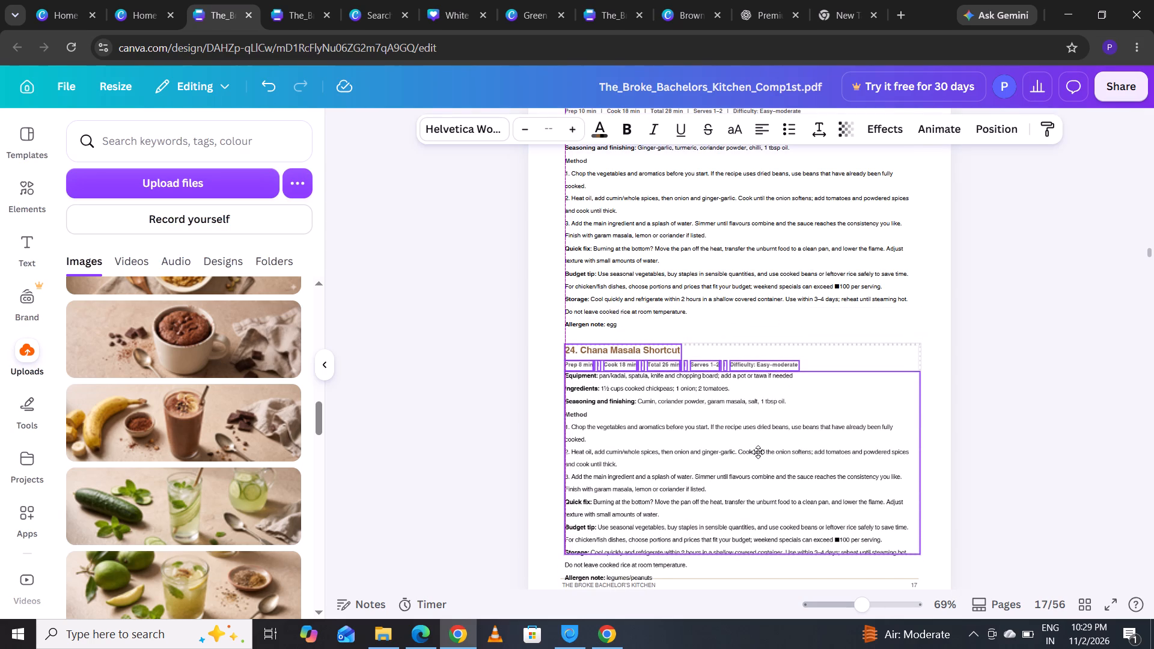
pyautogui.moveTo(758, 452); pyautogui.dragTo(760, 446)
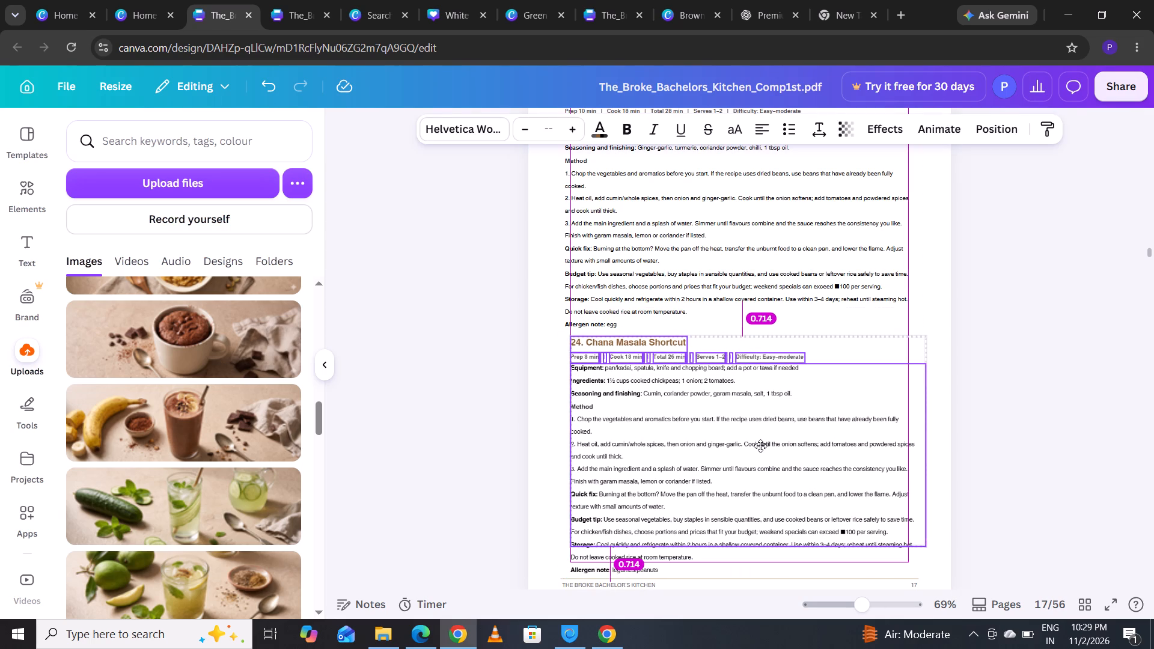
pyautogui.moveTo(760, 446); pyautogui.dragTo(761, 446)
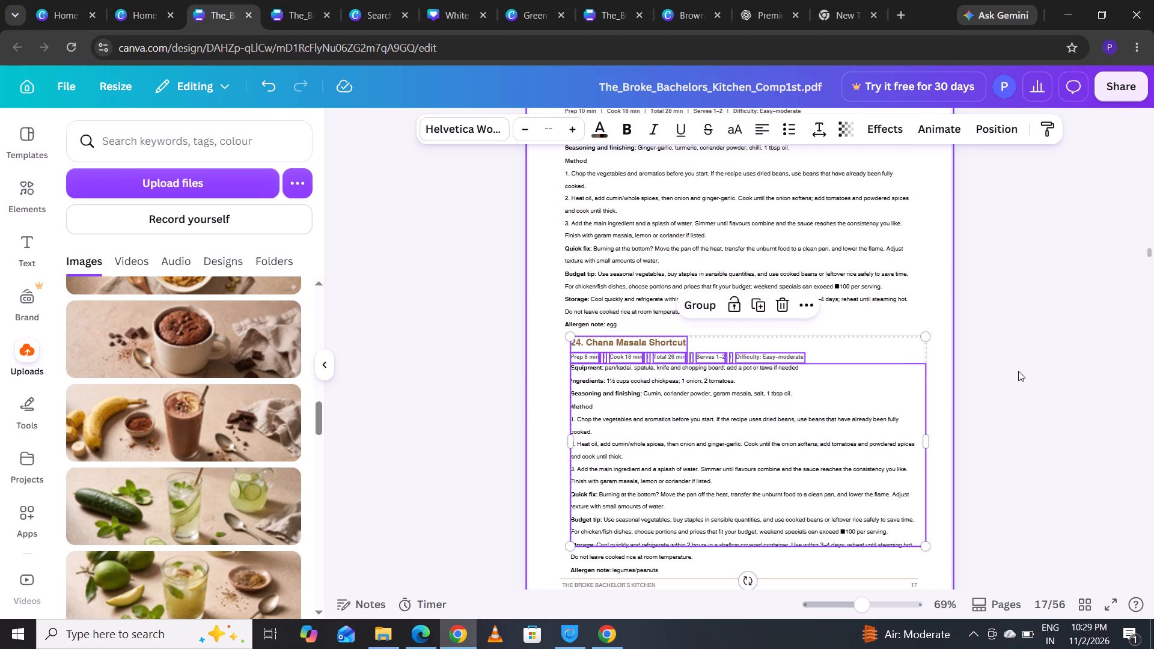
pyautogui.click(1018, 371)
# Move the Garlic Dal Tadka body text on page 18 down to just above the footer line.
pyautogui.click(1150, 256)
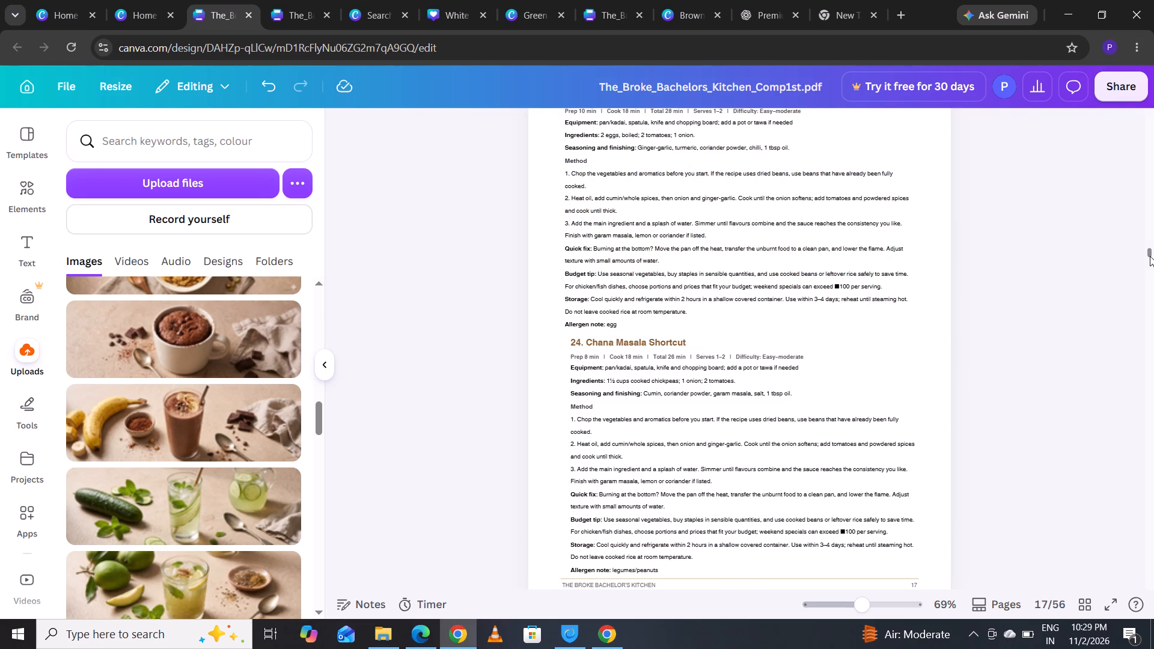
pyautogui.press('Up')
pyautogui.press('Up')
pyautogui.press('Up')
pyautogui.press('Up')
pyautogui.press('Up')
pyautogui.press('Up')
pyautogui.press('Up')
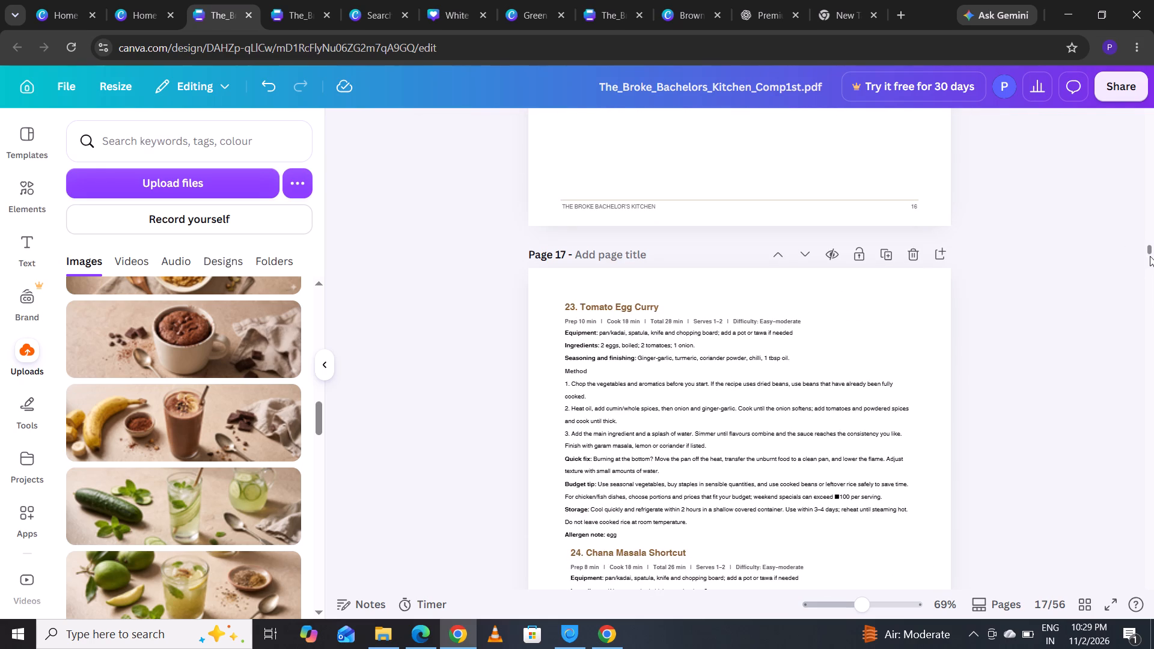
pyautogui.press('Down')
pyautogui.press('Down')
pyautogui.press('Down')
pyautogui.press('Down')
pyautogui.press('Down')
pyautogui.press('Down')
pyautogui.press('Down')
pyautogui.press('Down')
pyautogui.press('Down')
pyautogui.press('Down')
pyautogui.press('Down')
pyautogui.press('Down')
pyautogui.press('Down')
pyautogui.press('Down')
pyautogui.press('Down')
pyautogui.press('Down')
pyautogui.press('Down')
pyautogui.press('Down')
pyautogui.press('Down')
pyautogui.press('Down')
pyautogui.press('Down')
pyautogui.press('Down')
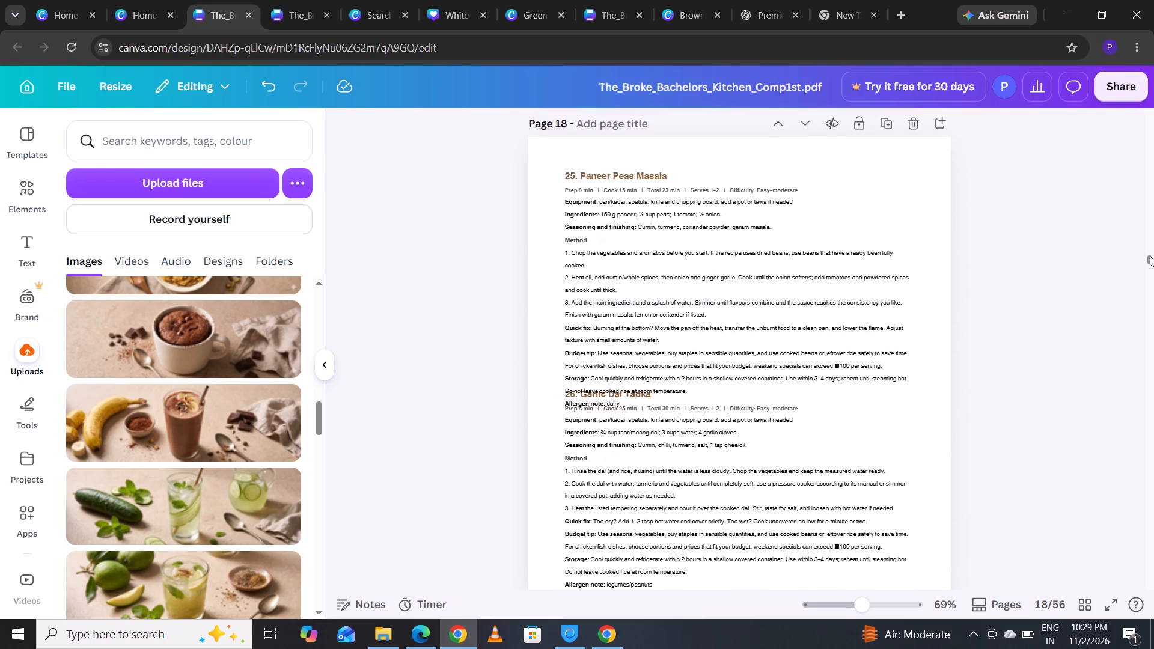
pyautogui.press('Down')
pyautogui.press('Down')
pyautogui.press('Down')
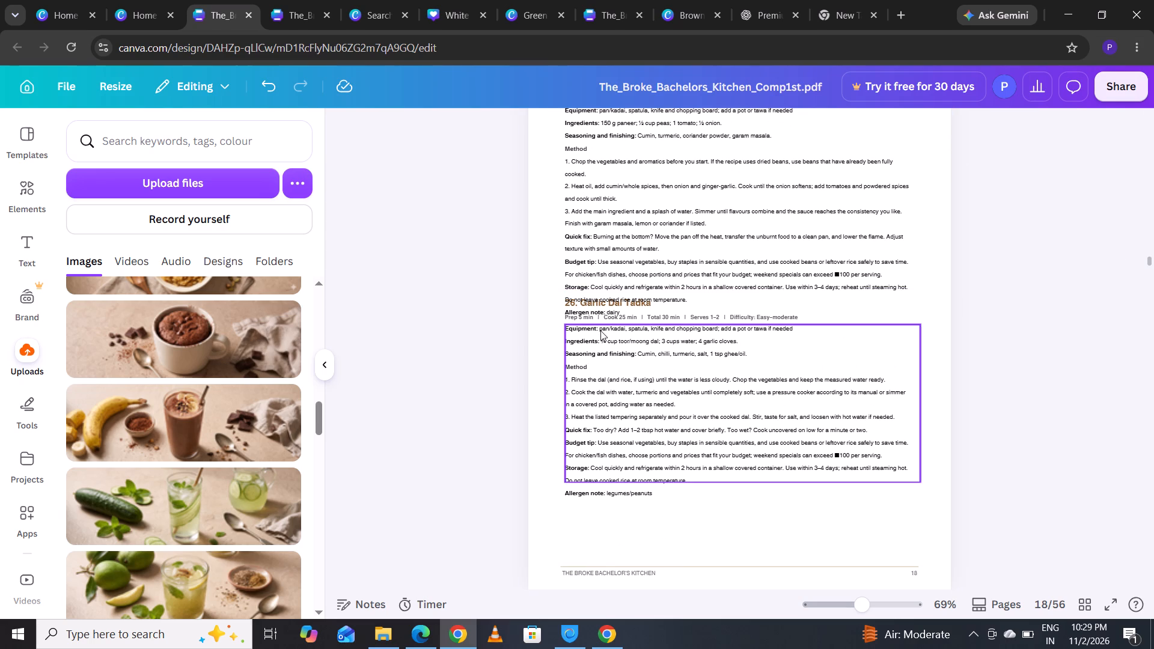
pyautogui.moveTo(600, 331); pyautogui.dragTo(598, 400)
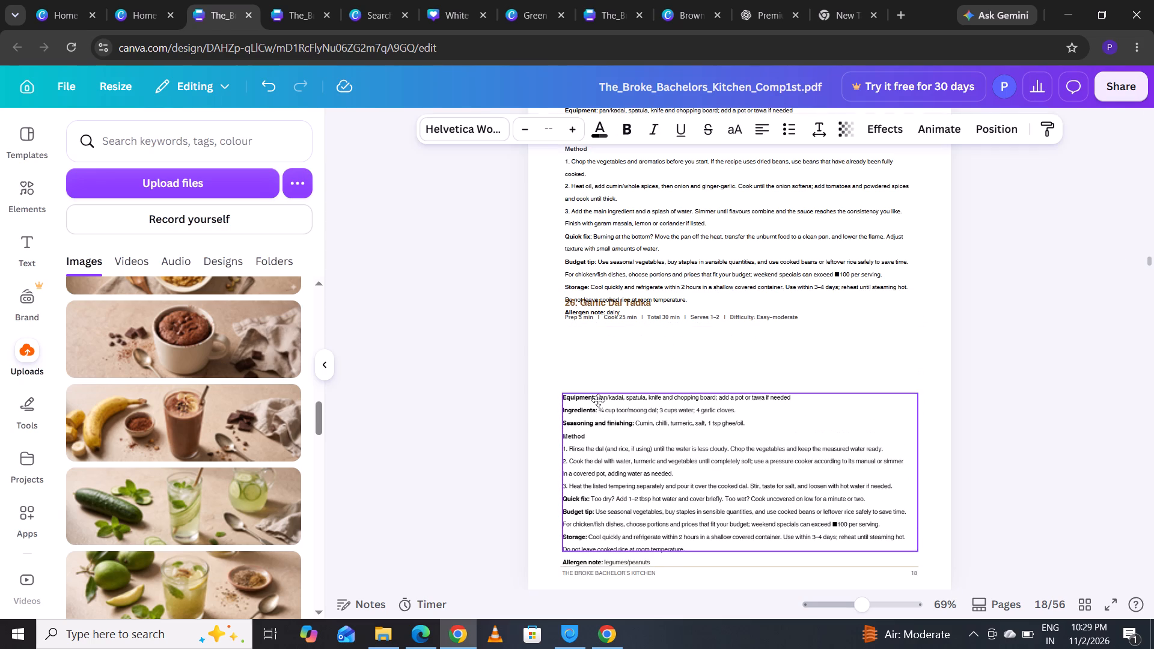
pyautogui.moveTo(598, 400); pyautogui.dragTo(598, 397)
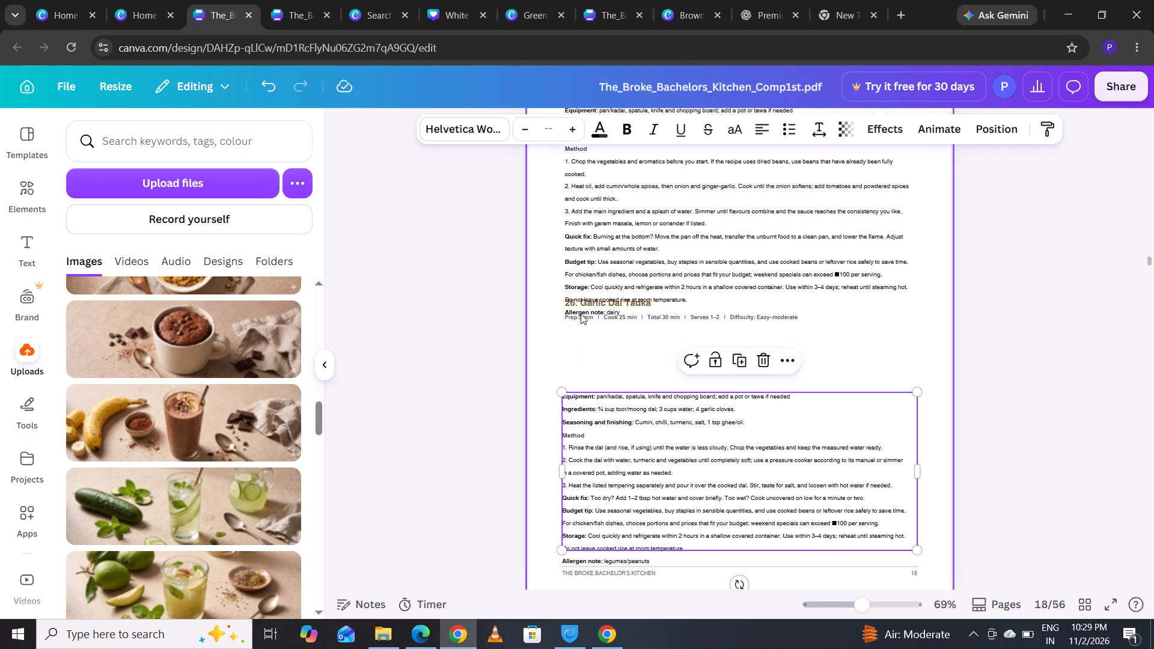
# Move the Garlic Dal Tadka heading and info row down to sit directly above the recipe's body text, clear of recipe 25.
pyautogui.moveTo(561, 302); pyautogui.dragTo(572, 302)
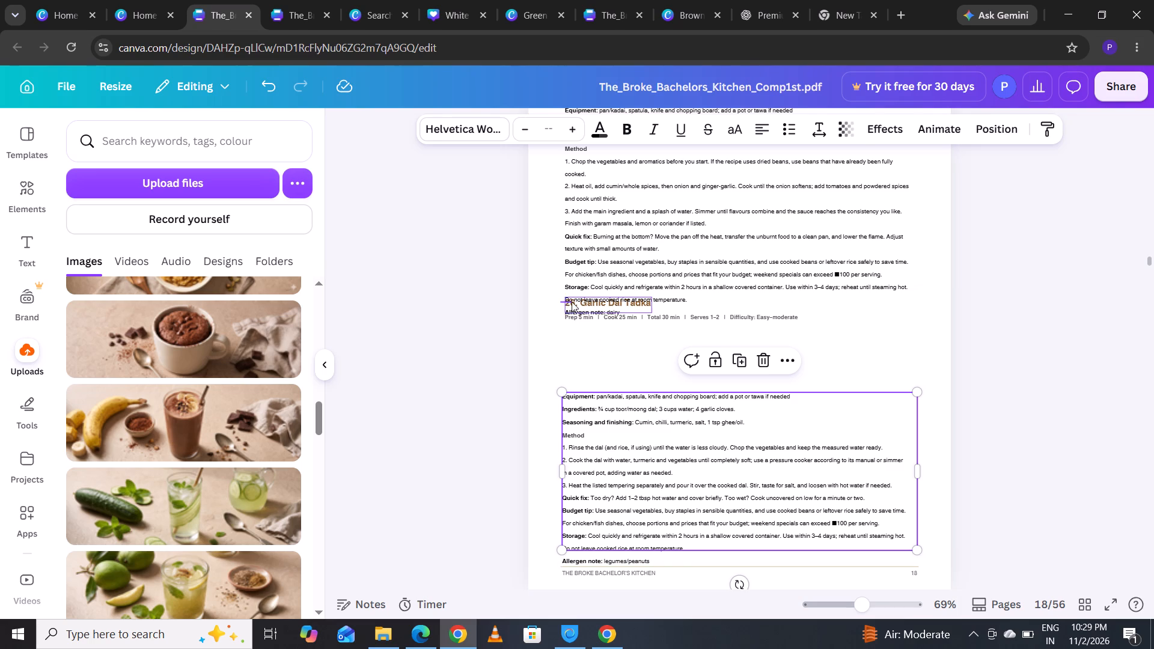
pyautogui.moveTo(572, 302); pyautogui.dragTo(817, 328)
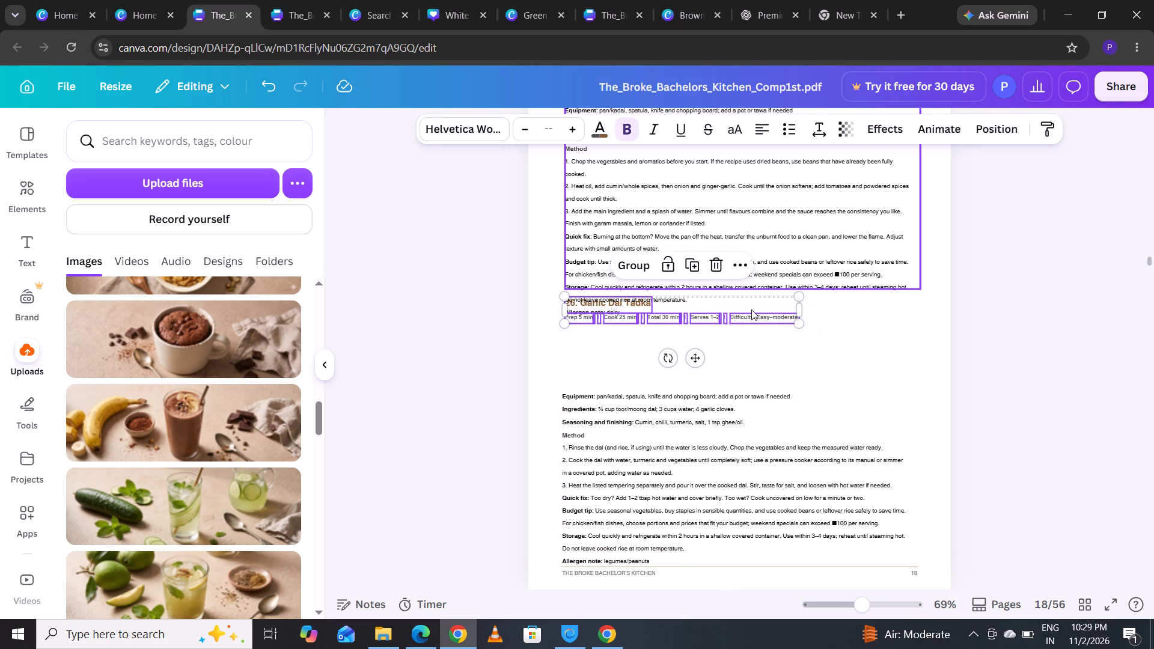
pyautogui.moveTo(733, 303); pyautogui.dragTo(732, 337)
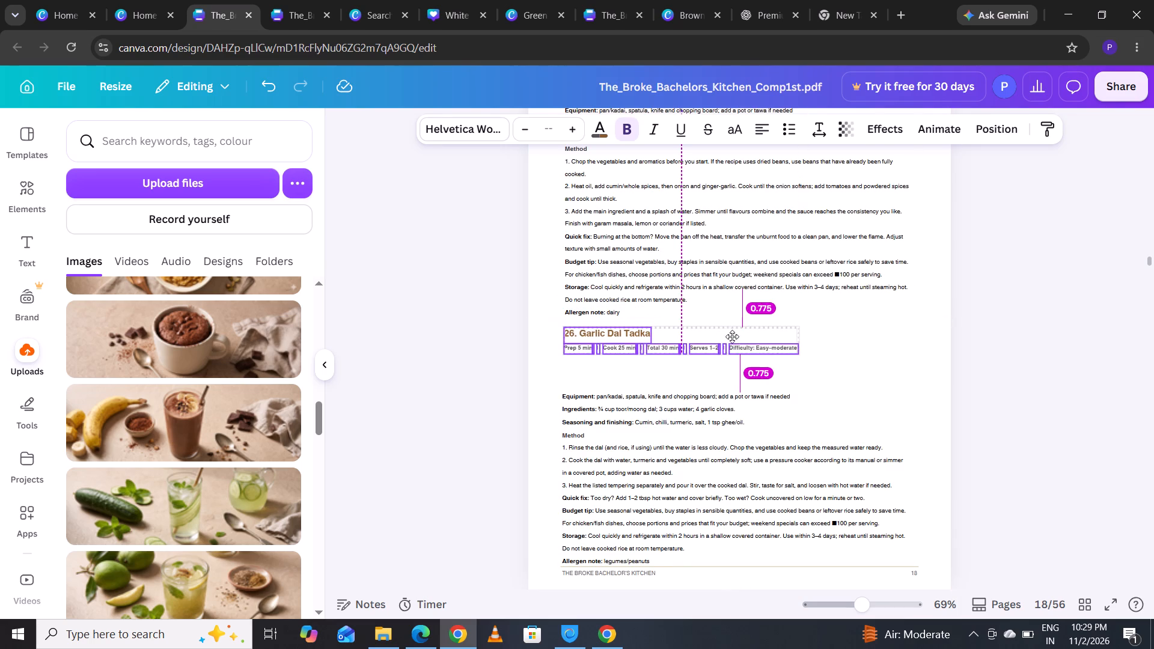
pyautogui.moveTo(732, 337); pyautogui.dragTo(734, 367)
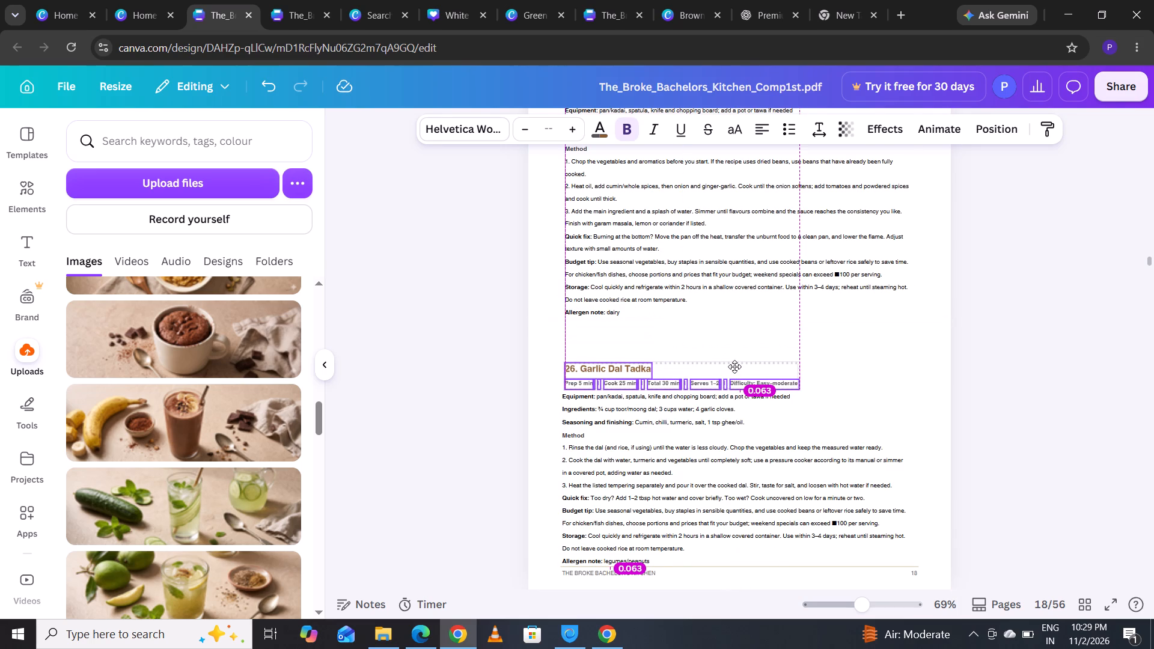
pyautogui.moveTo(734, 367); pyautogui.dragTo(734, 368)
pyautogui.moveTo(734, 368); pyautogui.dragTo(734, 369)
pyautogui.click(838, 334)
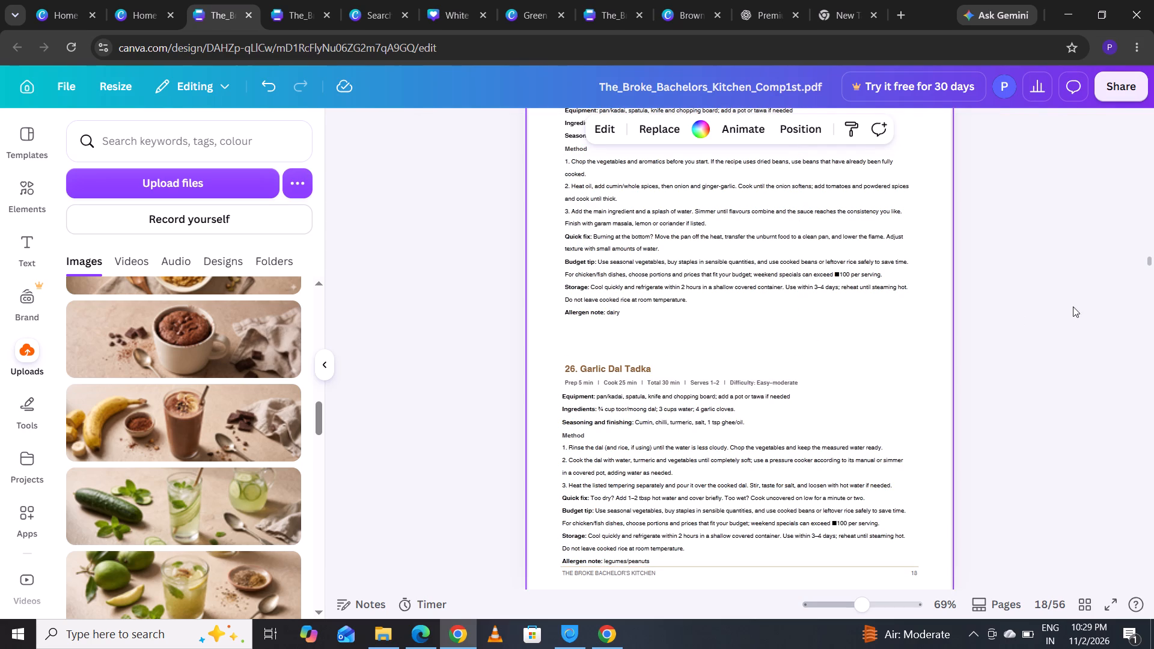
# Move the whole Paneer Peas Masala recipe up to the top edge of page 18, widening the gap before recipe 26.
pyautogui.click(1149, 261)
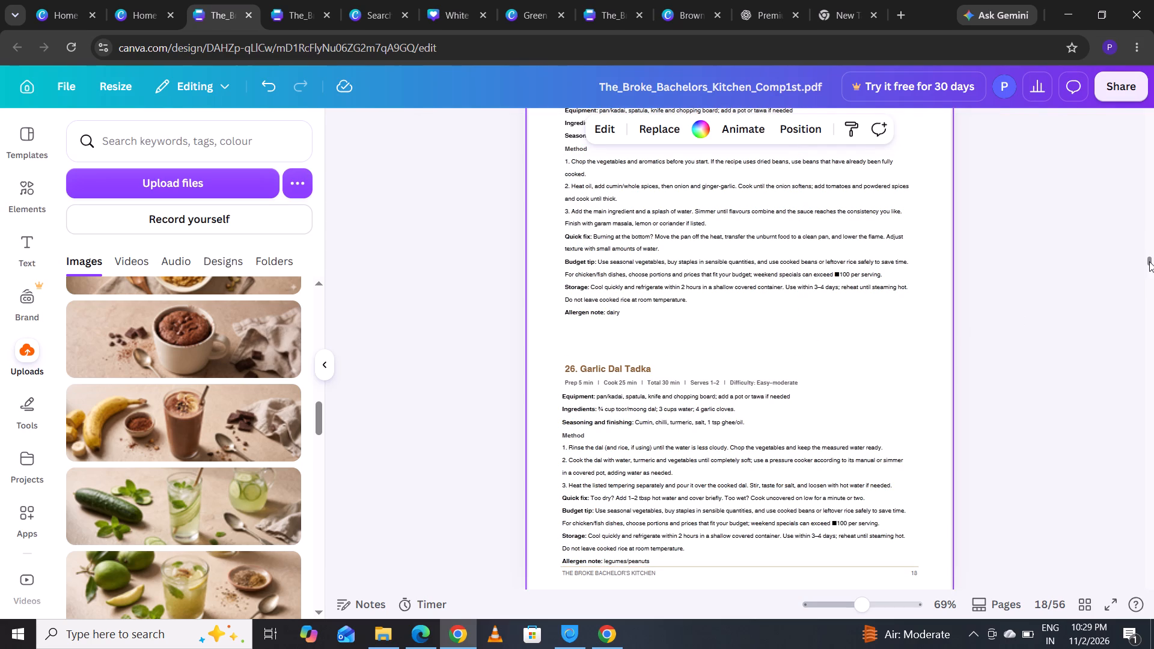
pyautogui.press('Up')
pyautogui.press('Up')
pyautogui.press('Up')
pyautogui.press('Up')
pyautogui.press('Up')
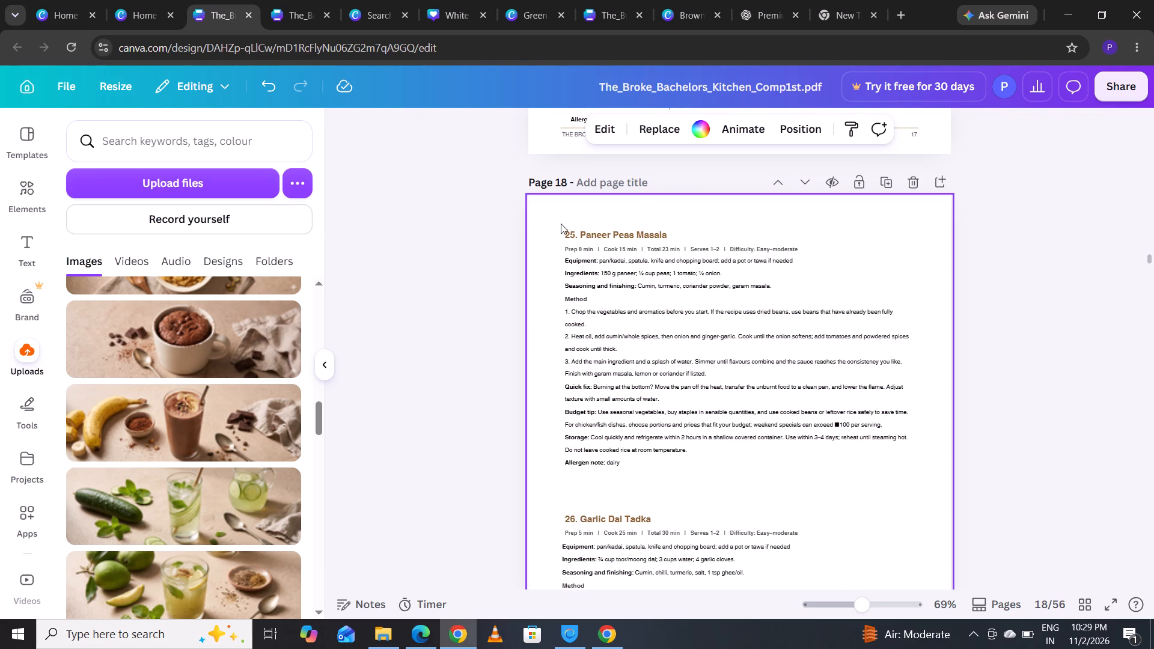
pyautogui.moveTo(561, 225); pyautogui.dragTo(631, 367)
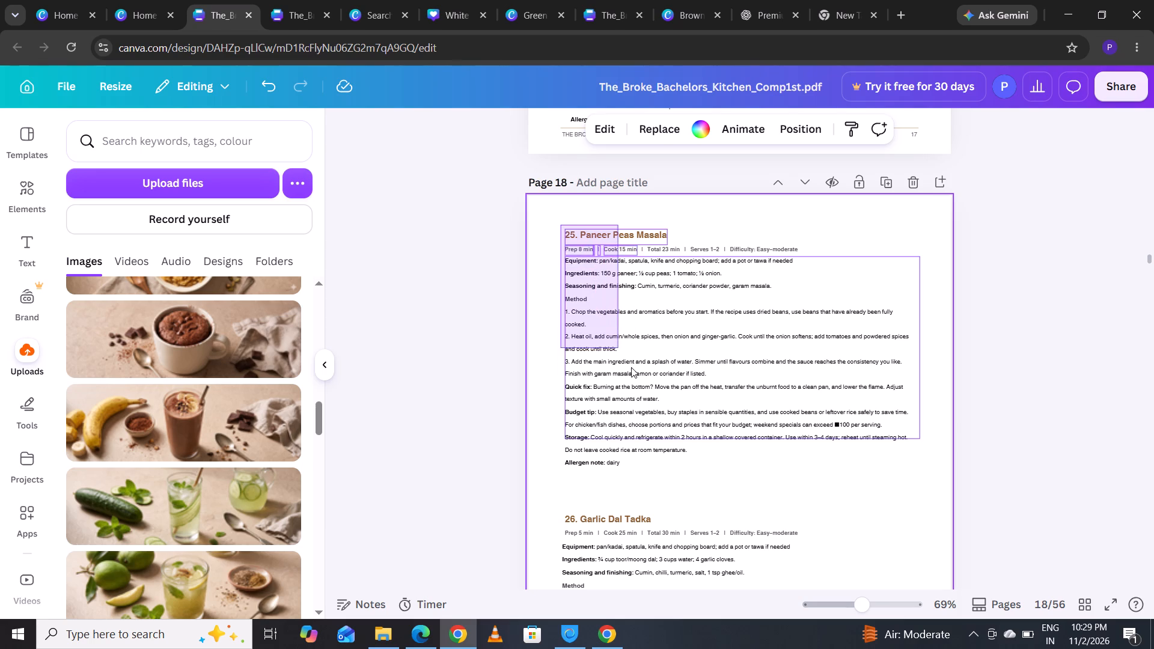
pyautogui.moveTo(631, 367); pyautogui.dragTo(929, 474)
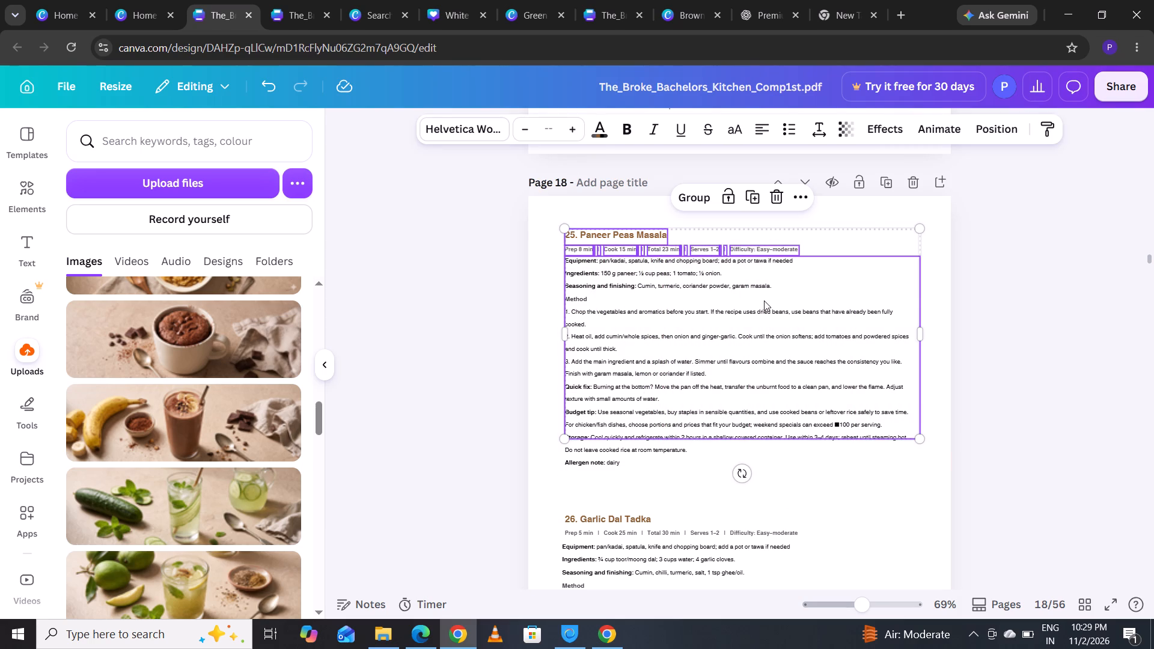
pyautogui.moveTo(764, 300); pyautogui.dragTo(758, 272)
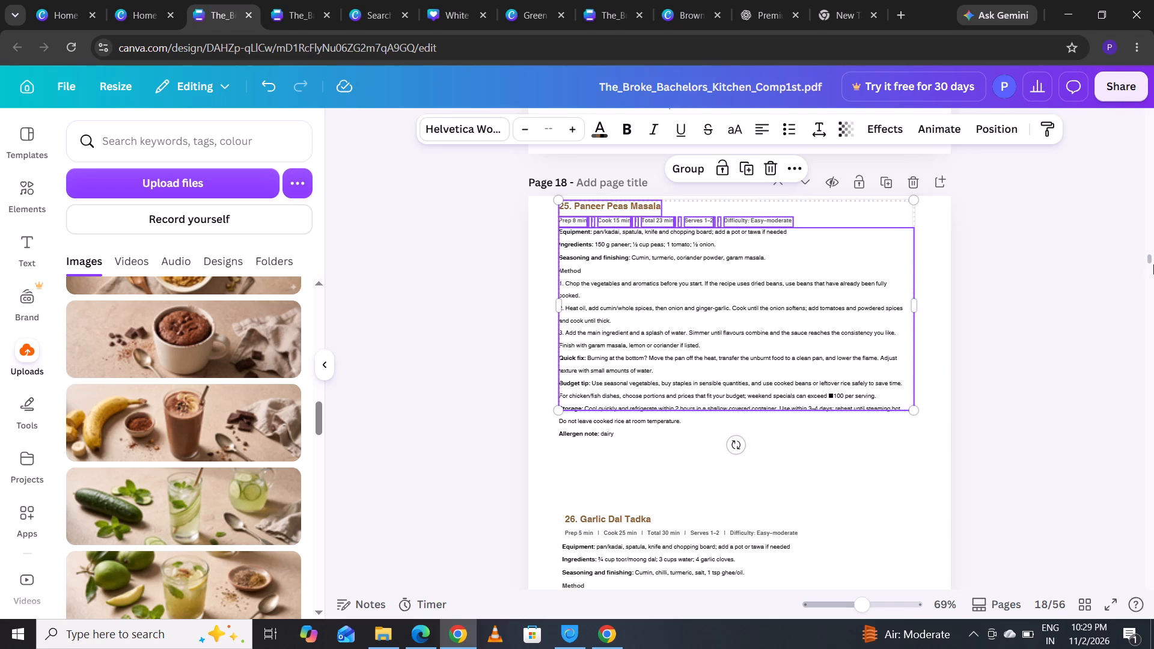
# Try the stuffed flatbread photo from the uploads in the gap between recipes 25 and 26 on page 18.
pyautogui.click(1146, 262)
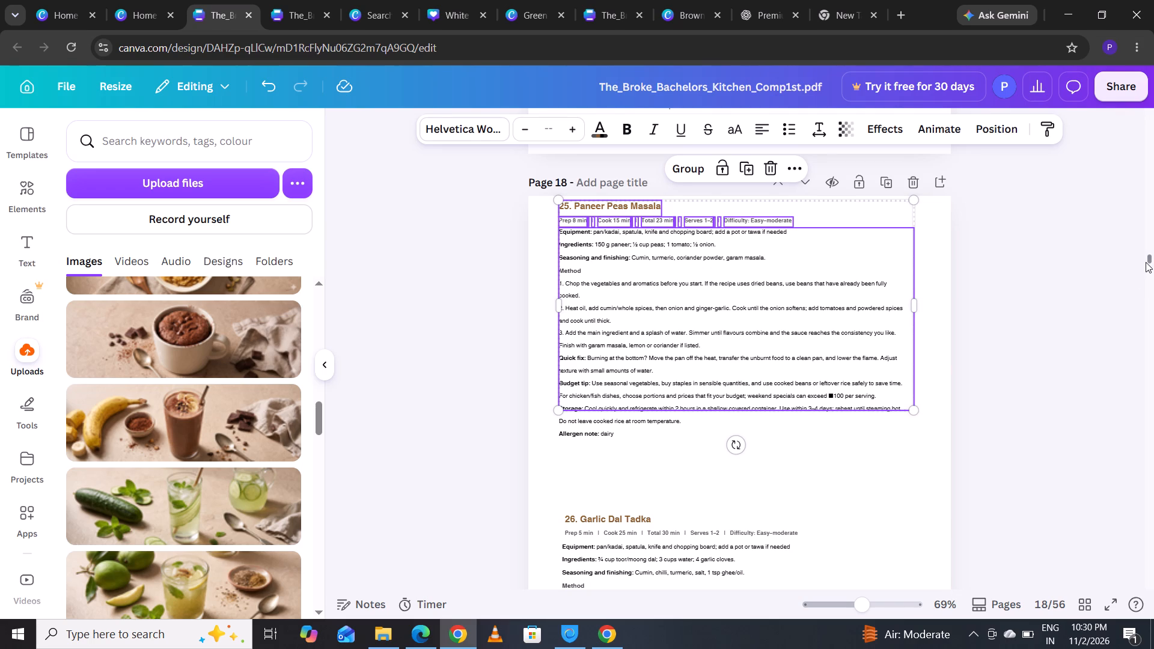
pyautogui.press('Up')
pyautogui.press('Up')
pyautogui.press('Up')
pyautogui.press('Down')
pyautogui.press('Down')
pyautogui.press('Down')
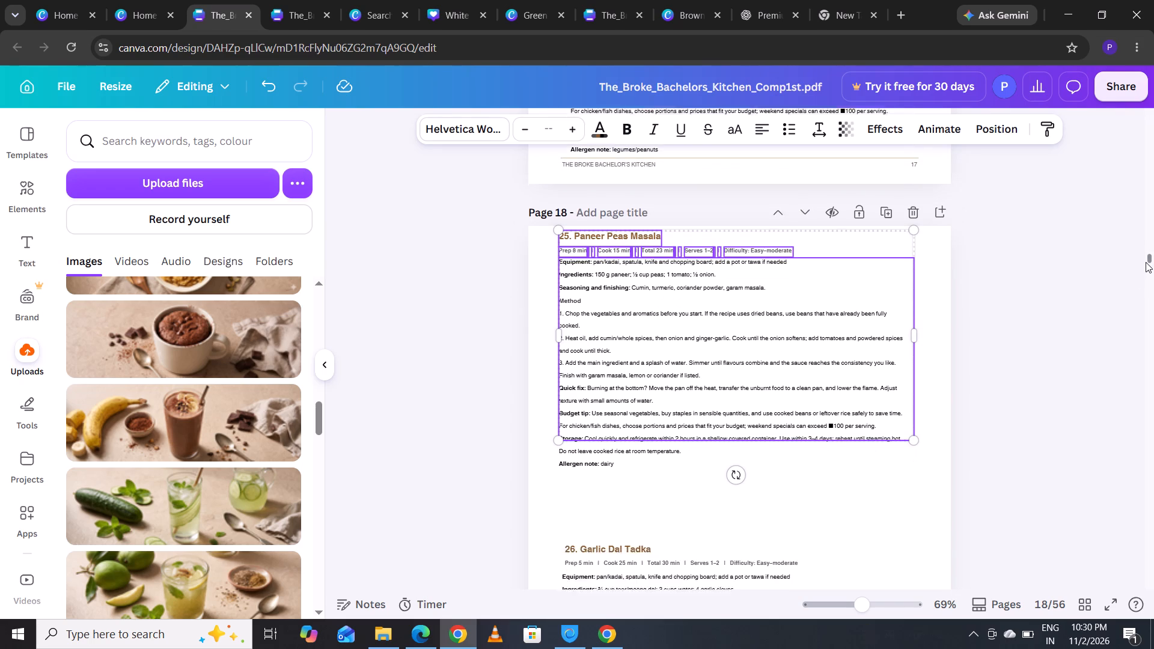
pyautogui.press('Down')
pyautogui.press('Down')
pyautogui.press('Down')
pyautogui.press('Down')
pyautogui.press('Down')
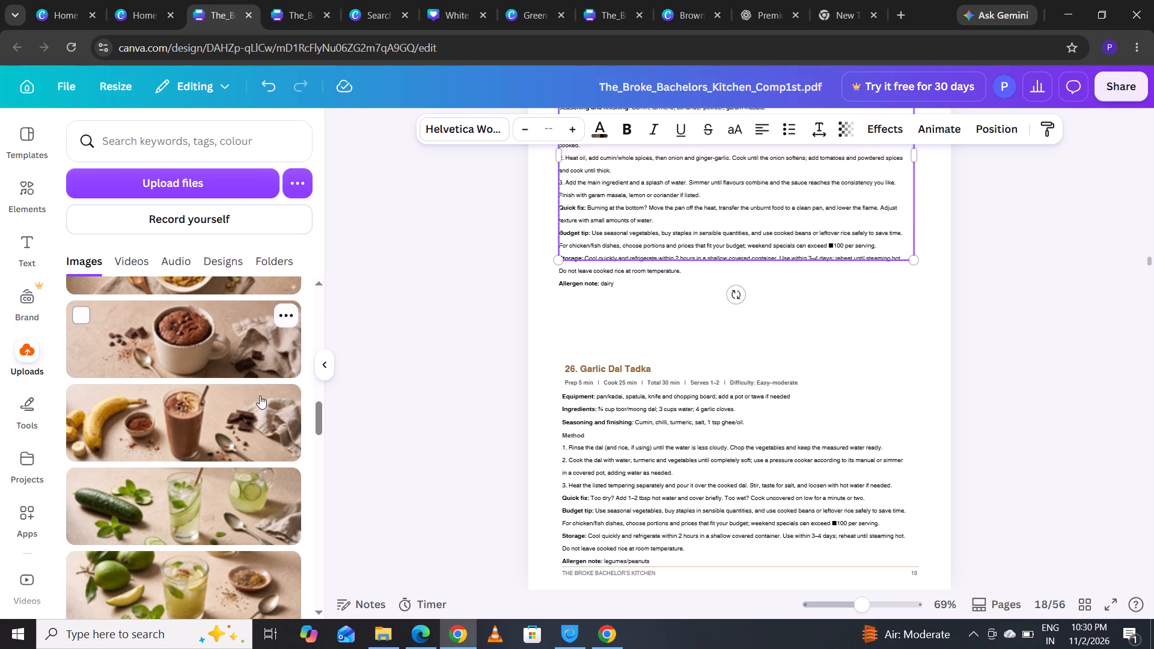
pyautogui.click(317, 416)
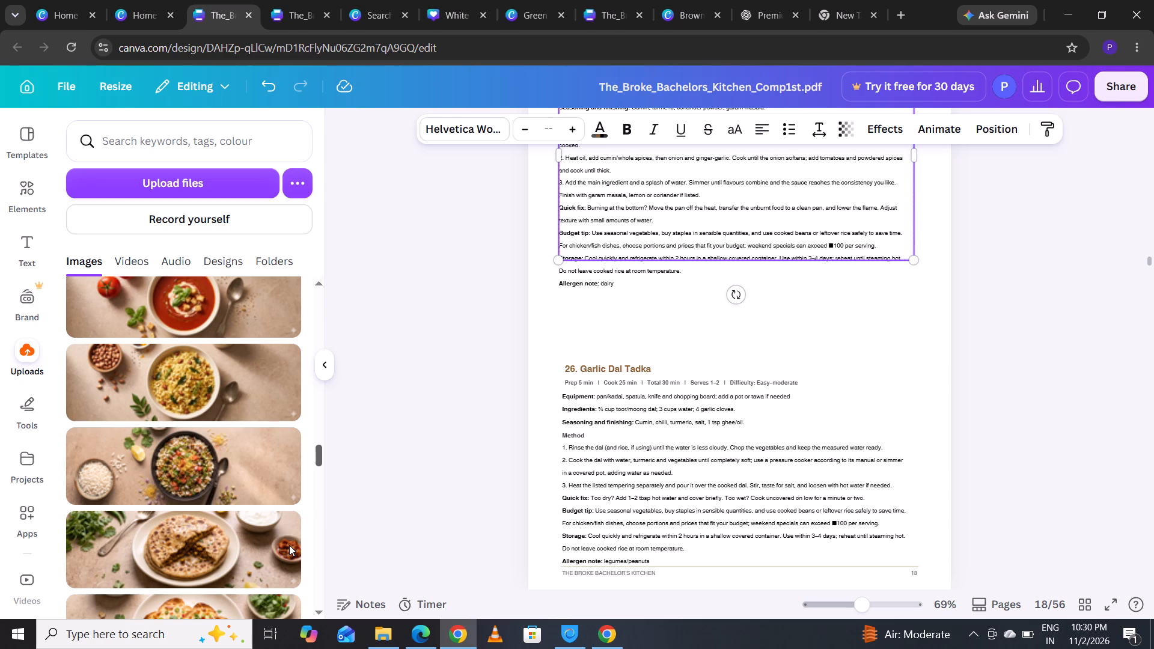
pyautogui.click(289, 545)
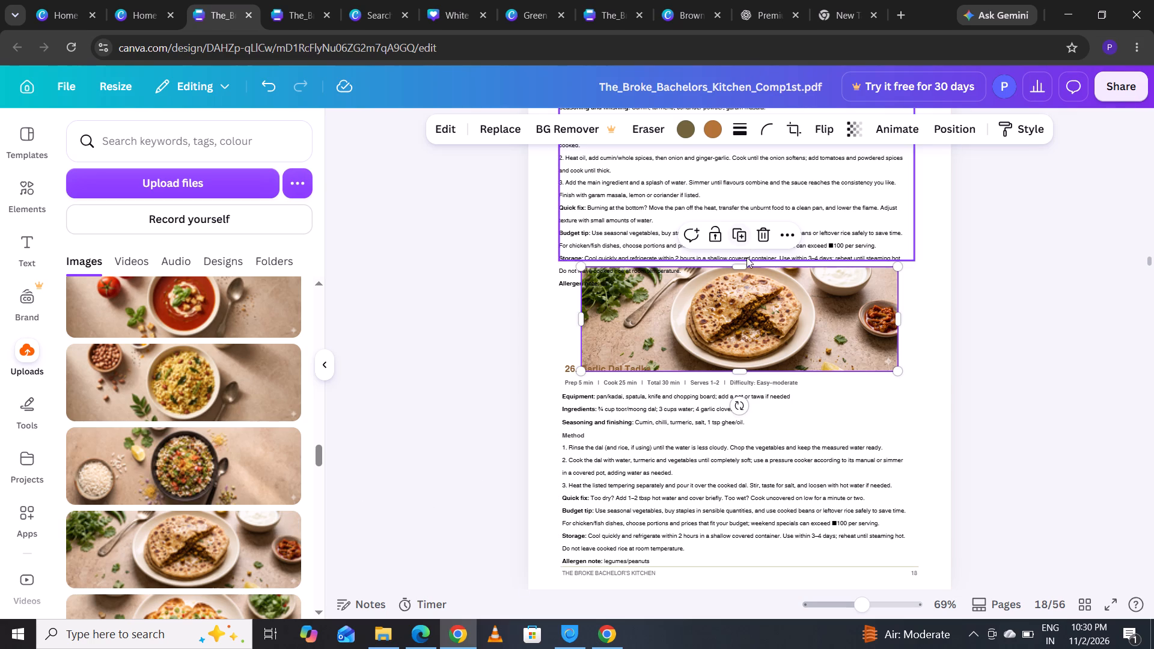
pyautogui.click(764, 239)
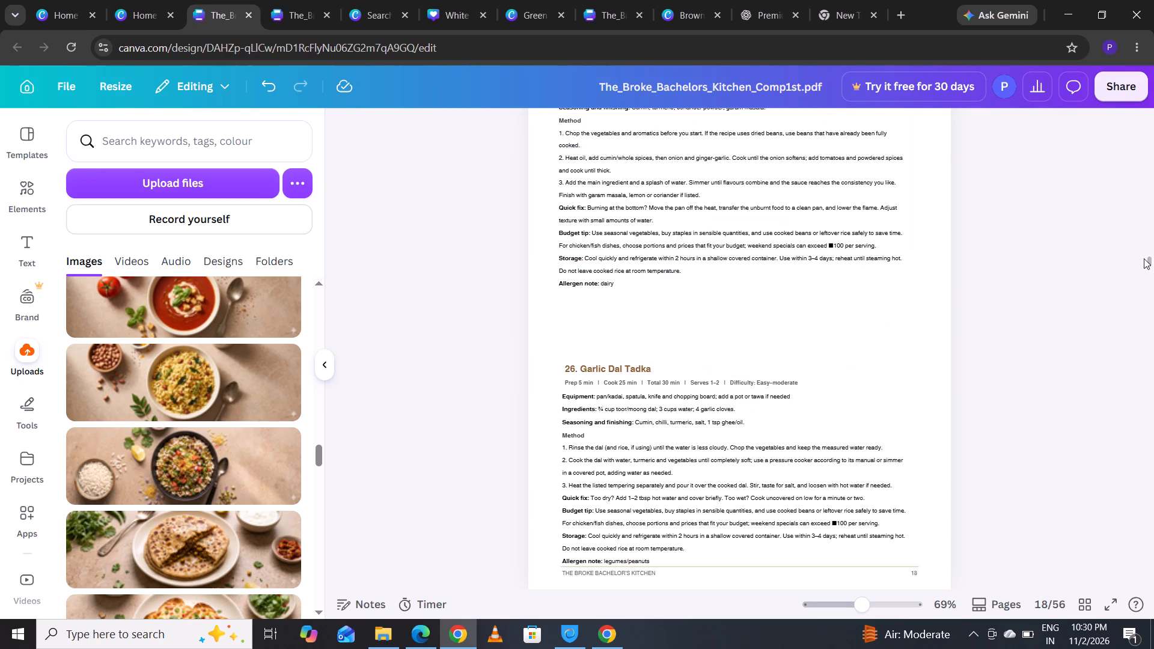
# Examine the layout of page 18, checking the spacing of Paneer Peas Masala and Garlic Dal Tadka and the gap between them.
pyautogui.click(1152, 263)
pyautogui.press('Down')
pyautogui.press('Down')
pyautogui.press('Down')
pyautogui.press('Down')
pyautogui.press('Up')
pyautogui.press('Up')
pyautogui.press('Up')
pyautogui.press('Up')
pyautogui.press('Up')
pyautogui.press('Up')
pyautogui.press('Up')
pyautogui.press('Up')
pyautogui.press('Up')
pyautogui.press('Up')
pyautogui.press('Up')
pyautogui.press('Up')
pyautogui.press('Up')
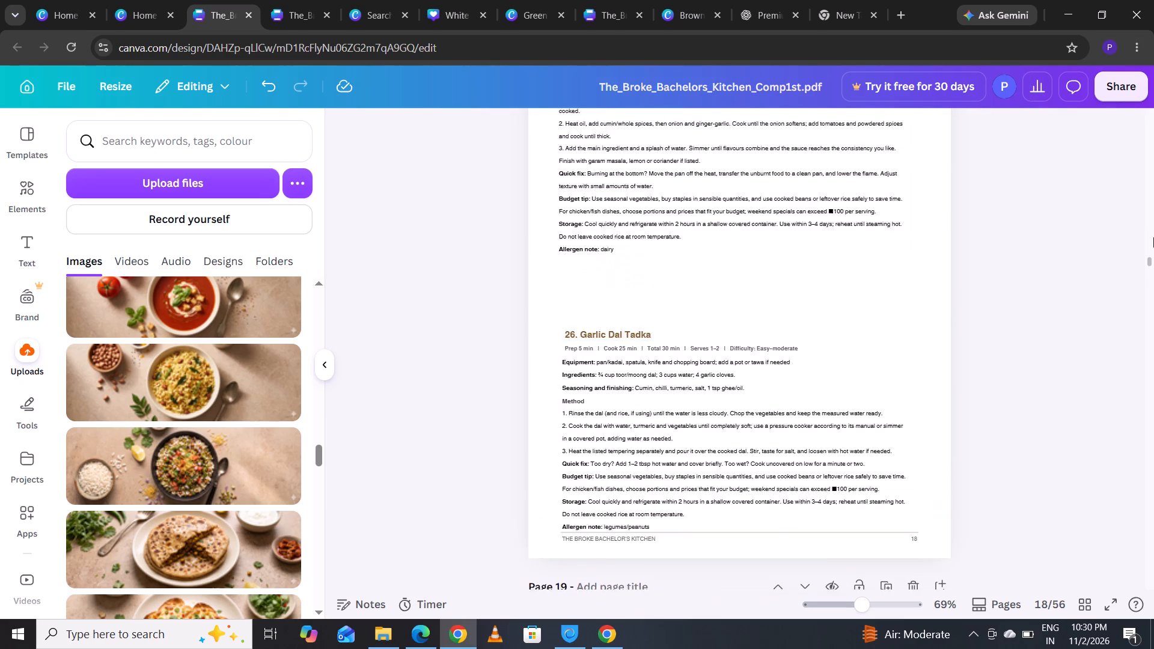
pyautogui.press('Down')
pyautogui.press('Down')
pyautogui.press('Down')
pyautogui.press('Down')
pyautogui.press('Down')
pyautogui.press('Down')
pyautogui.press('Down')
pyautogui.press('Down')
pyautogui.press('Down')
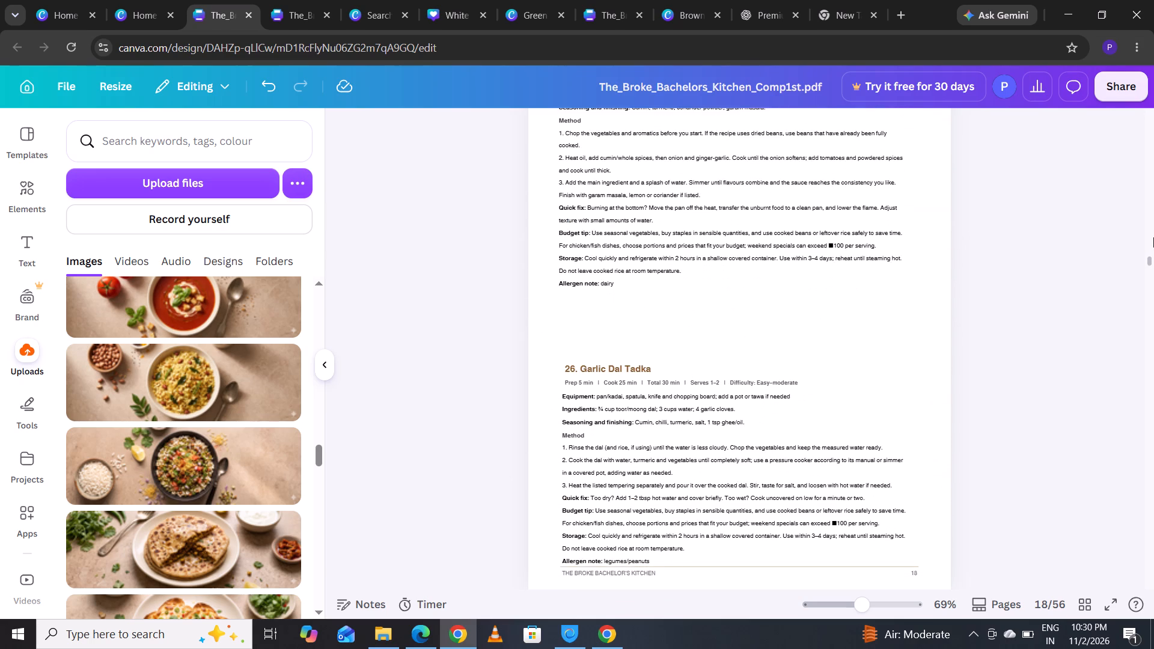
pyautogui.press('Down')
pyautogui.press('Down')
pyautogui.press('Up')
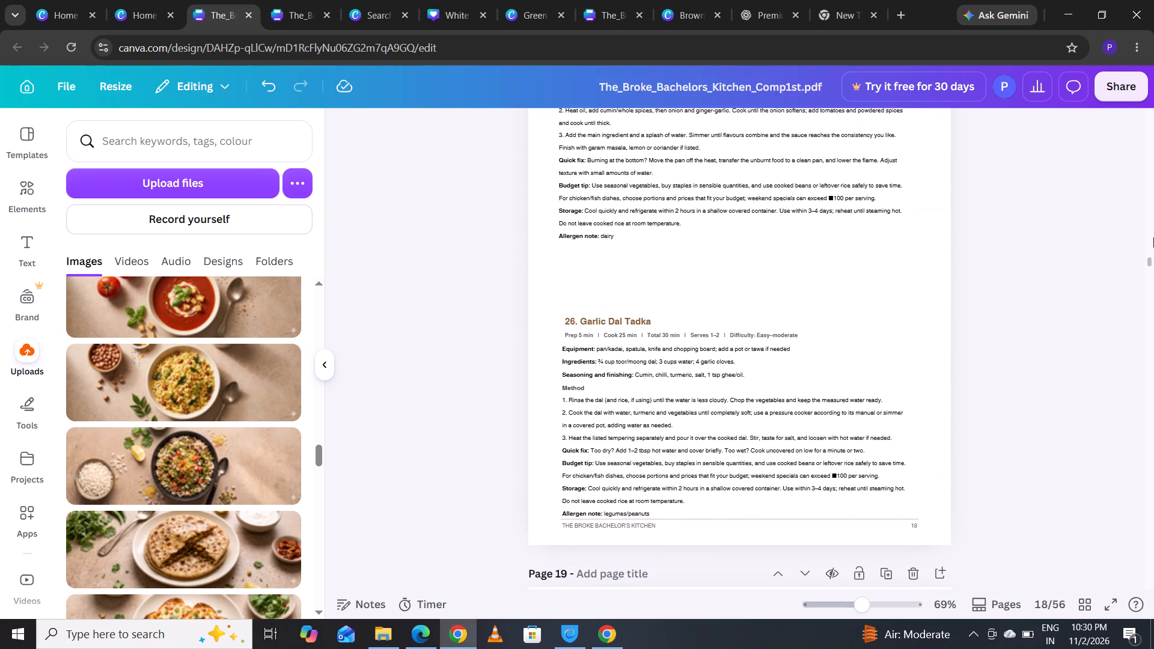
pyautogui.press('Down')
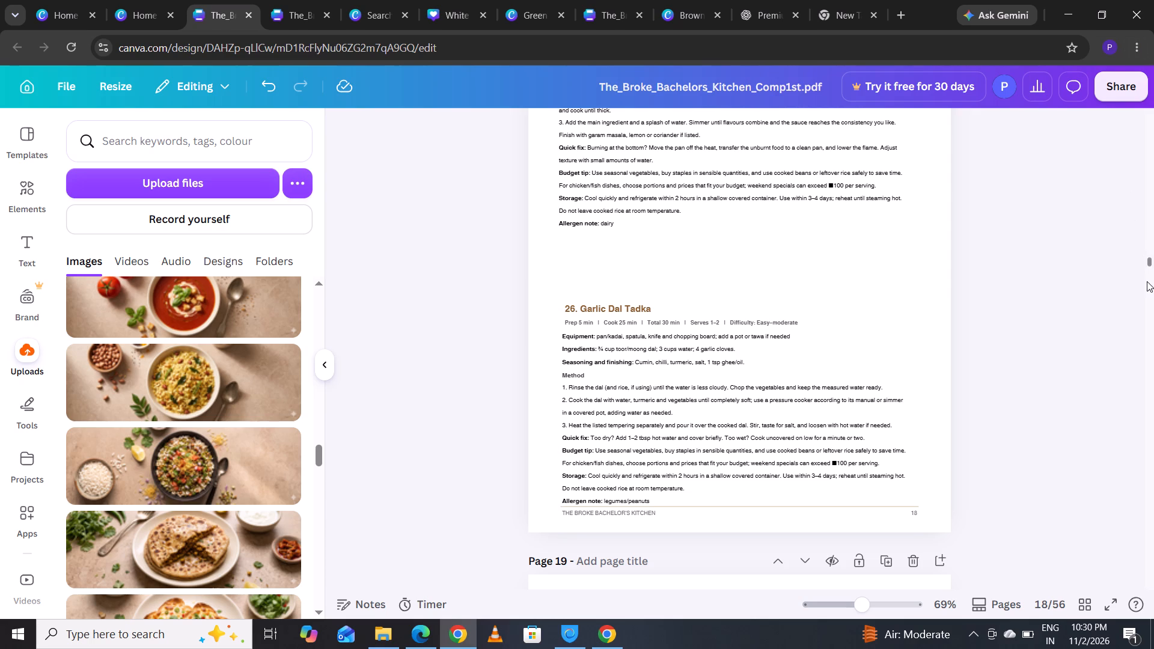
pyautogui.click(1151, 261)
pyautogui.press('Up')
pyautogui.press('Up')
pyautogui.press('Up')
pyautogui.press('Up')
pyautogui.press('Up')
pyautogui.press('Up')
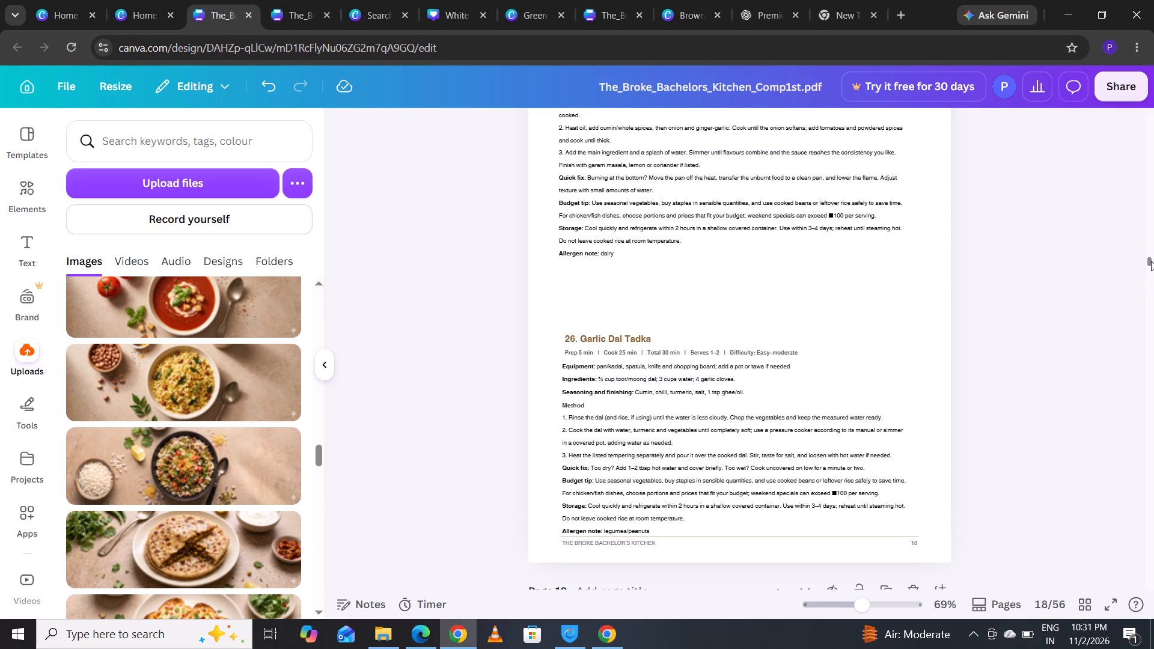
pyautogui.press('Down')
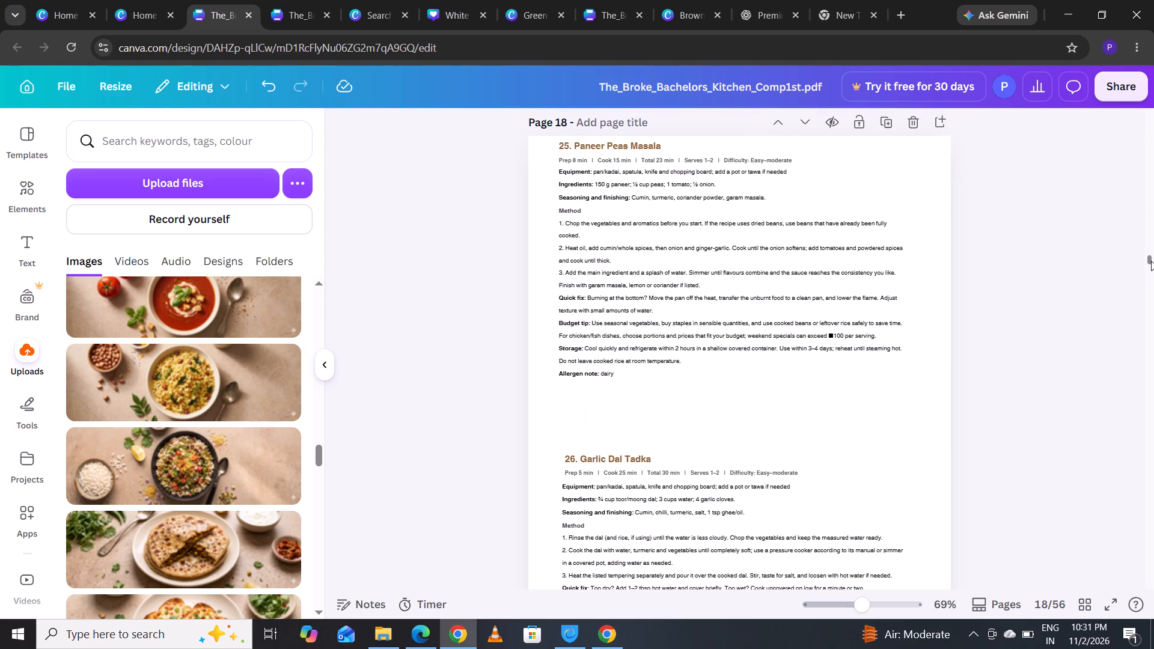
pyautogui.press('Down')
pyautogui.press('Down')
pyautogui.press('Down')
pyautogui.press('Down')
pyautogui.press('Down')
pyautogui.press('Down')
pyautogui.press('Down')
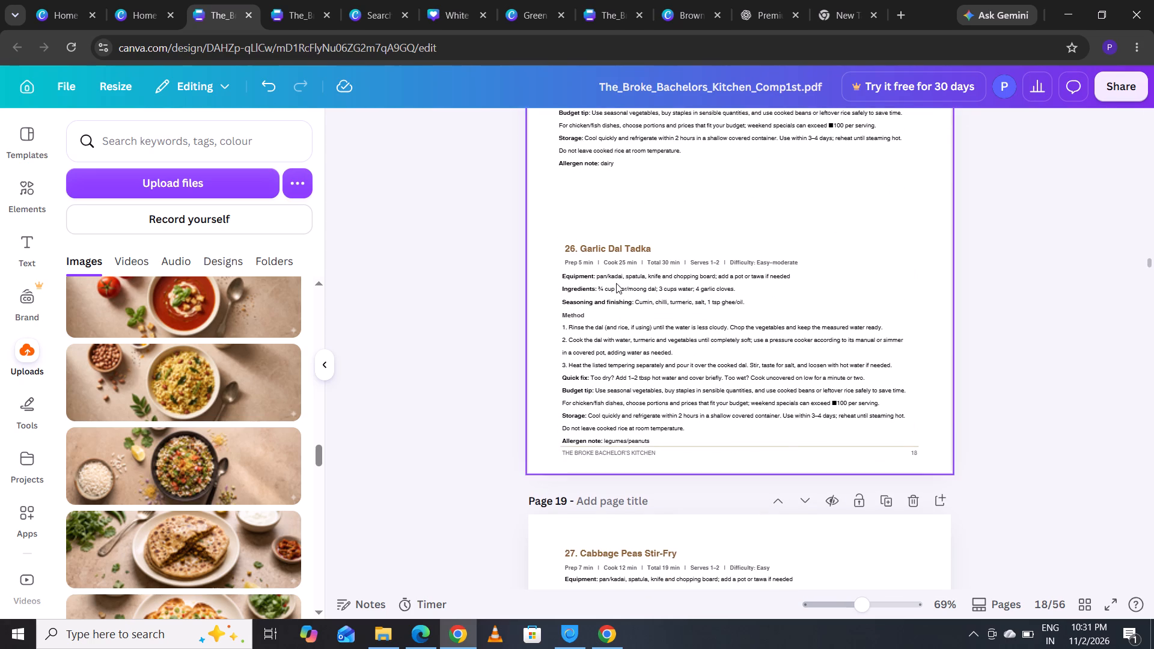
# Add the uploaded golden toast photo with green chutney to page 18 and crop both sides to the toast plate, about 3 by 2.1.
pyautogui.moveTo(317, 451); pyautogui.dragTo(317, 460)
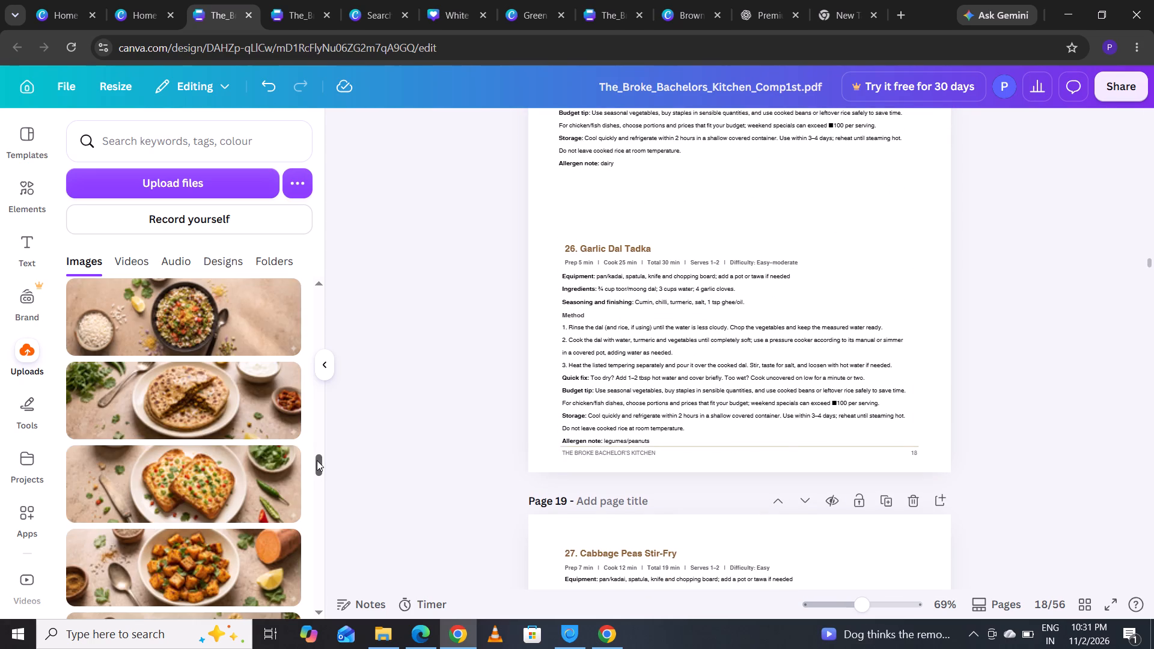
pyautogui.moveTo(317, 460); pyautogui.dragTo(317, 473)
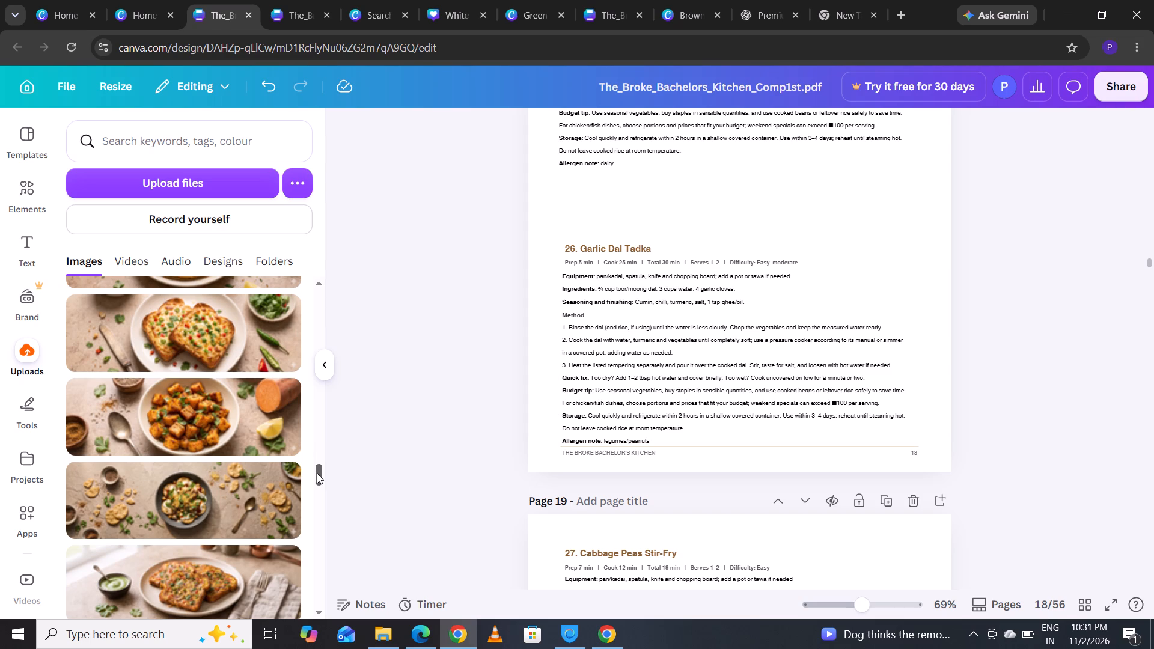
pyautogui.moveTo(317, 473); pyautogui.dragTo(317, 475)
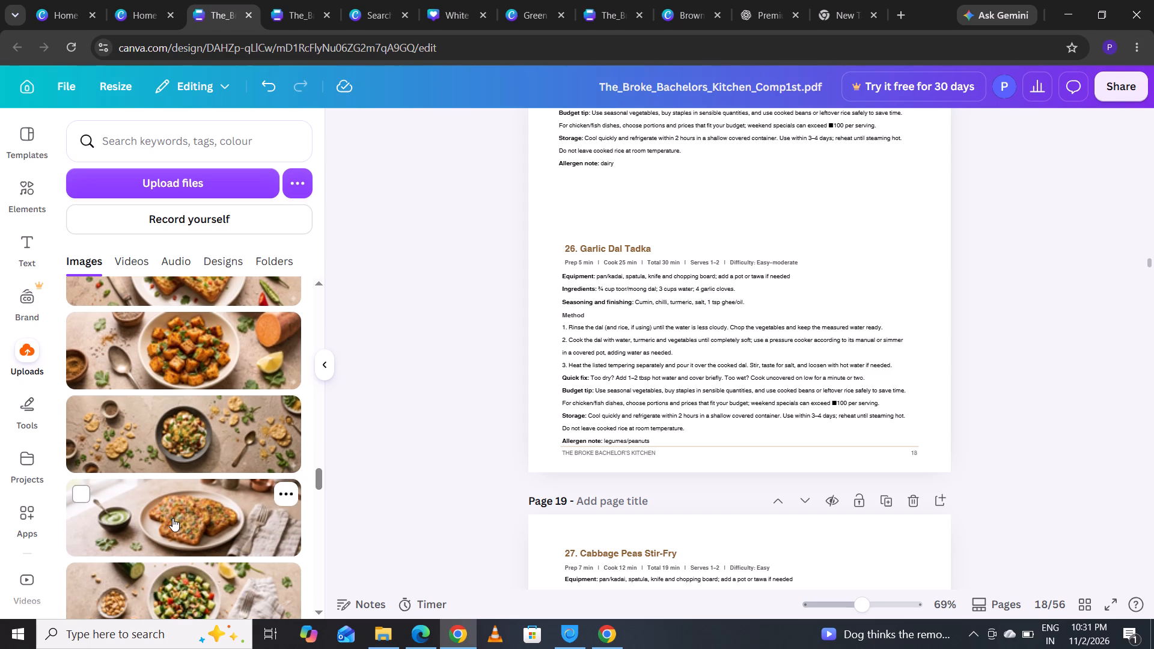
pyautogui.moveTo(172, 518); pyautogui.dragTo(673, 209)
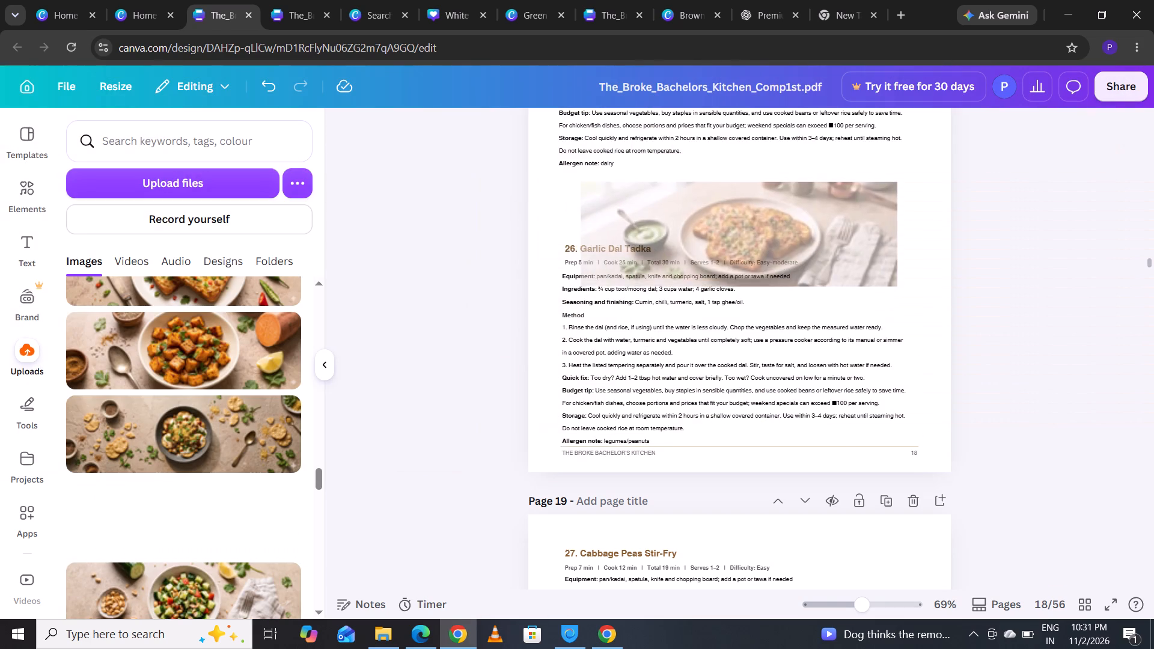
pyautogui.moveTo(673, 209); pyautogui.dragTo(677, 198)
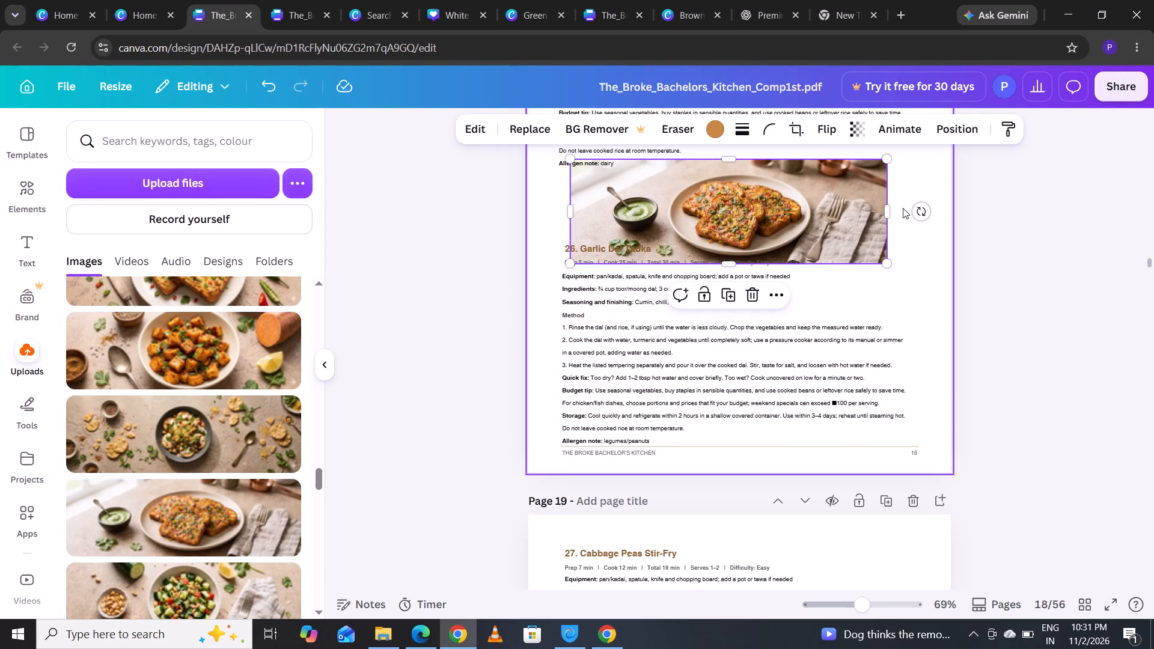
pyautogui.moveTo(882, 214); pyautogui.dragTo(802, 249)
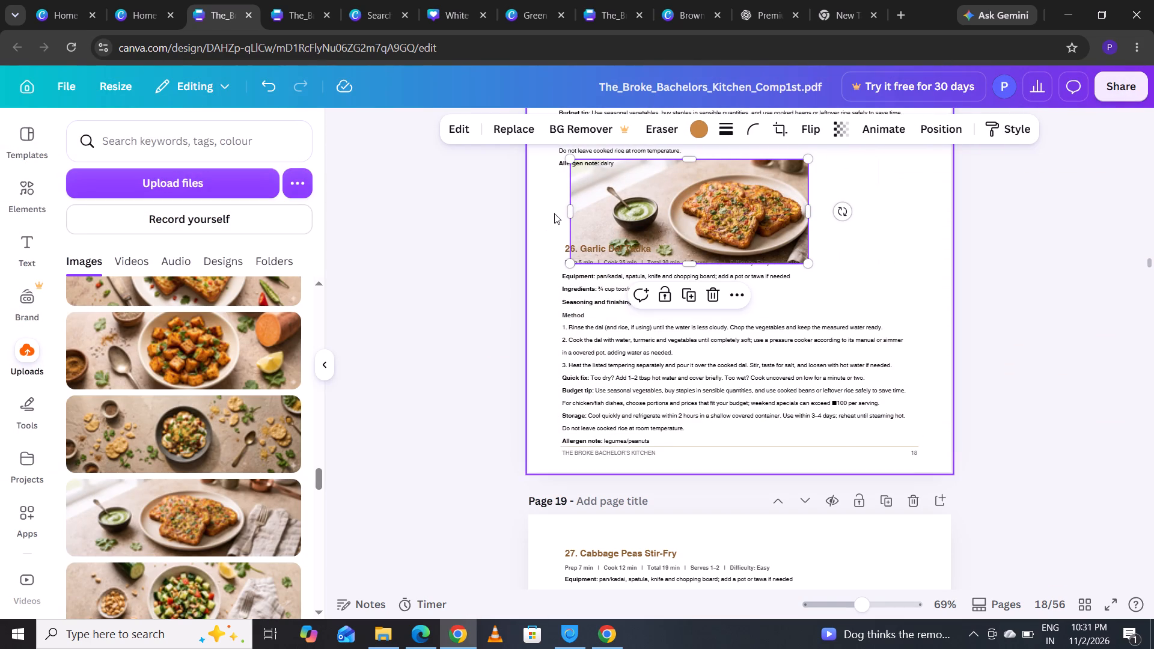
pyautogui.moveTo(569, 215); pyautogui.dragTo(659, 227)
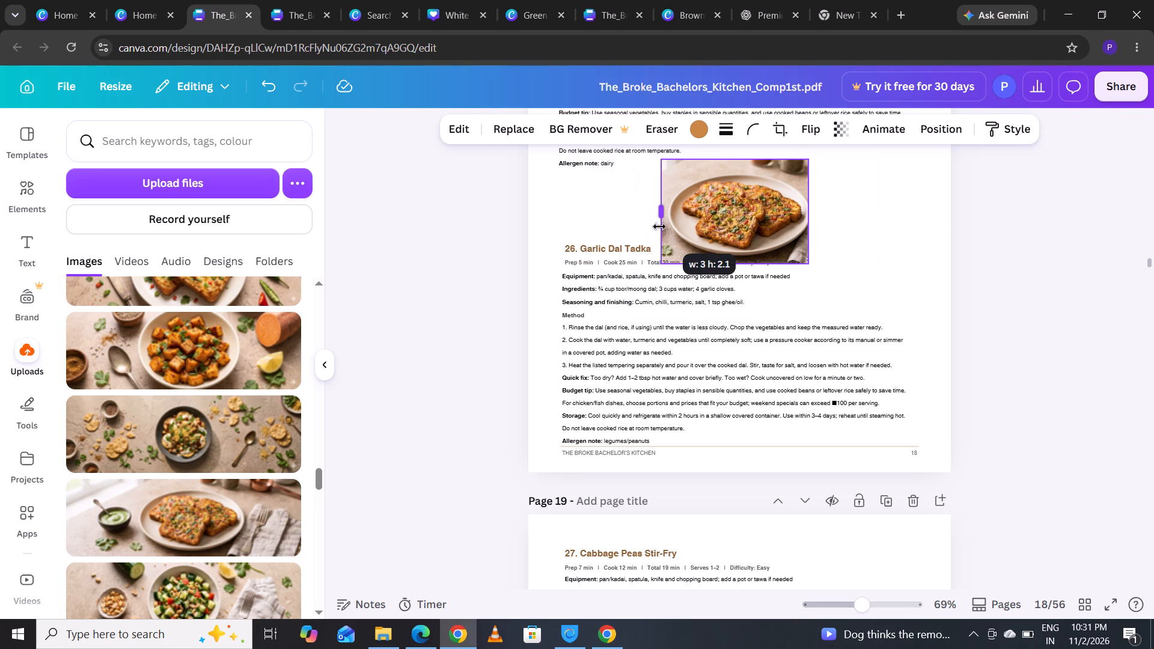
pyautogui.moveTo(659, 227); pyautogui.dragTo(661, 228)
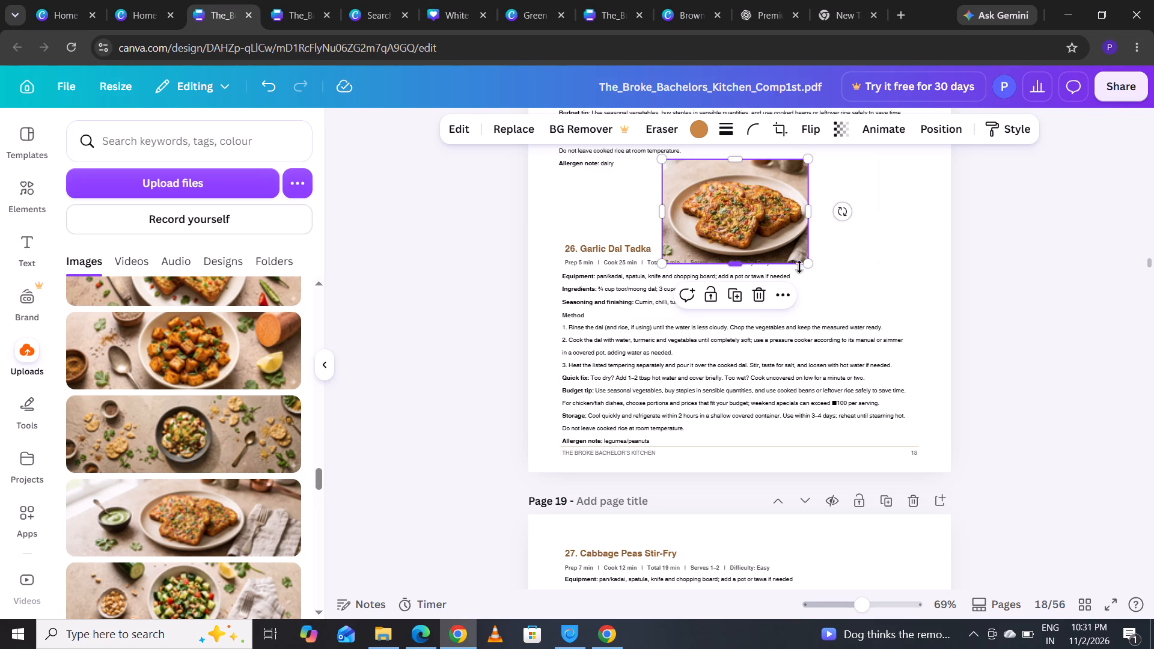
# Shrink the cropped toast photo and place it directly above the Garlic Dal Tadka heading, flush with the text's left edge.
pyautogui.moveTo(809, 267); pyautogui.dragTo(759, 224)
pyautogui.moveTo(682, 186); pyautogui.dragTo(595, 201)
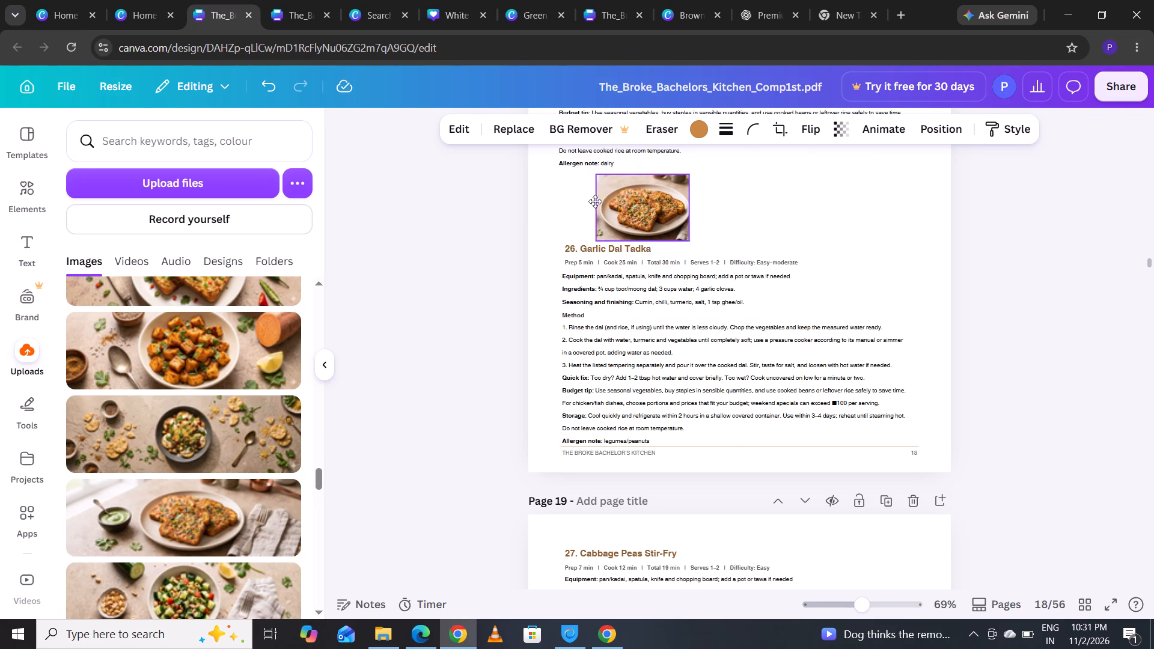
pyautogui.moveTo(595, 201); pyautogui.dragTo(584, 197)
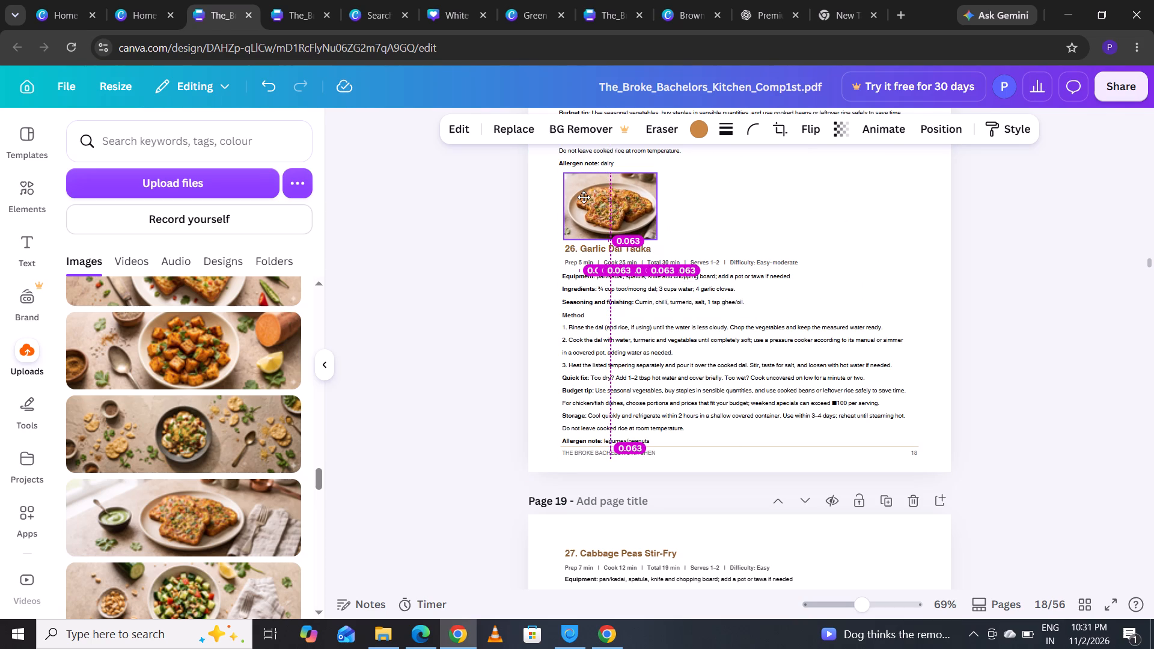
pyautogui.moveTo(584, 197); pyautogui.dragTo(584, 197)
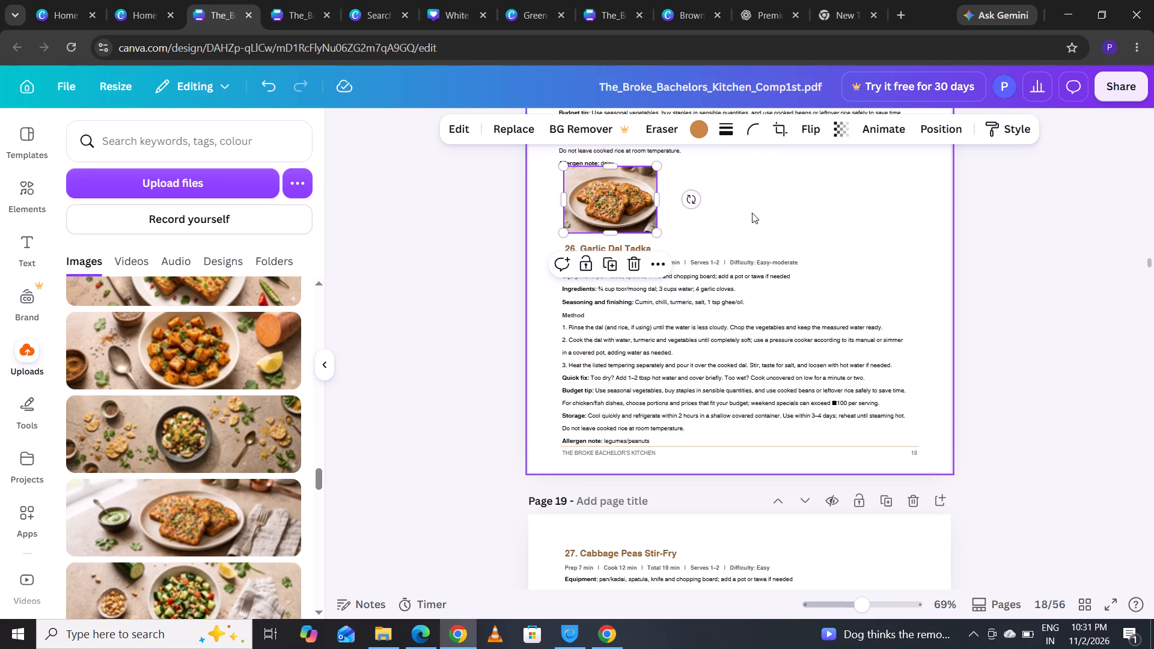
pyautogui.click(1082, 266)
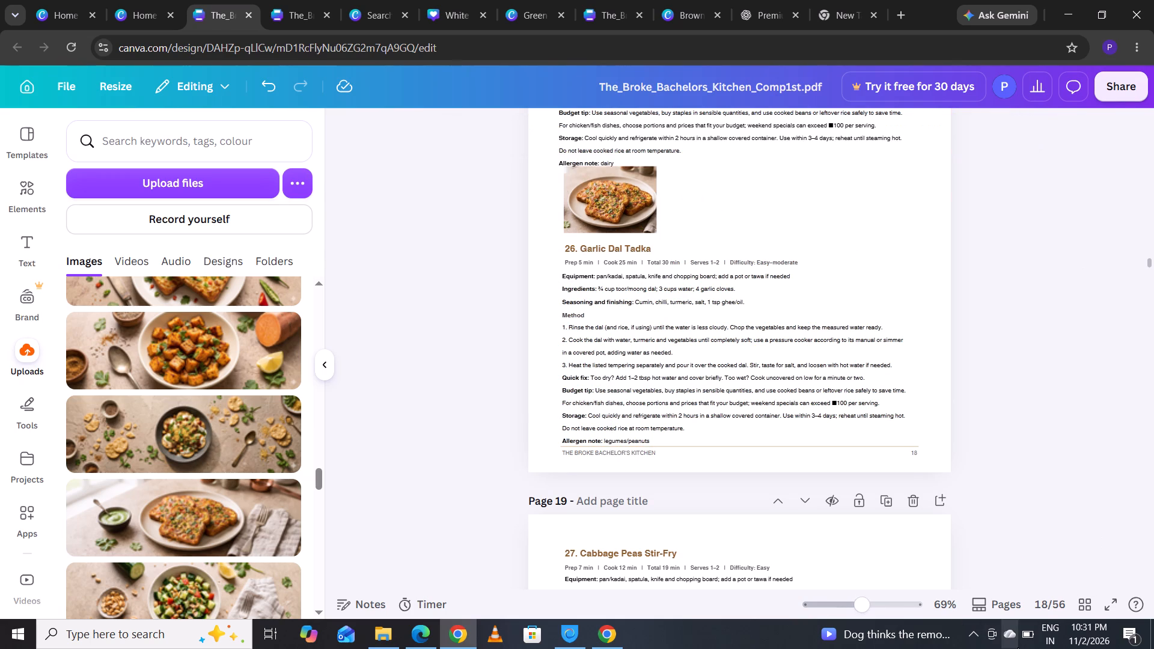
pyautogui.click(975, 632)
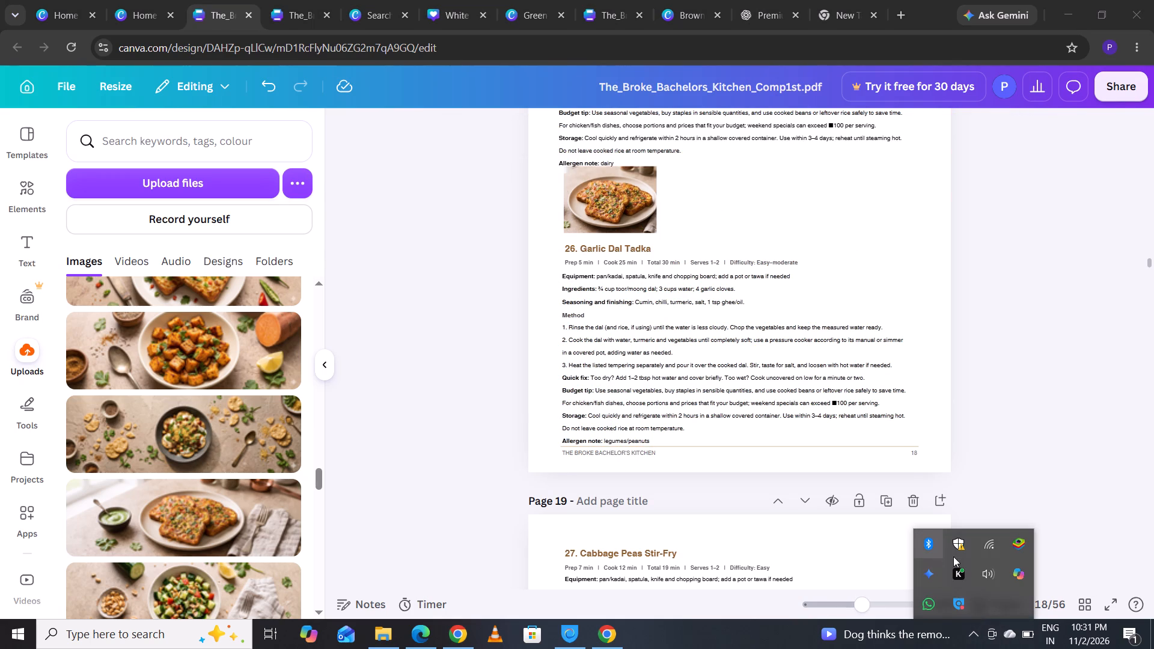